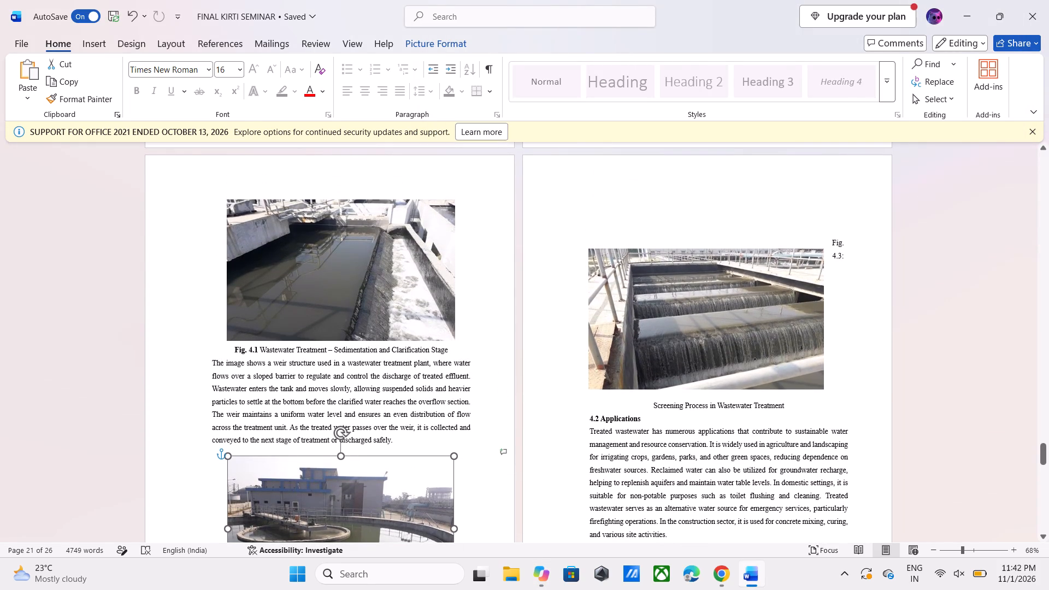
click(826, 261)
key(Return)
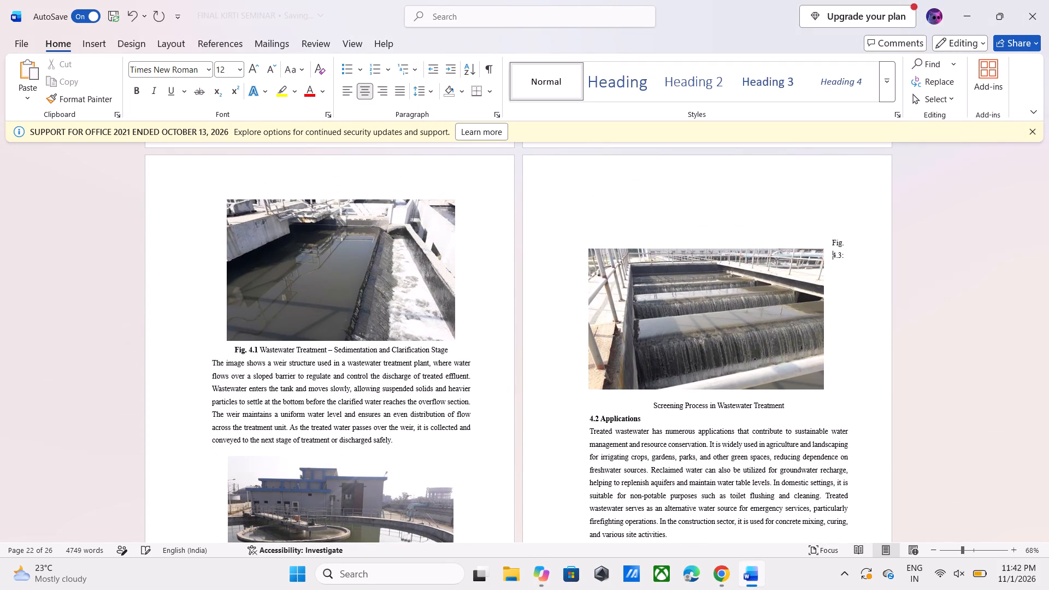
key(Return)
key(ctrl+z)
Insert five blank lines before the Fig. 4.3 caption text beside the screening process photo.
click(827, 241)
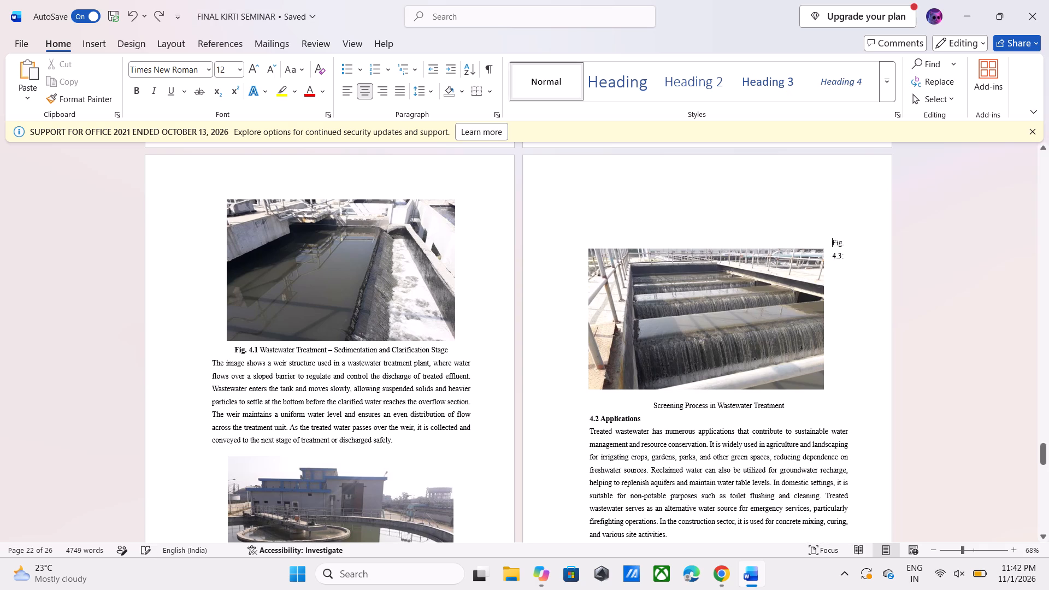
key(Return)
key(Return)
key(Return)
key(Return)
key(Return)
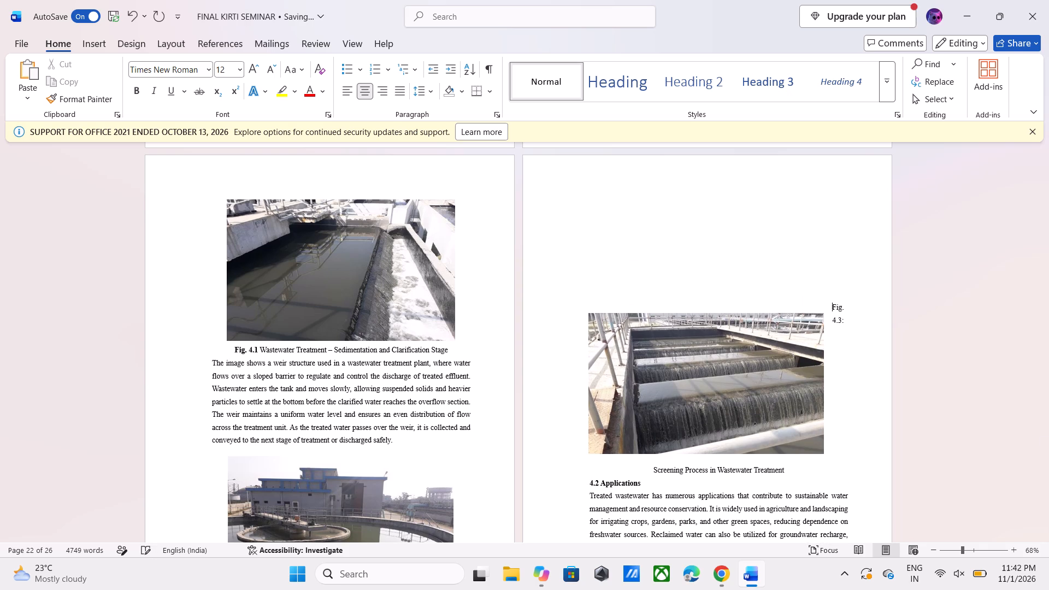
Move the screening process photo up into the blank space so the whole Fig. 4.3 caption sits on one line below it.
scroll(827, 241, down, 1)
click(740, 303)
drag(740, 303, 728, 312)
drag(728, 312, 726, 306)
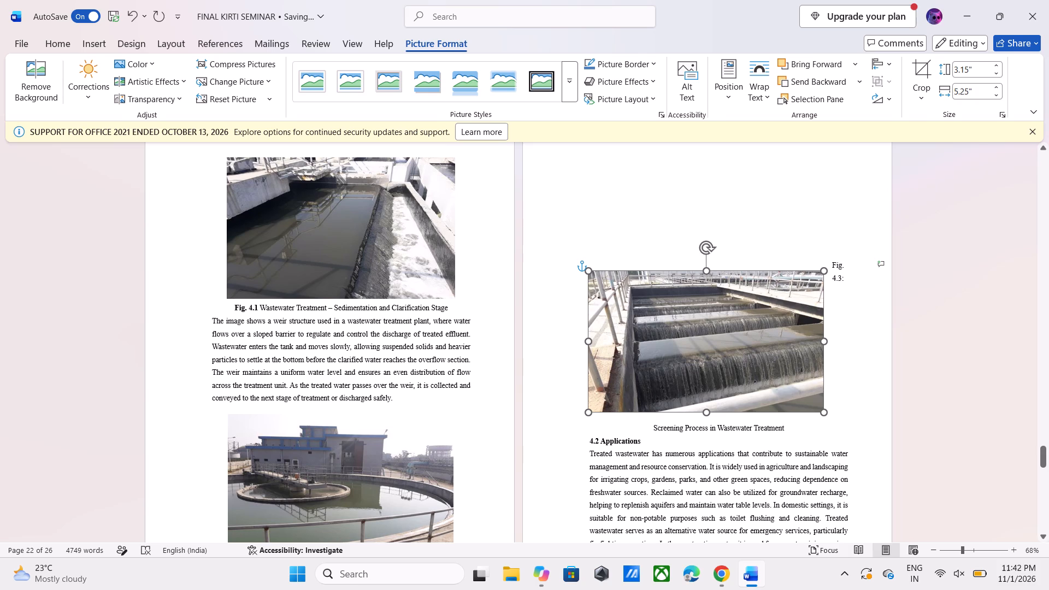
drag(726, 306, 737, 254)
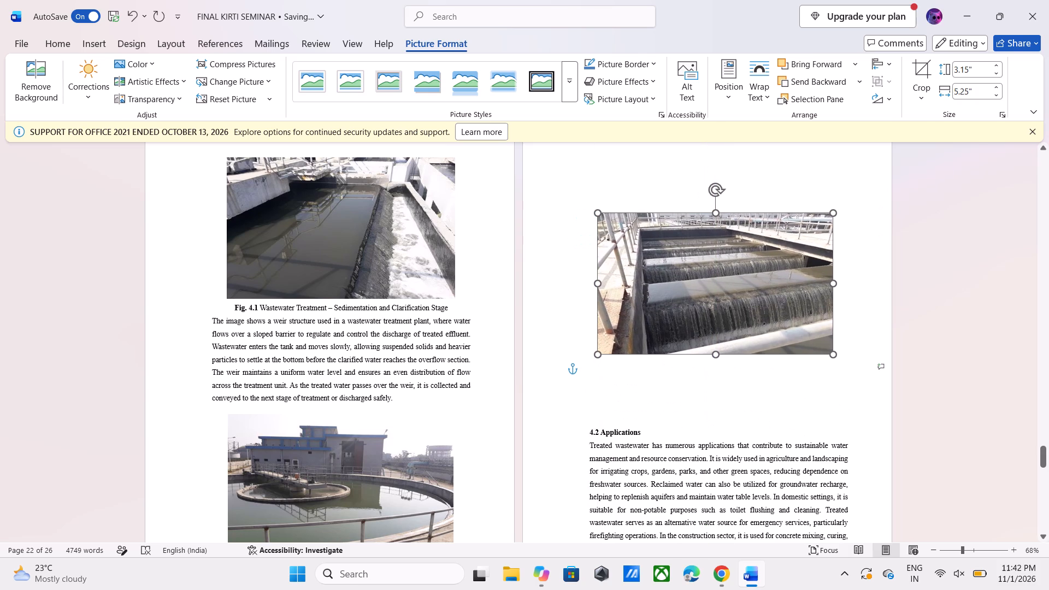
drag(737, 254, 739, 257)
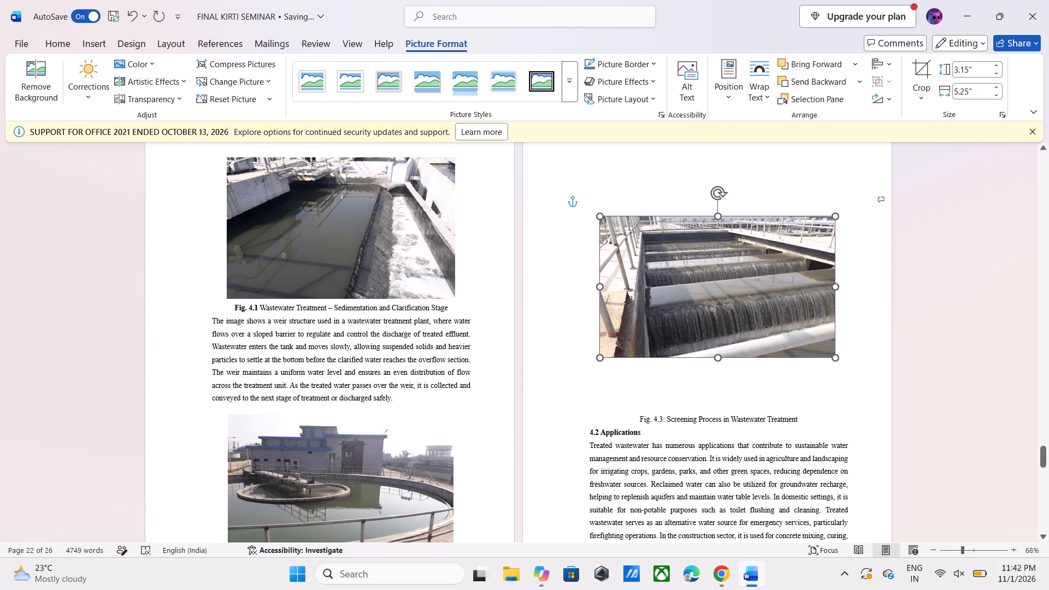
drag(739, 257, 733, 270)
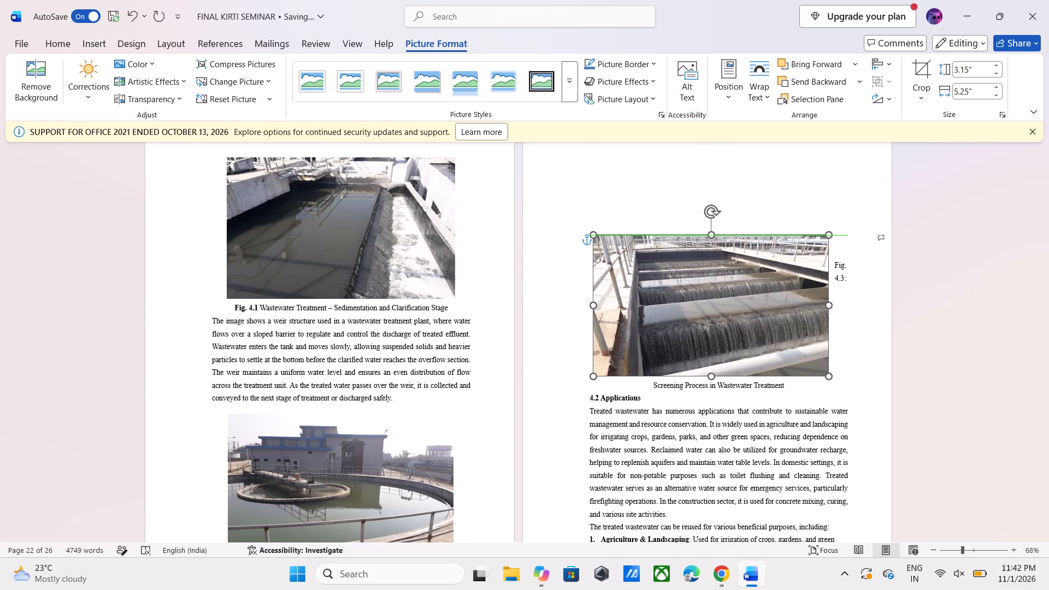
drag(733, 270, 734, 256)
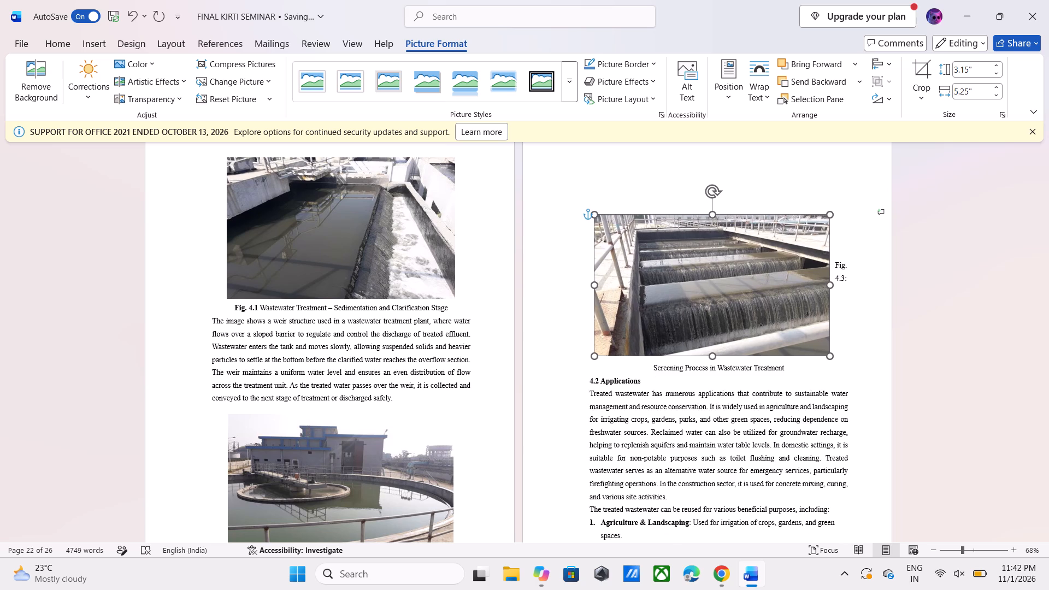
drag(734, 256, 731, 241)
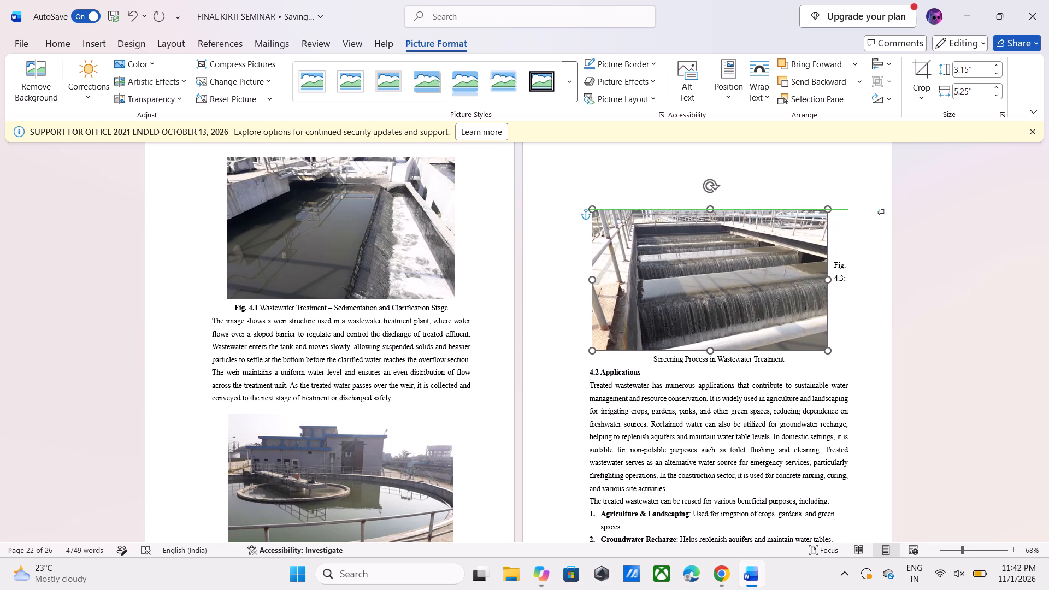
drag(731, 241, 733, 229)
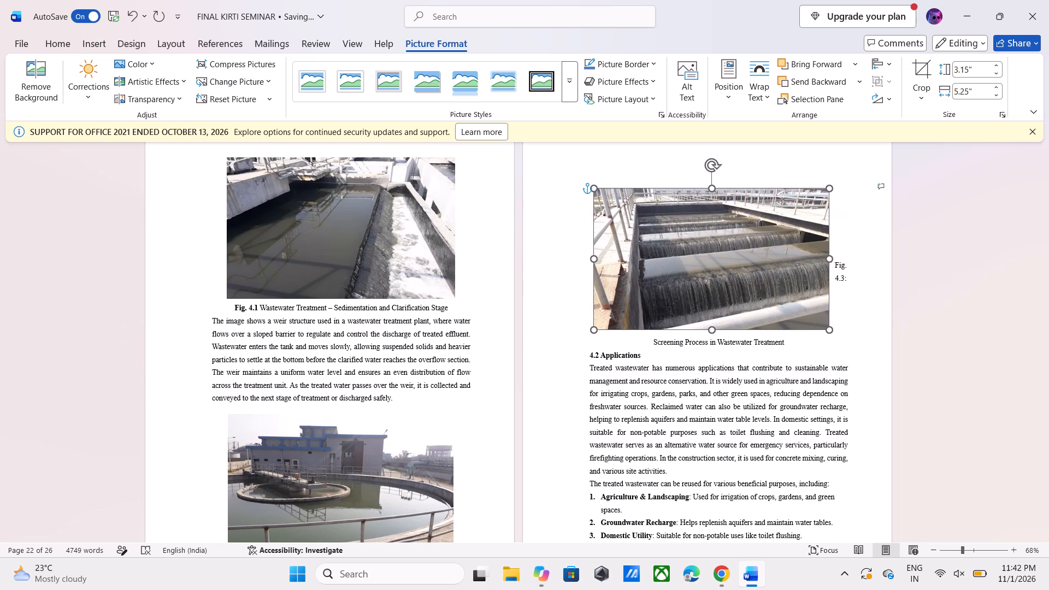
drag(733, 229, 739, 227)
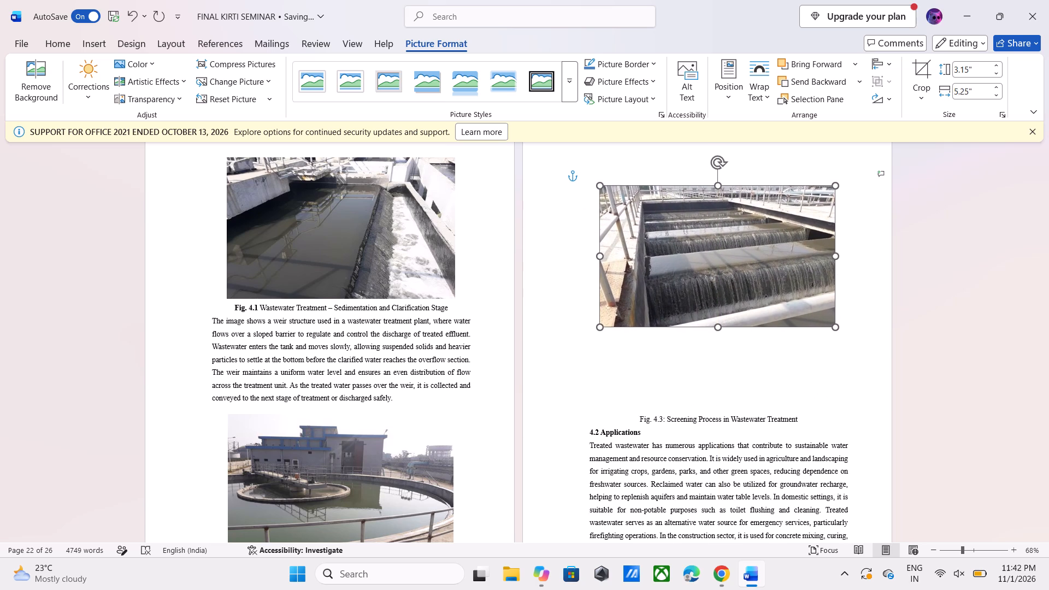
drag(739, 227, 736, 228)
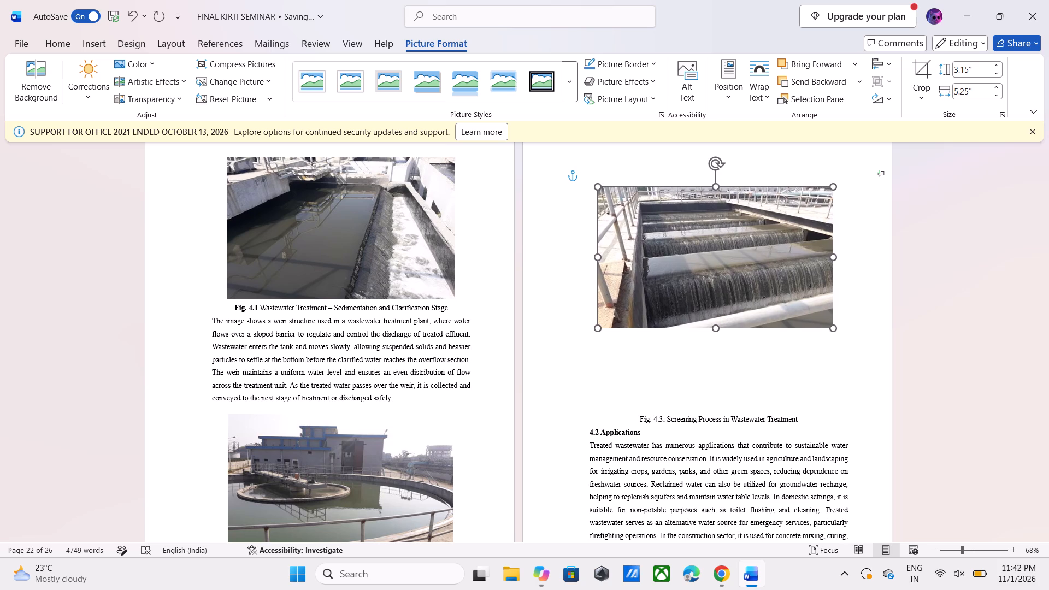
drag(736, 228, 738, 227)
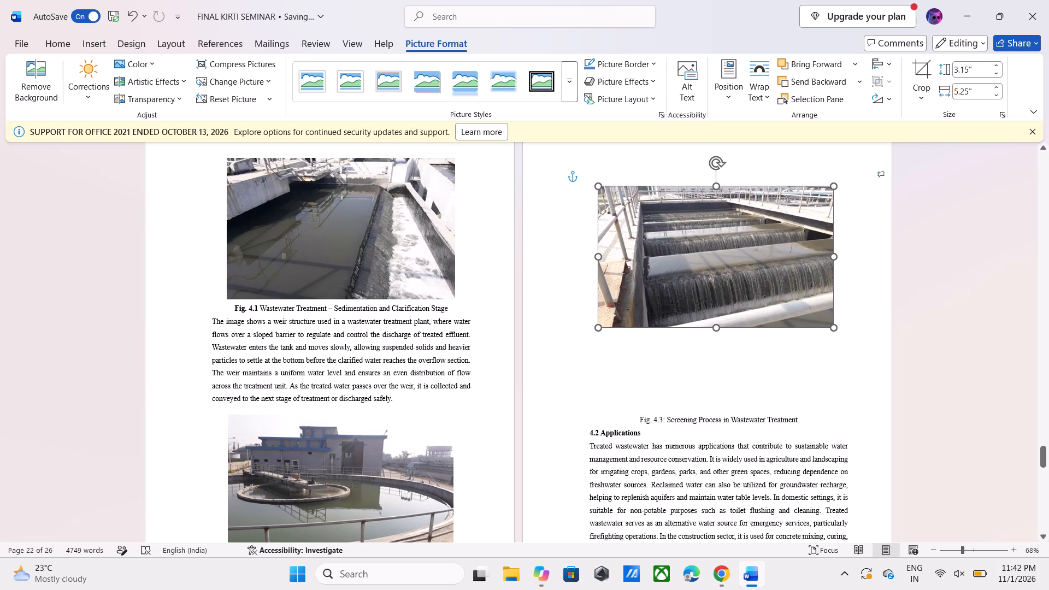
Paste the copied circular clarifier explanation as a new paragraph after the Fig. 4.2 caption.
scroll(739, 353, up, 1)
scroll(739, 353, down, 1)
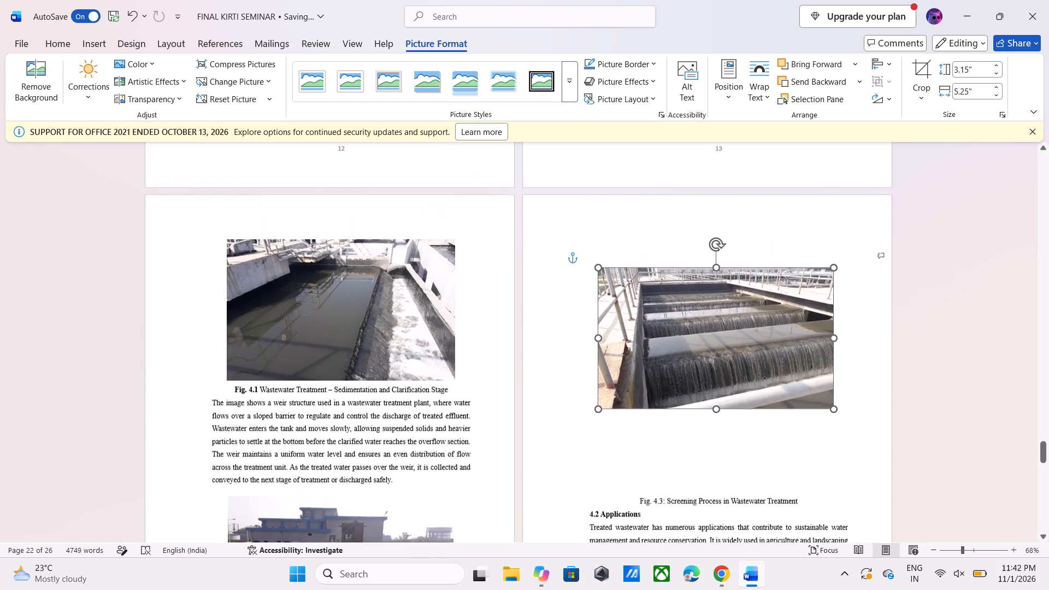
scroll(739, 353, down, 1)
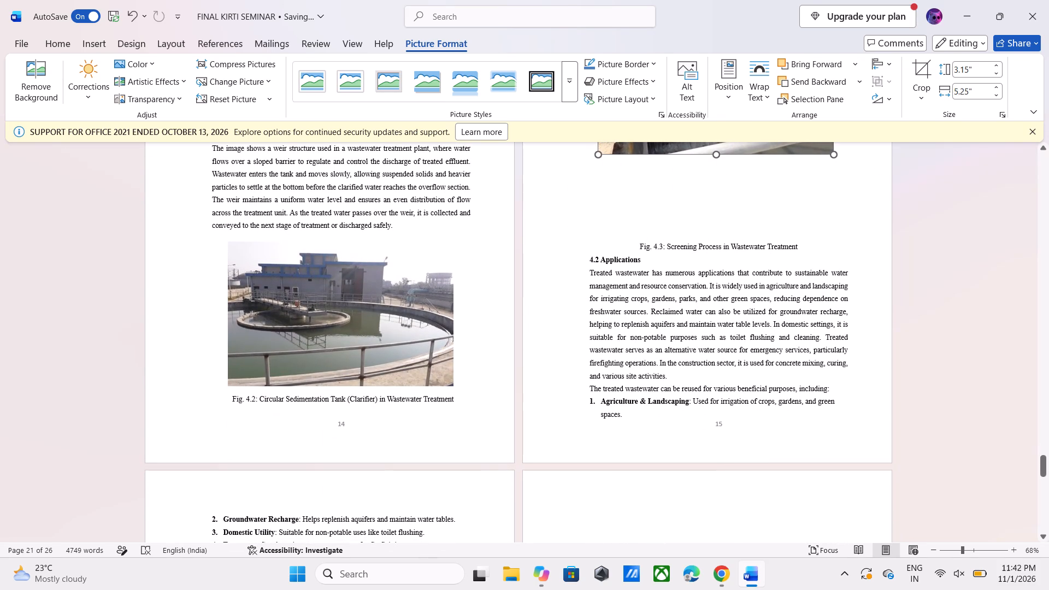
click(477, 398)
key(Return)
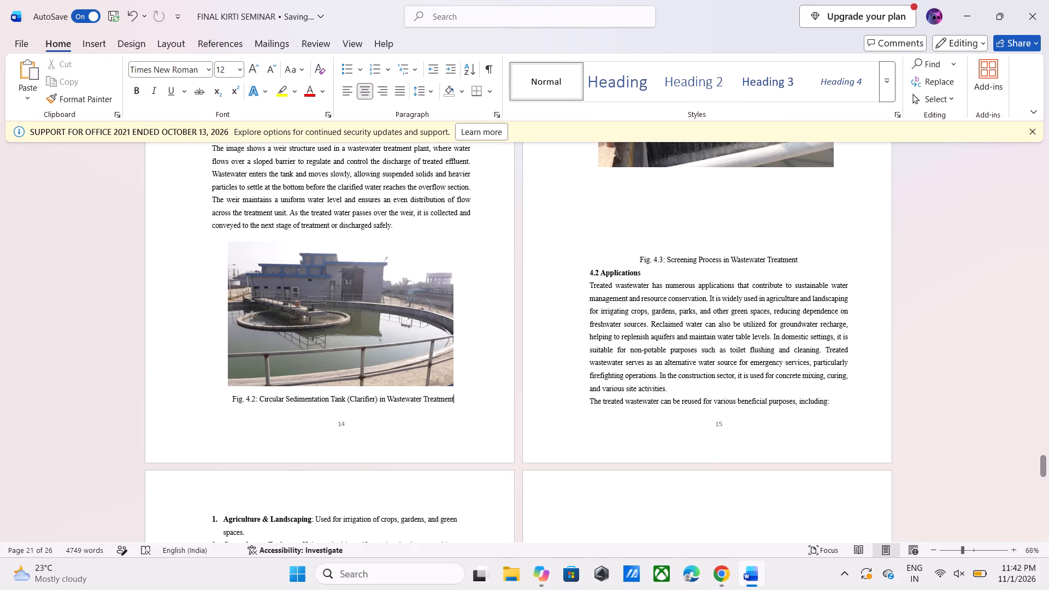
key(Return)
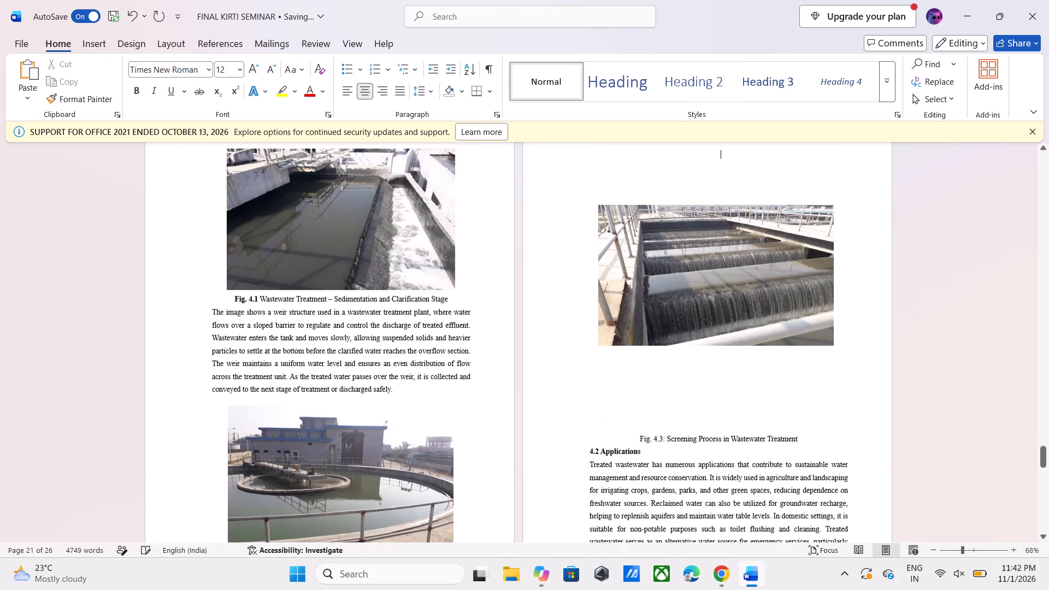
key(ctrl+v)
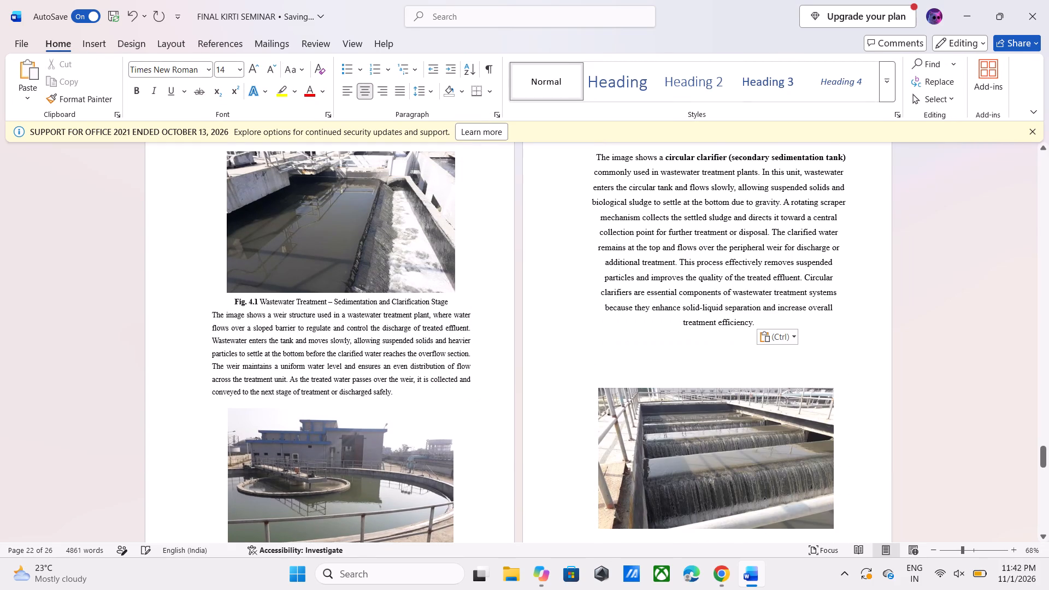
Remove the bold from the pasted circular clarifier paragraph and justify its text.
click(757, 326)
drag(593, 164, 757, 299)
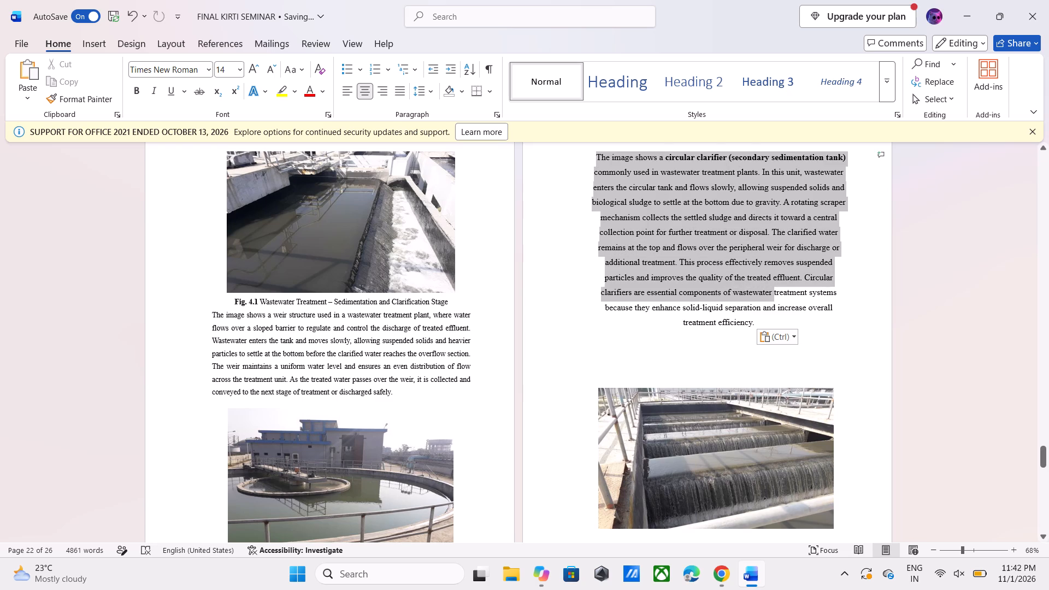
drag(757, 299, 754, 319)
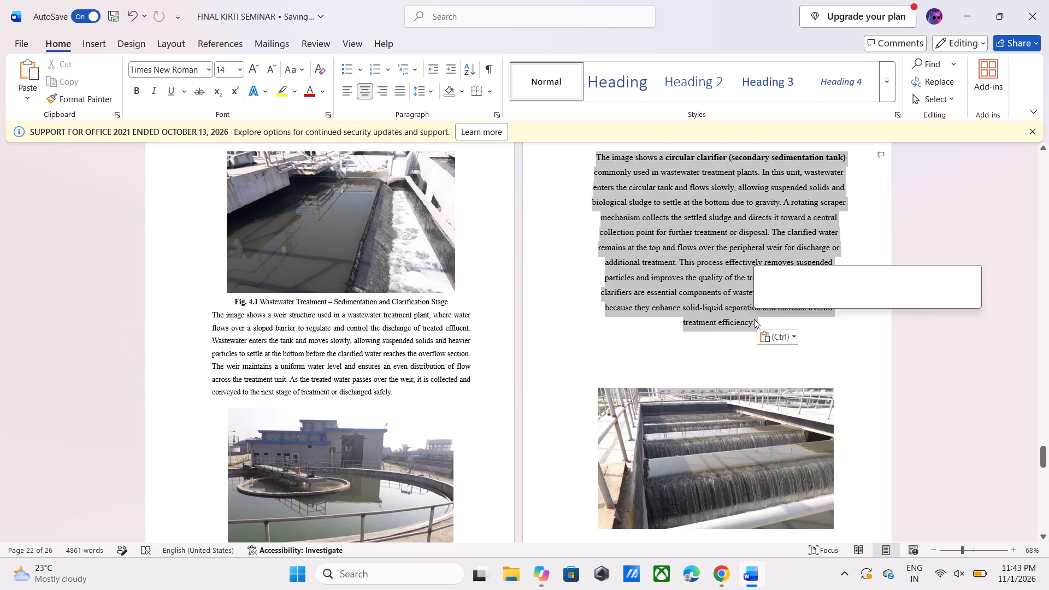
double_click(759, 291)
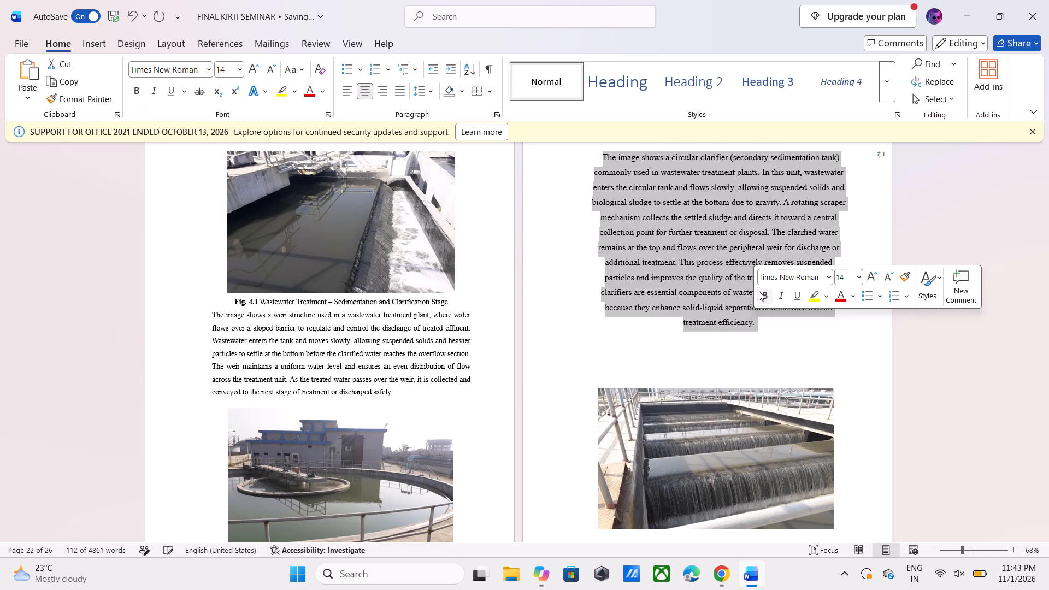
click(404, 93)
click(867, 292)
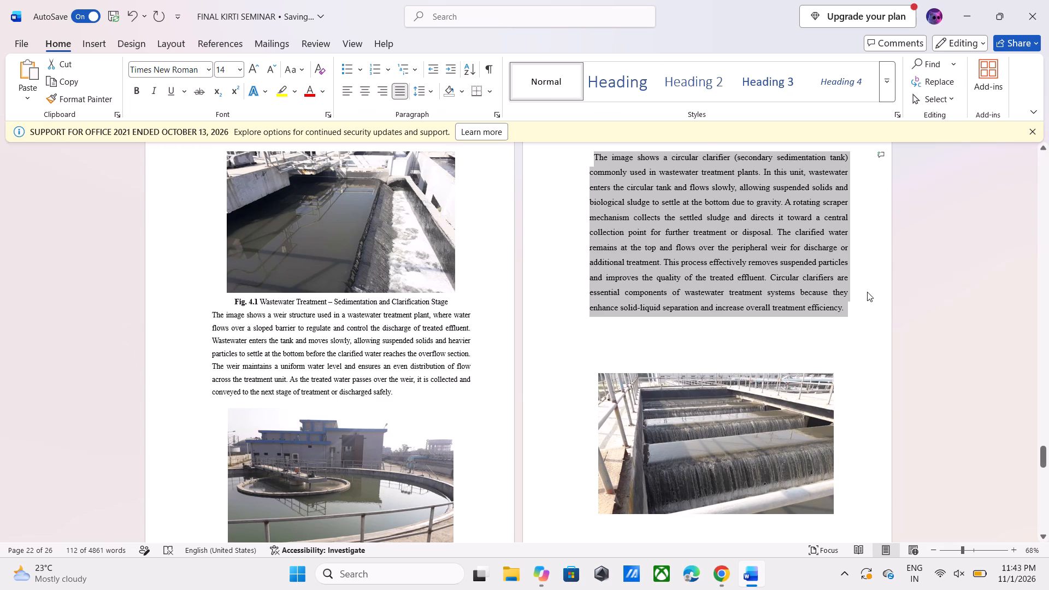
Delete the leading space at the start of the circular clarifier paragraph.
click(593, 163)
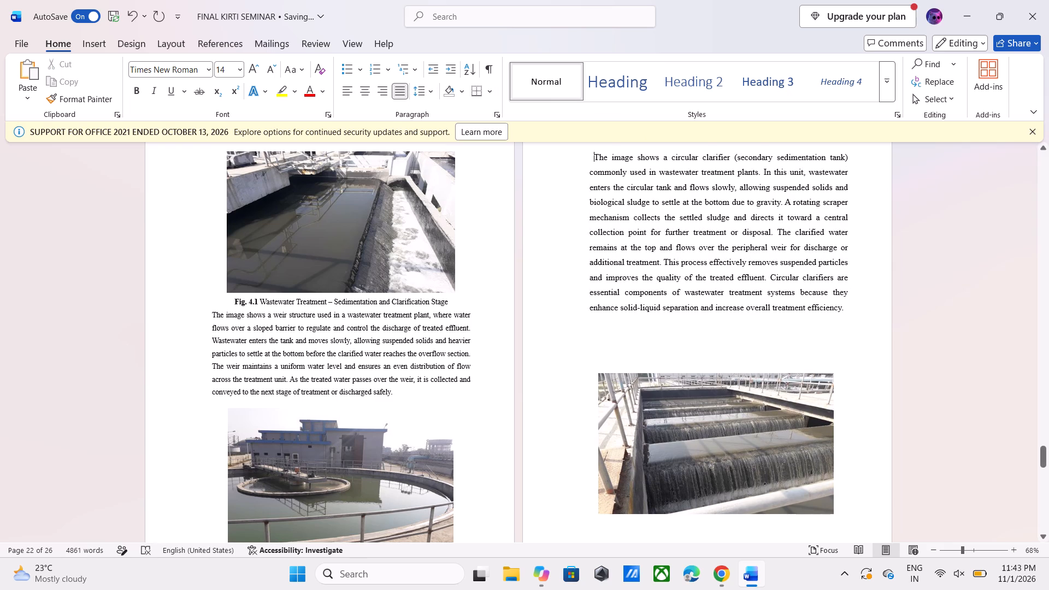
key(BackSpace)
Move the screening process photo up so it sits directly beneath the circular clarifier paragraph.
scroll(703, 265, down, 1)
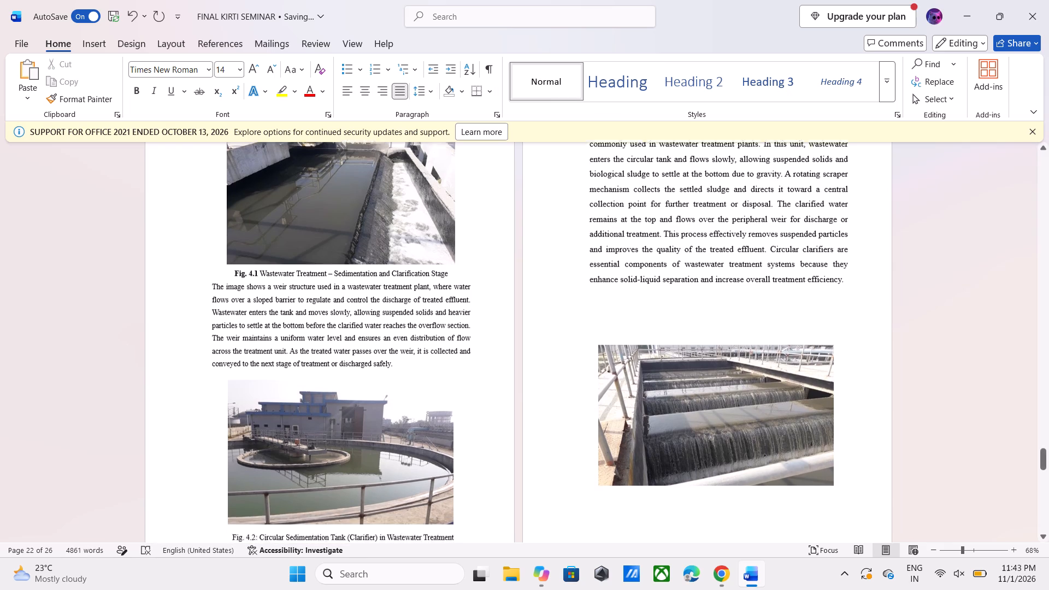
scroll(703, 265, down, 2)
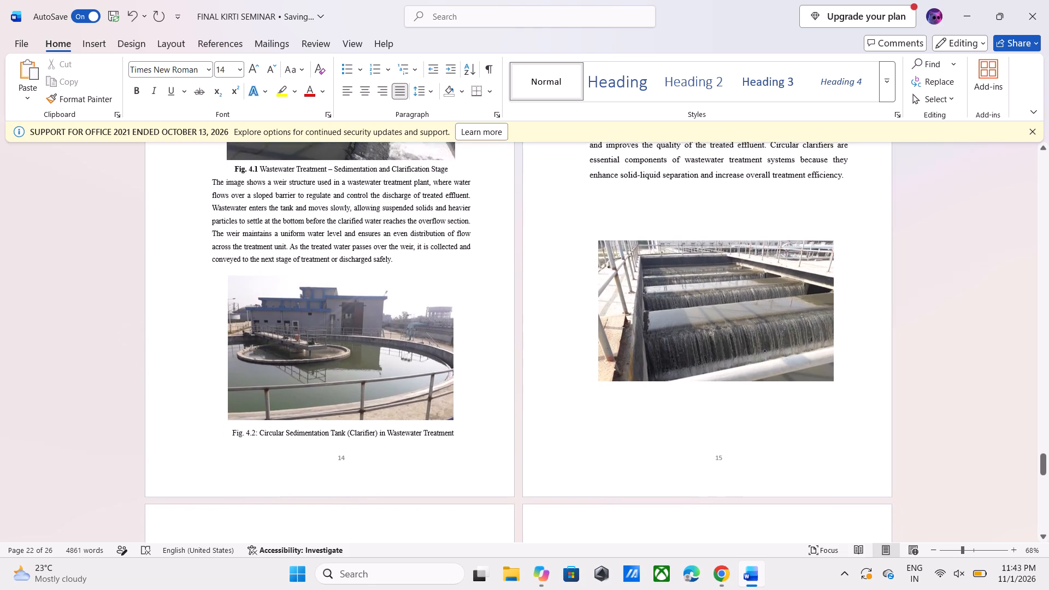
scroll(703, 265, down, 1)
scroll(703, 265, up, 2)
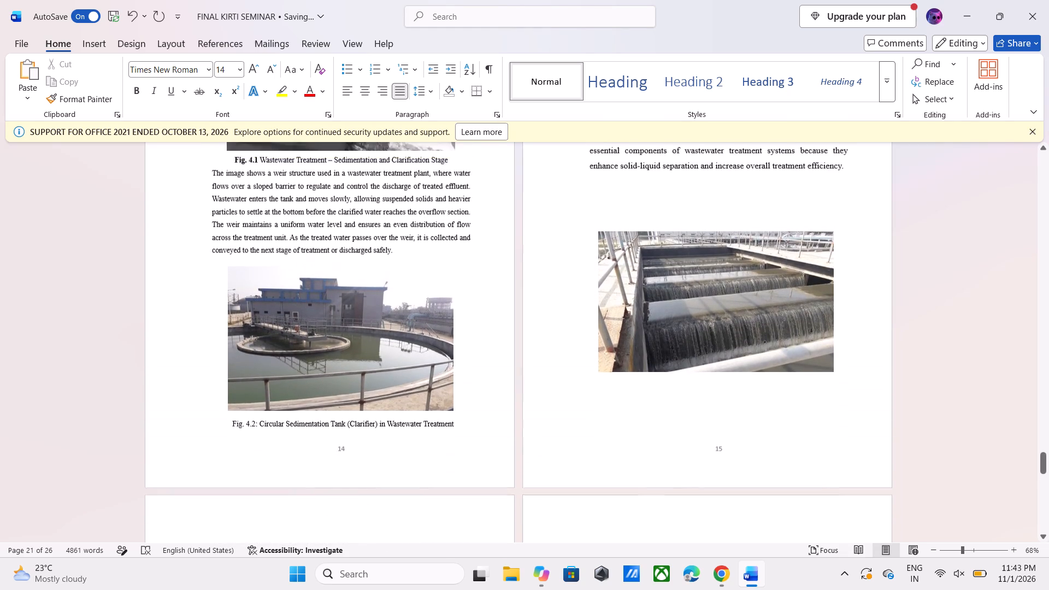
scroll(699, 285, up, 1)
drag(695, 330, 698, 286)
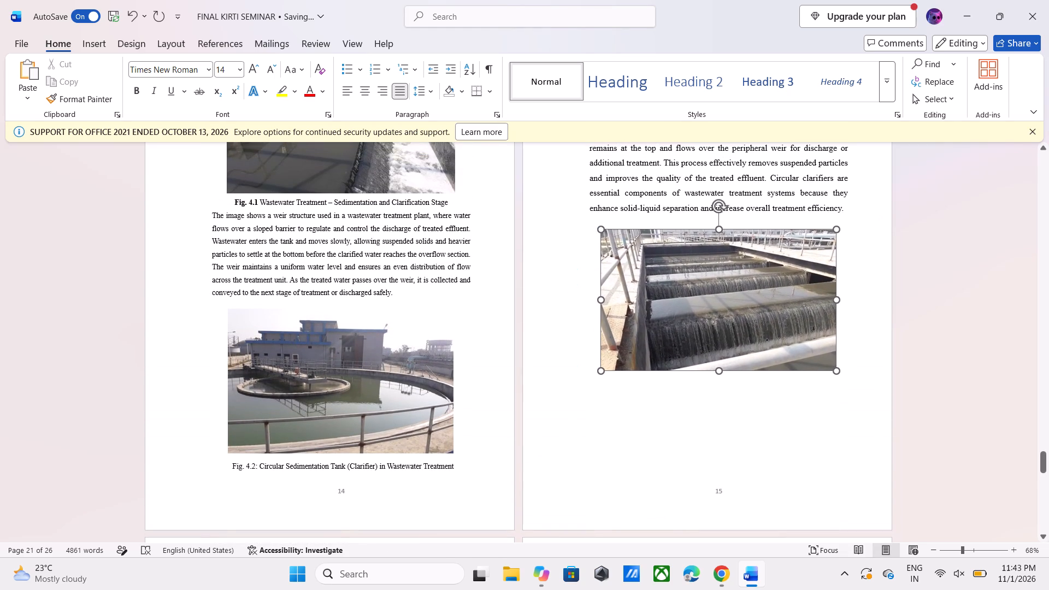
drag(698, 286, 697, 280)
Remove the blank lines above the Fig. 4.3 caption so it sits directly beneath the screening process photo, and centre the caption.
scroll(697, 280, down, 1)
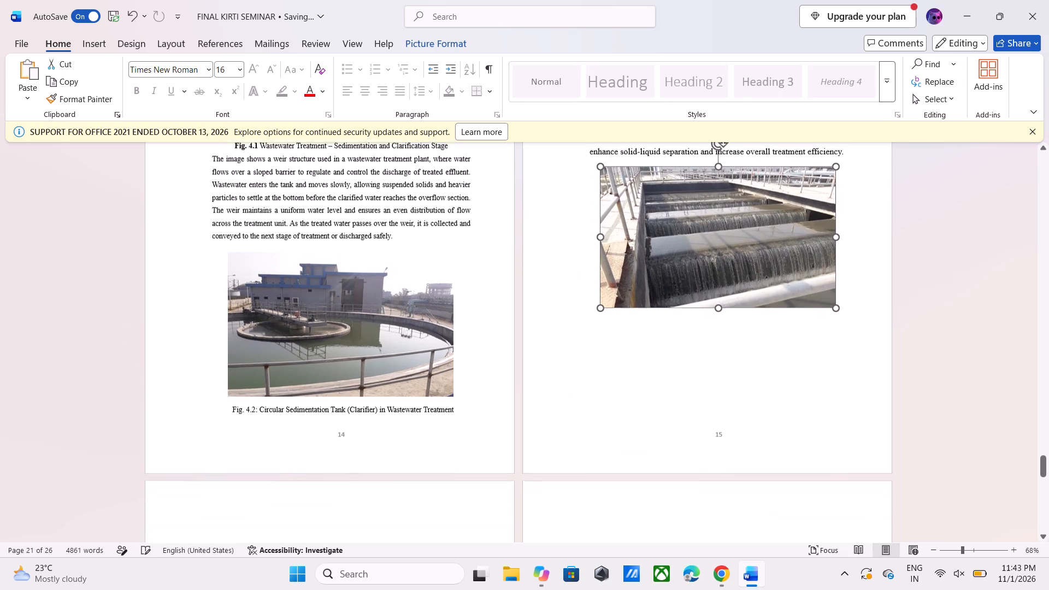
scroll(697, 280, down, 2)
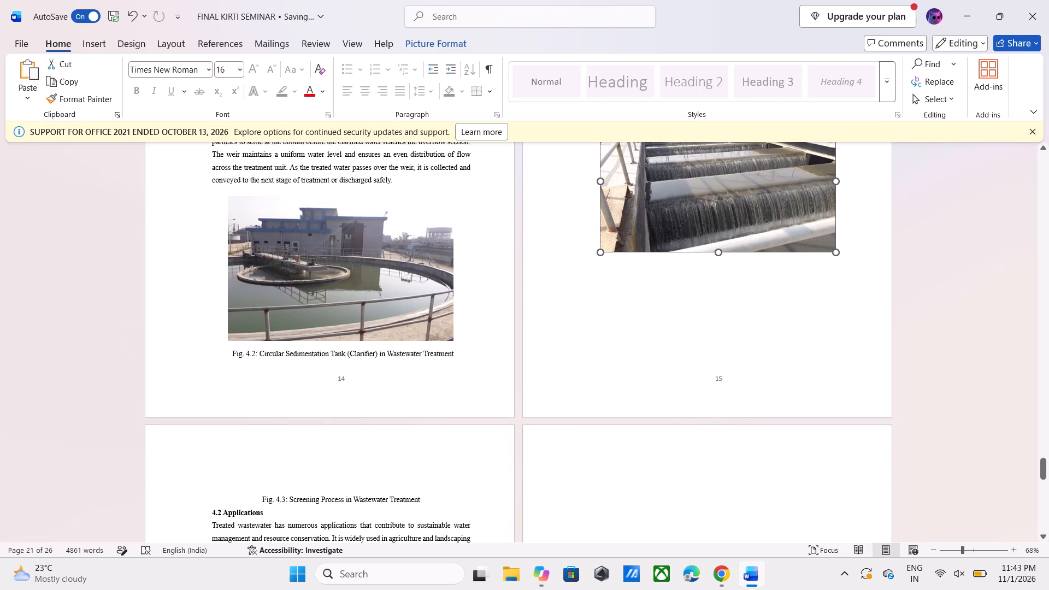
click(257, 498)
key(BackSpace)
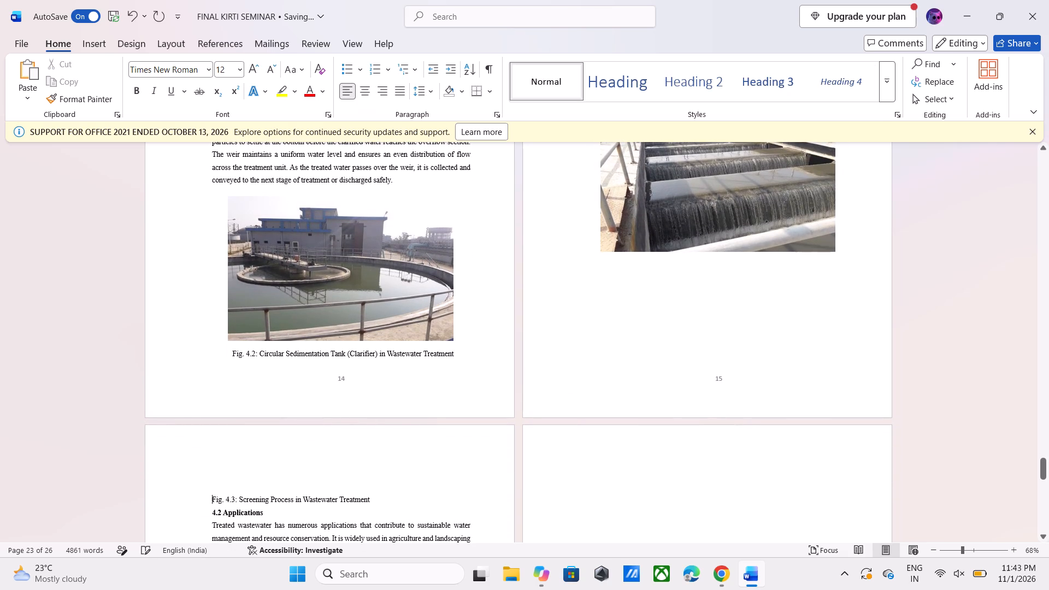
key(BackSpace)
key(BackSpace)
key(BackSpace)
key(BackSpace)
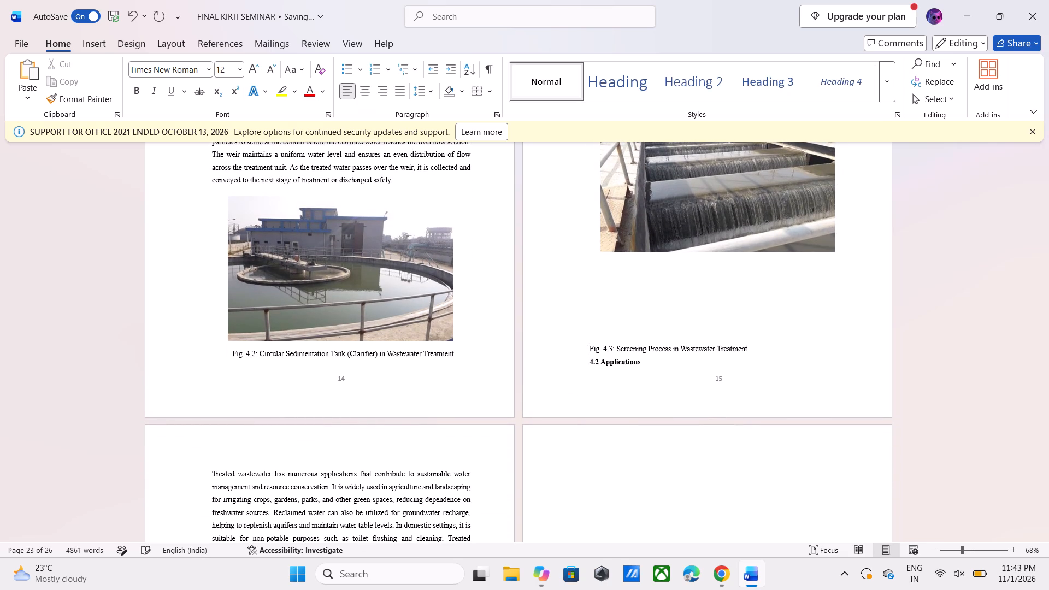
key(BackSpace)
key(BackSpace)
key(BackSpace)
key(BackSpace)
key(BackSpace)
key(BackSpace)
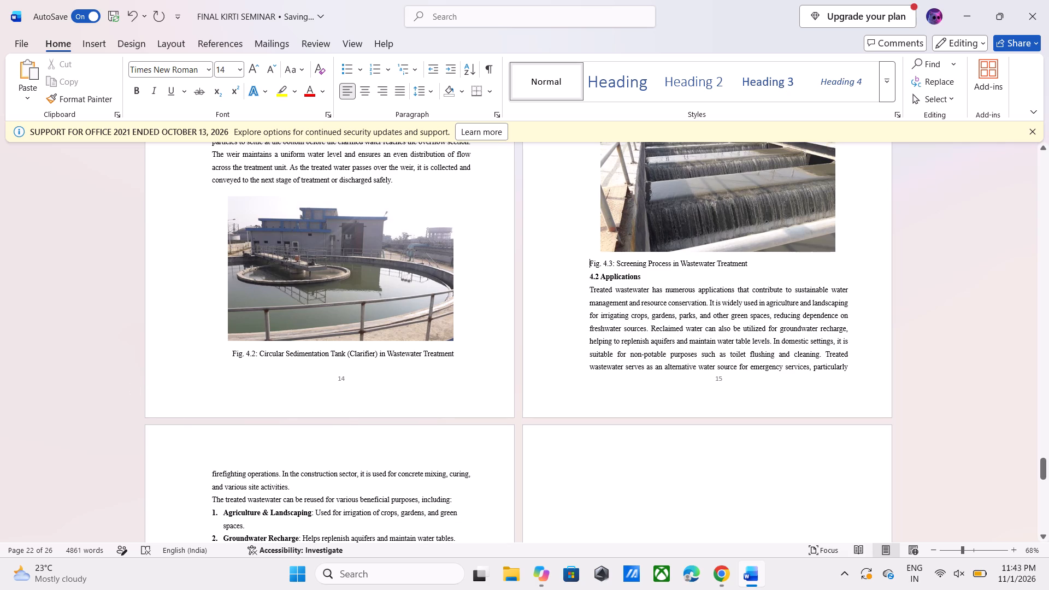
click(368, 91)
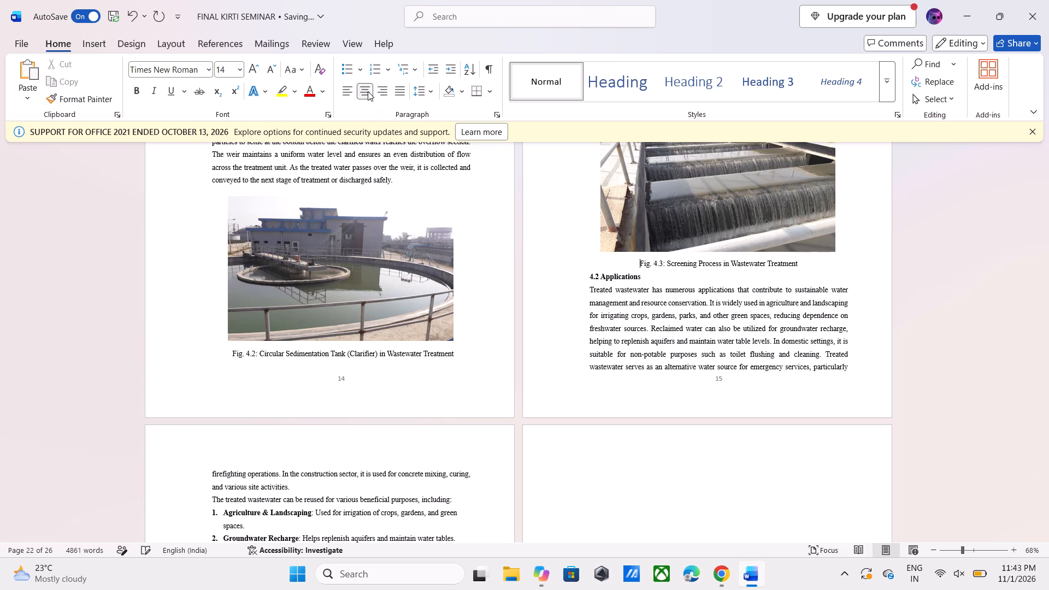
Delete the colon after the figure number in the Fig. 4.3 caption and make the "Fig. 4.3" label bold.
click(665, 265)
key(BackSpace)
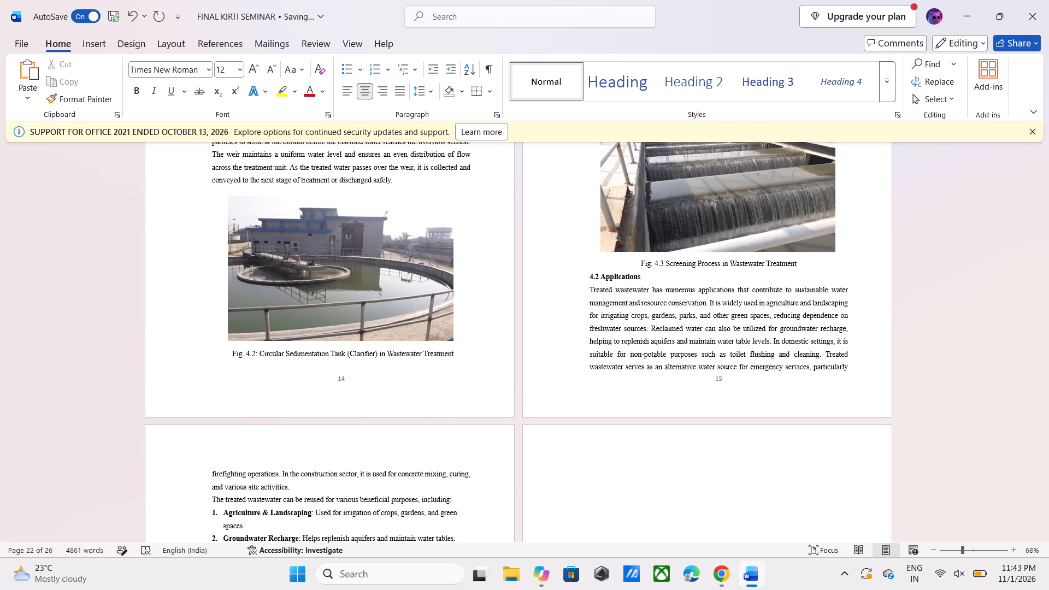
drag(665, 265, 633, 264)
click(639, 239)
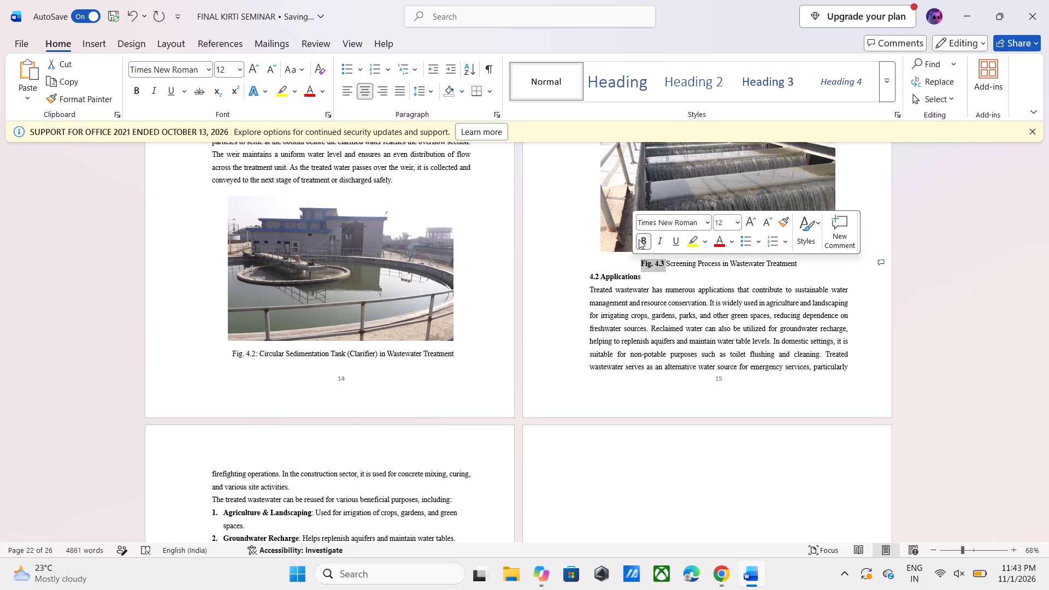
click(905, 298)
Delete the colon after the figure number in the Fig. 4.2 caption and make the "Fig. 4.2" label bold.
scroll(739, 314, up, 1)
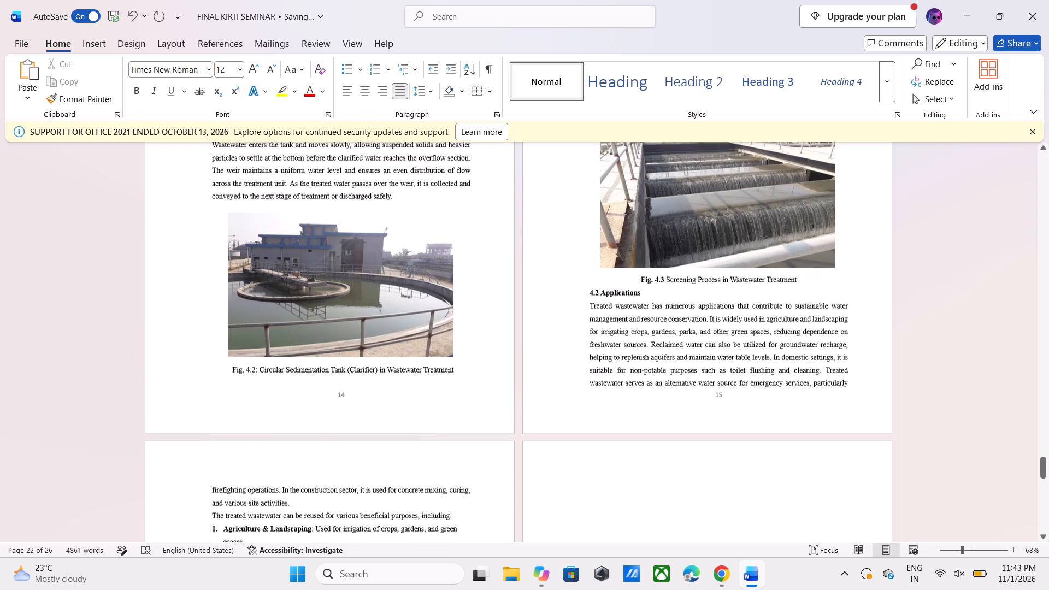
scroll(739, 314, up, 2)
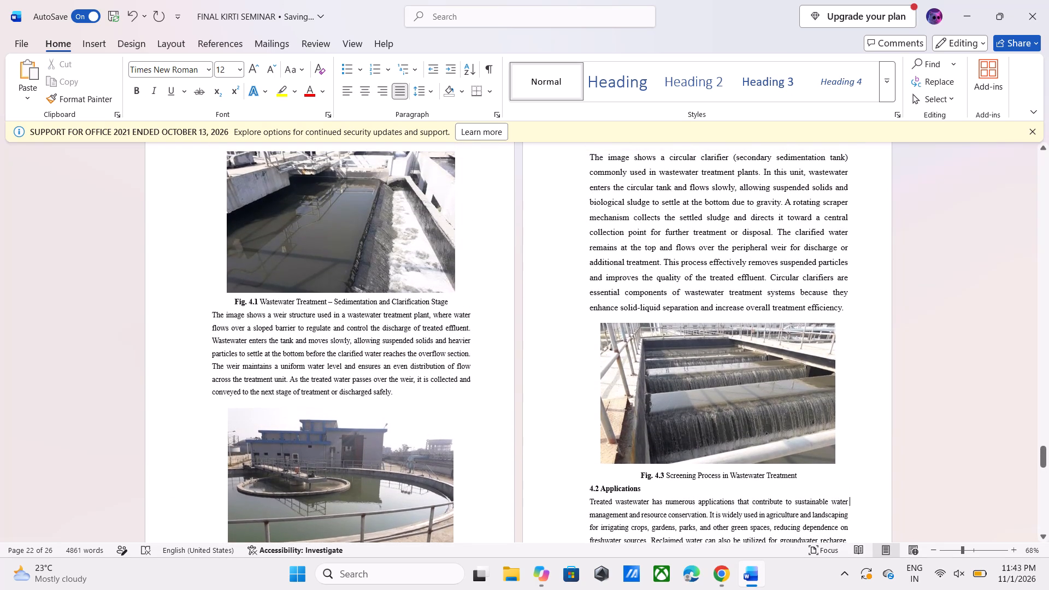
scroll(739, 314, down, 3)
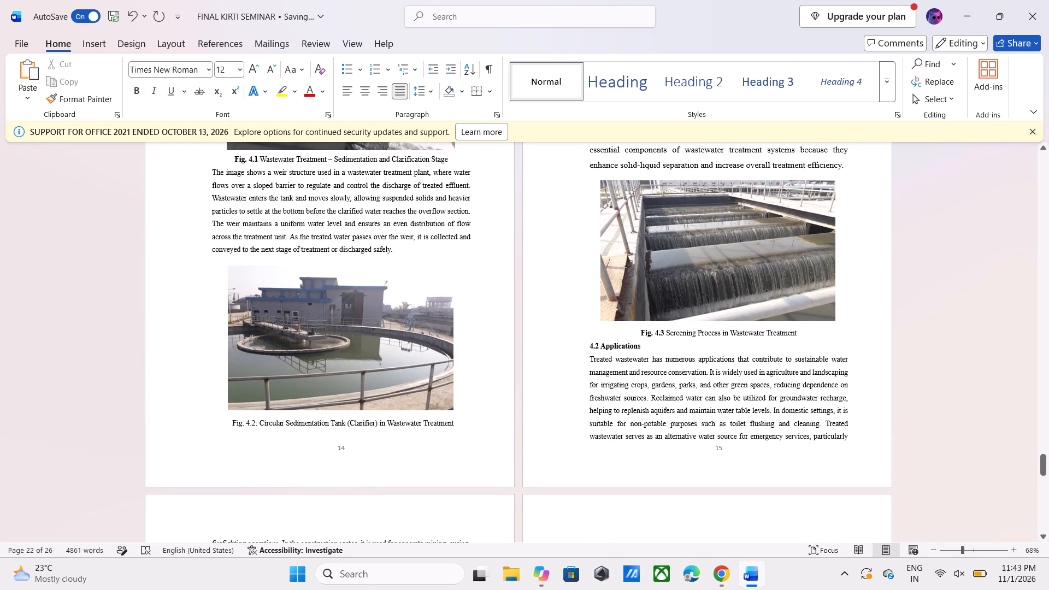
click(257, 423)
key(BackSpace)
drag(257, 423, 211, 427)
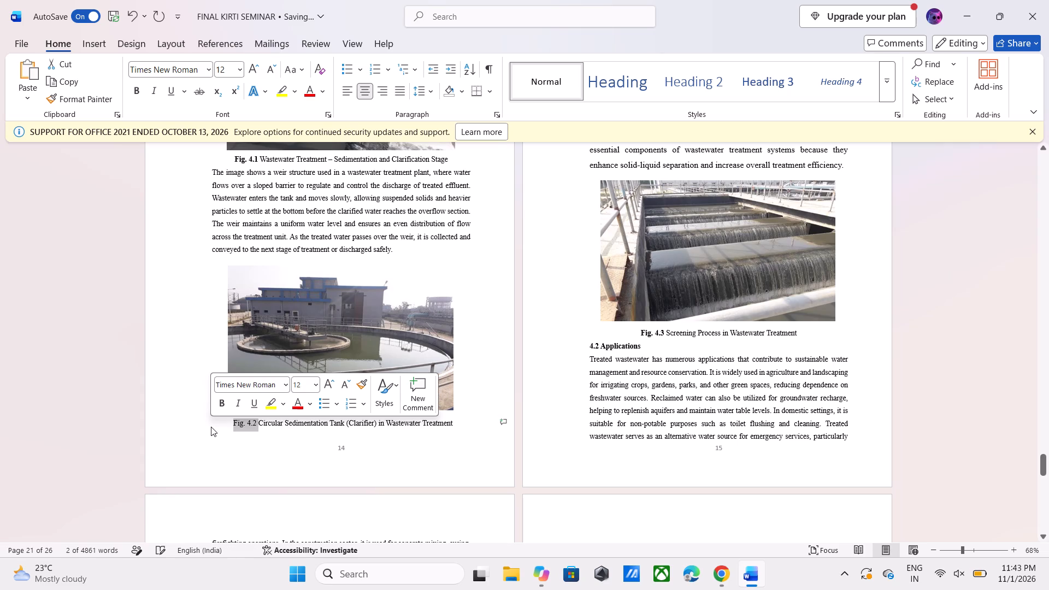
click(215, 406)
click(116, 408)
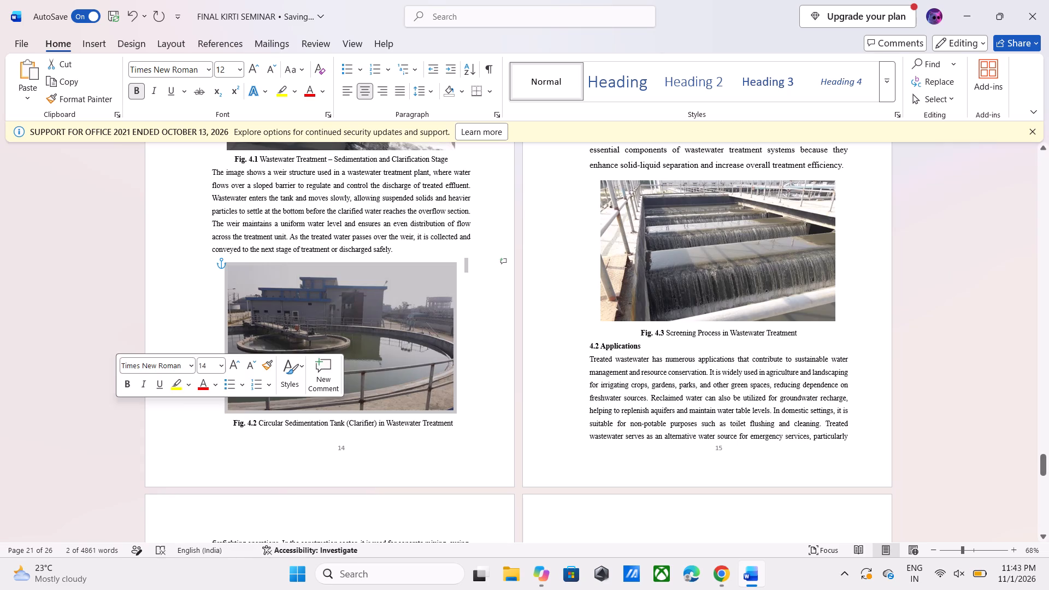
click(932, 284)
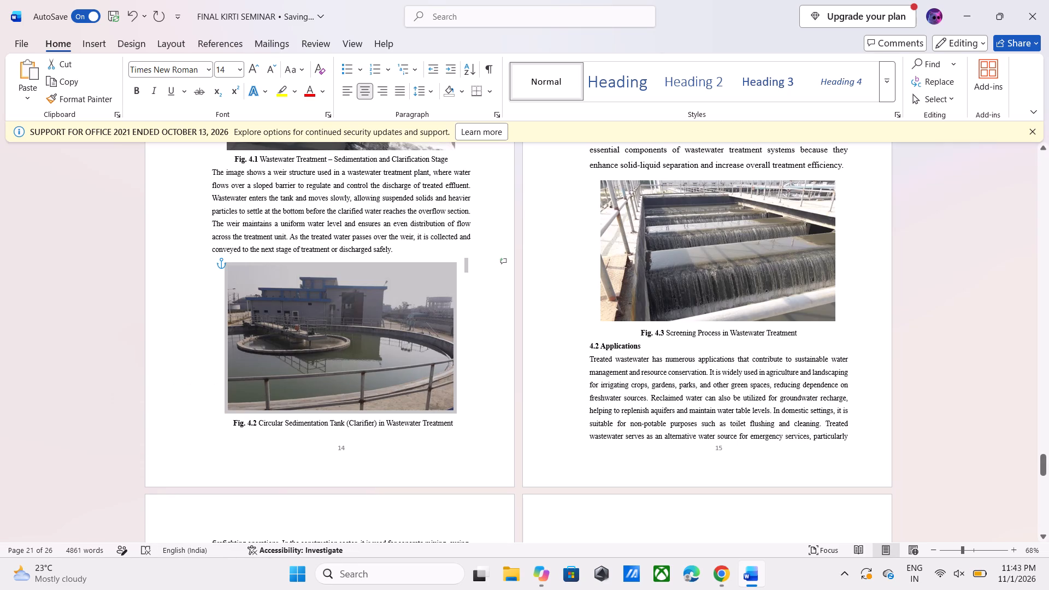
Check the line spacing options for the circular clarifier paragraph above the screening process photo.
scroll(932, 284, up, 1)
scroll(932, 284, down, 1)
scroll(932, 284, up, 1)
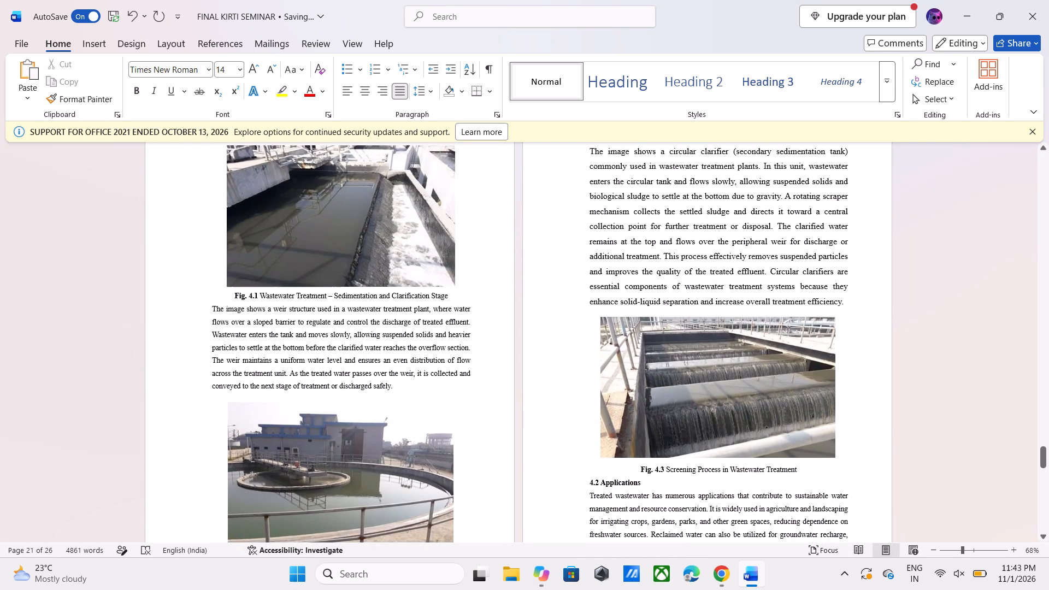
scroll(932, 284, up, 3)
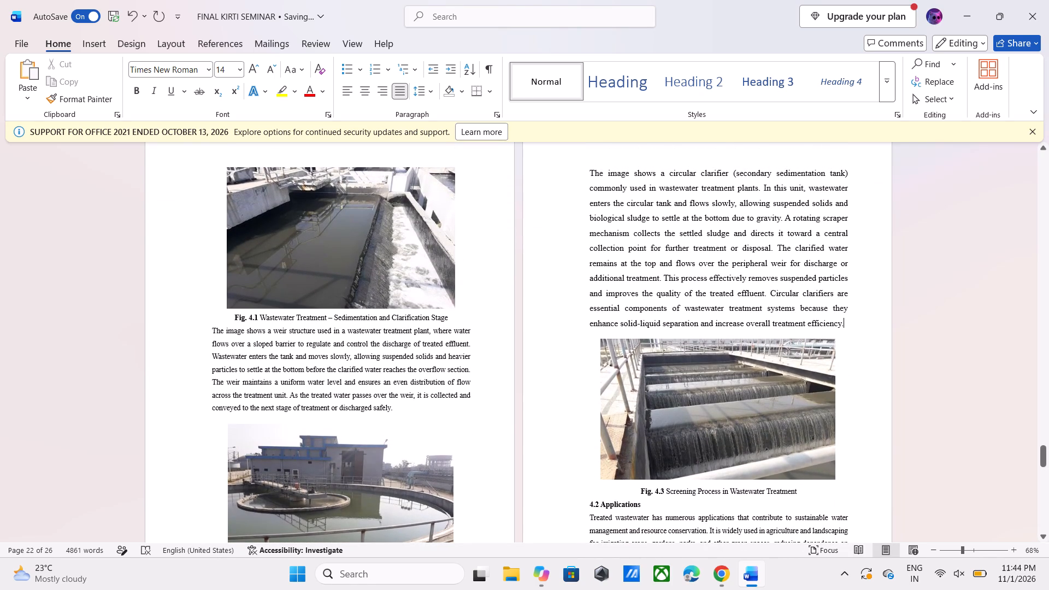
drag(847, 323, 585, 177)
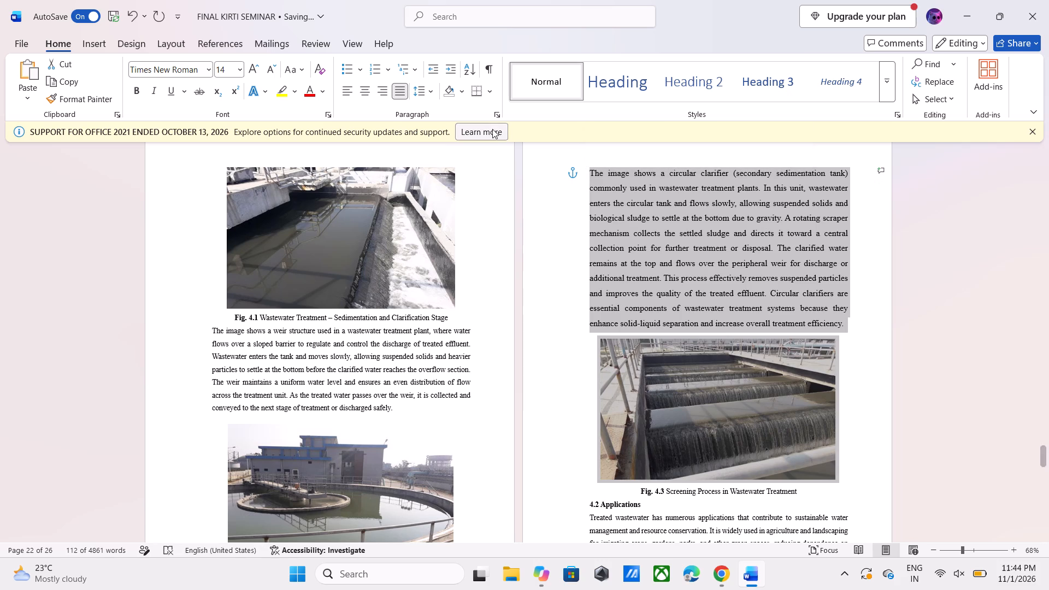
click(429, 88)
click(429, 88)
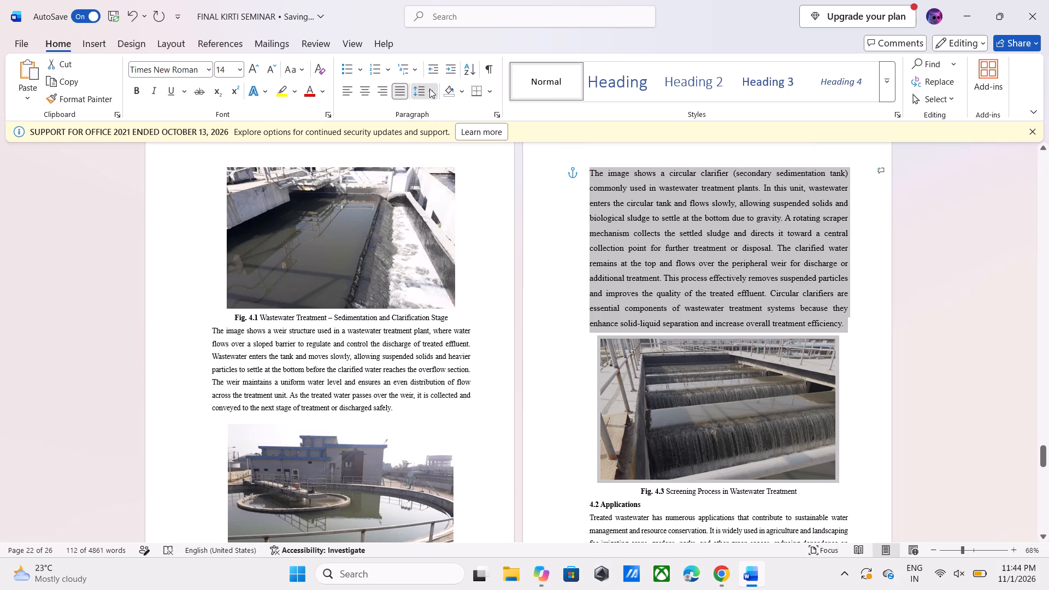
Set the line spacing of the weir structure paragraph under Fig. 4.1 to 1.5.
drag(402, 406, 210, 329)
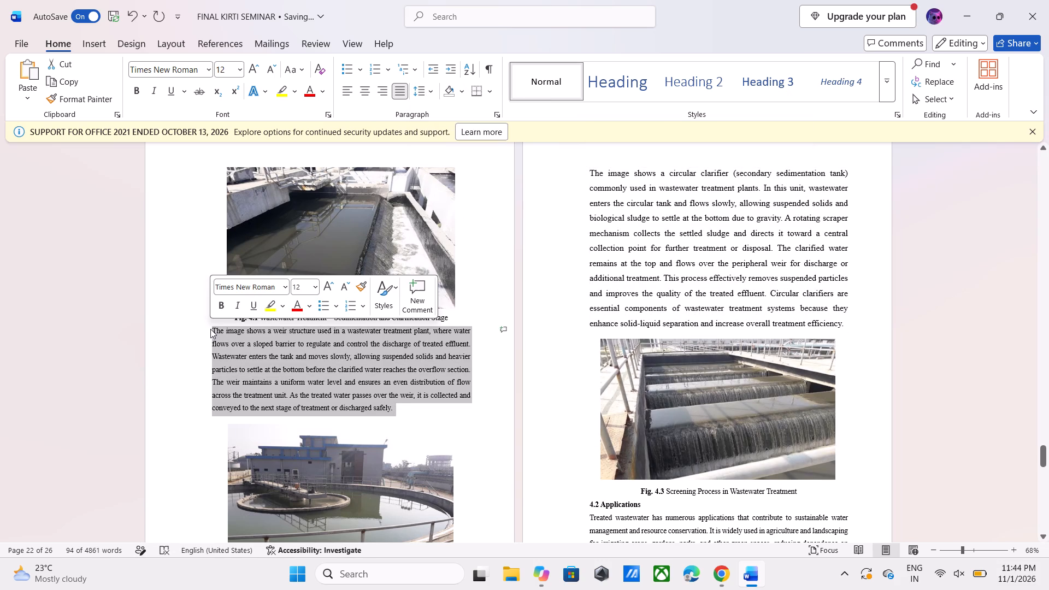
click(426, 93)
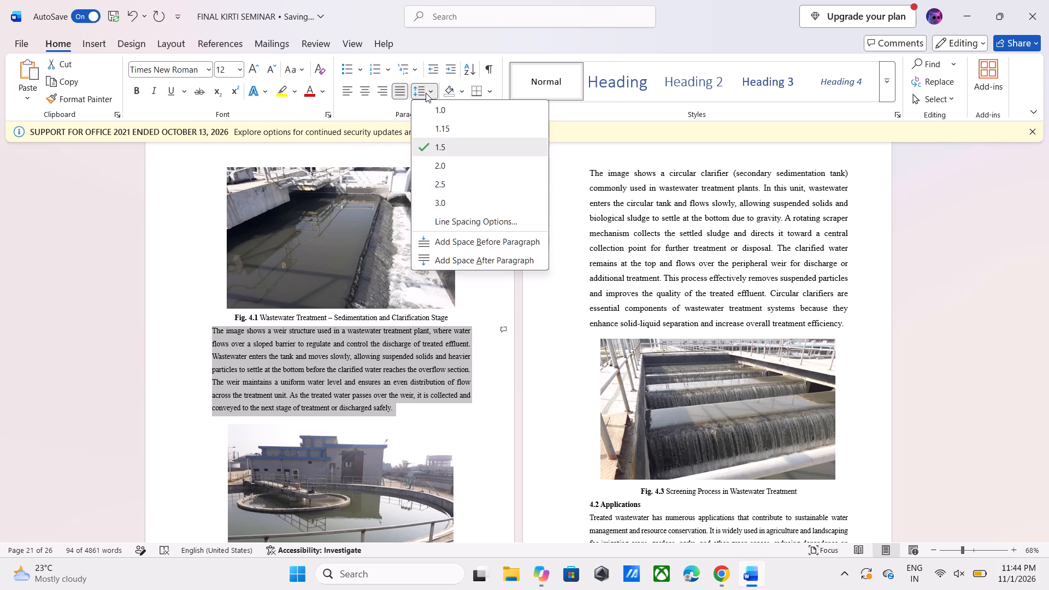
click(438, 149)
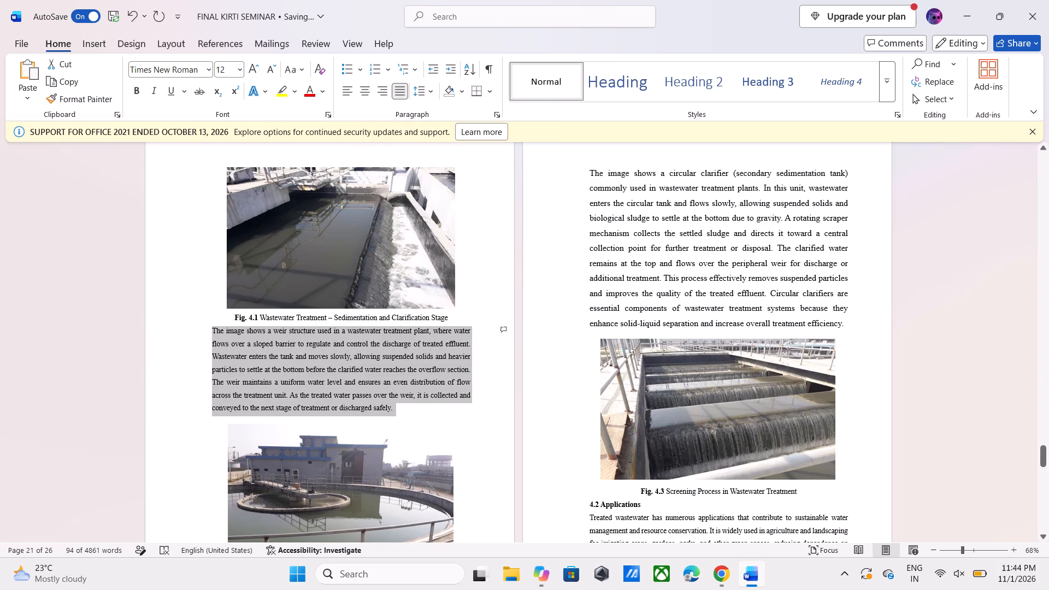
click(67, 318)
Compare the text formatting of the circular clarifier paragraph with that of the weir structure paragraph under Fig. 4.1.
scroll(67, 318, down, 1)
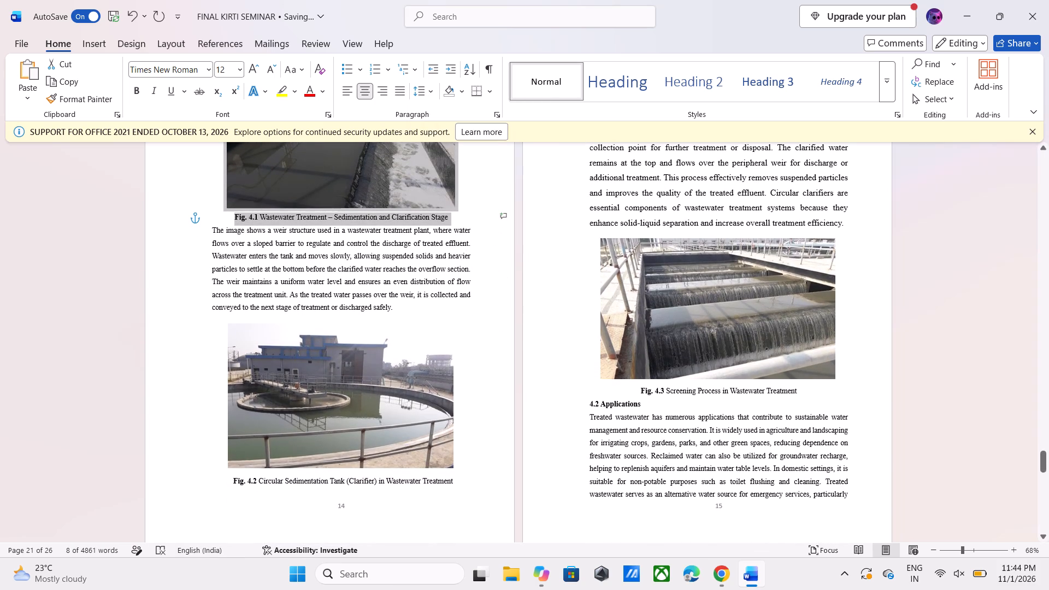
click(942, 270)
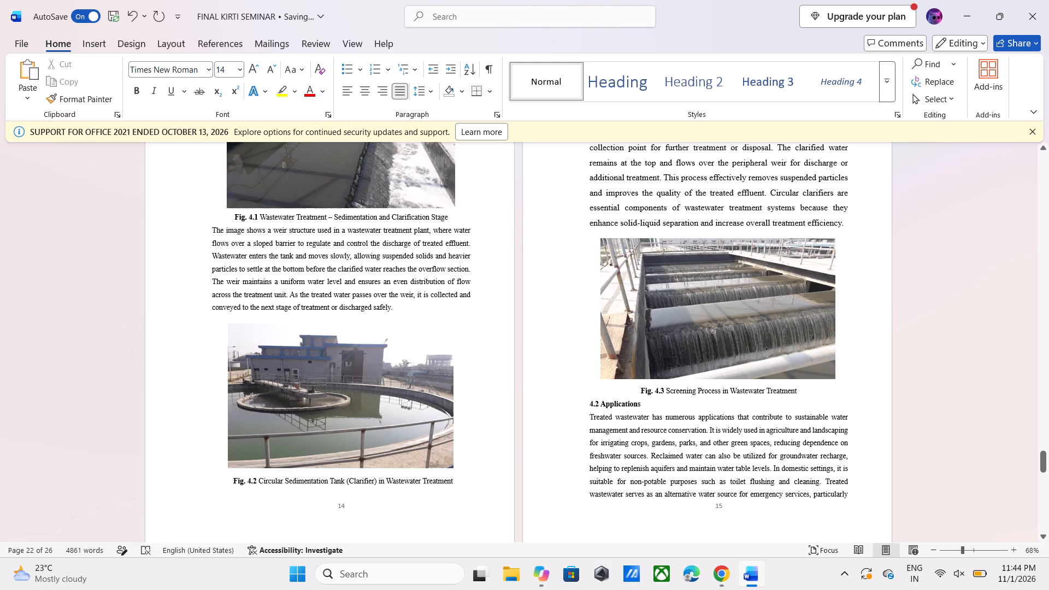
click(709, 223)
click(698, 209)
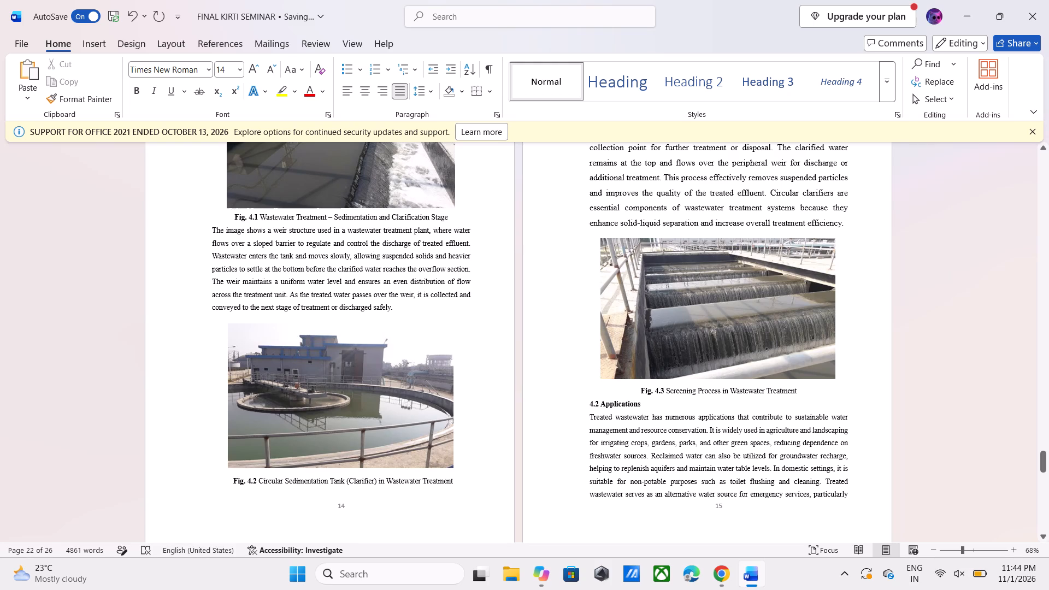
click(428, 270)
drag(405, 305, 185, 240)
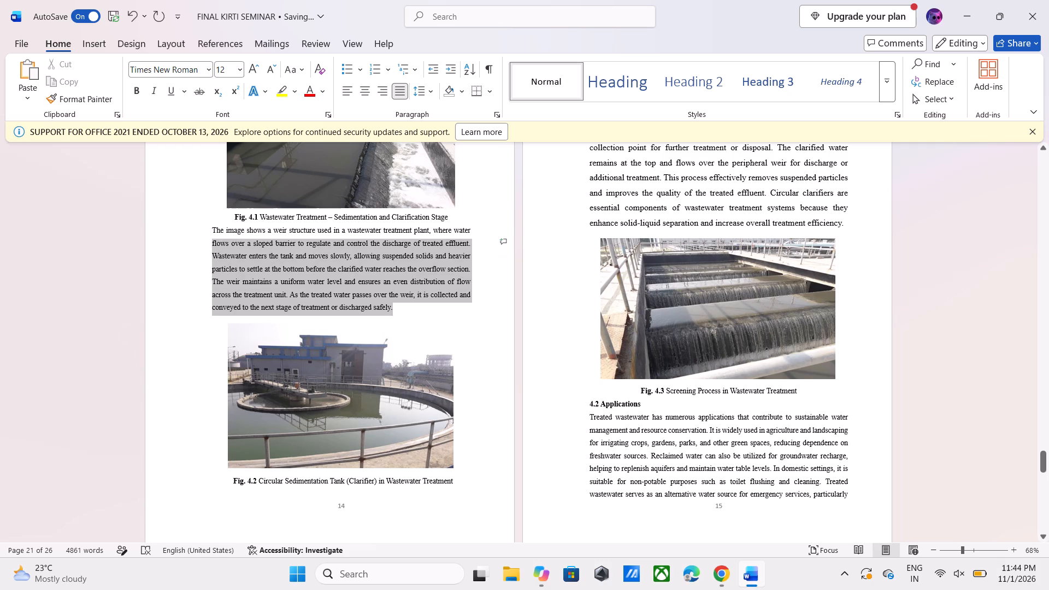
drag(185, 240, 206, 234)
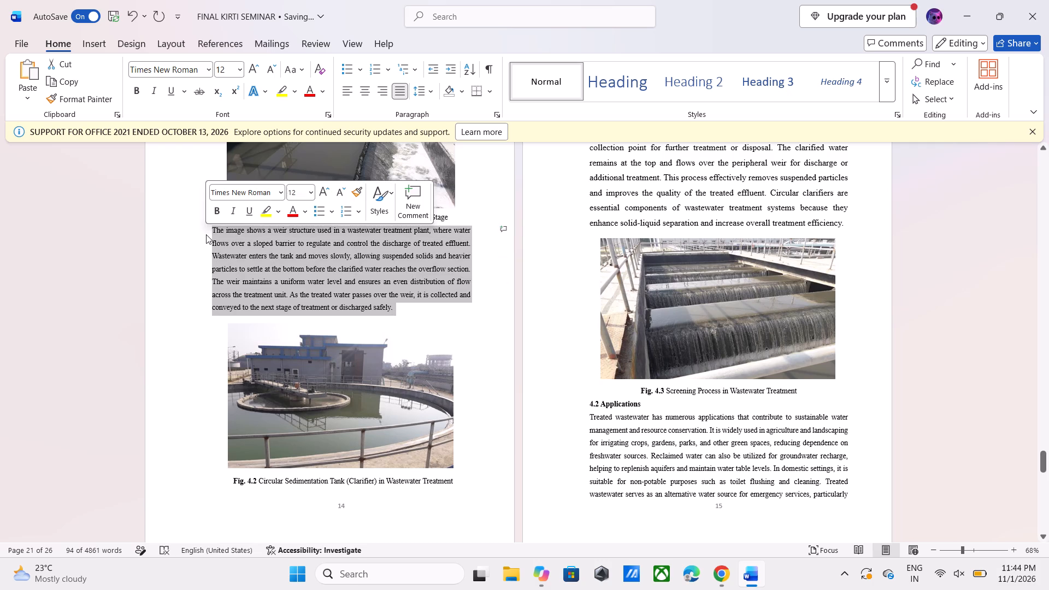
click(945, 262)
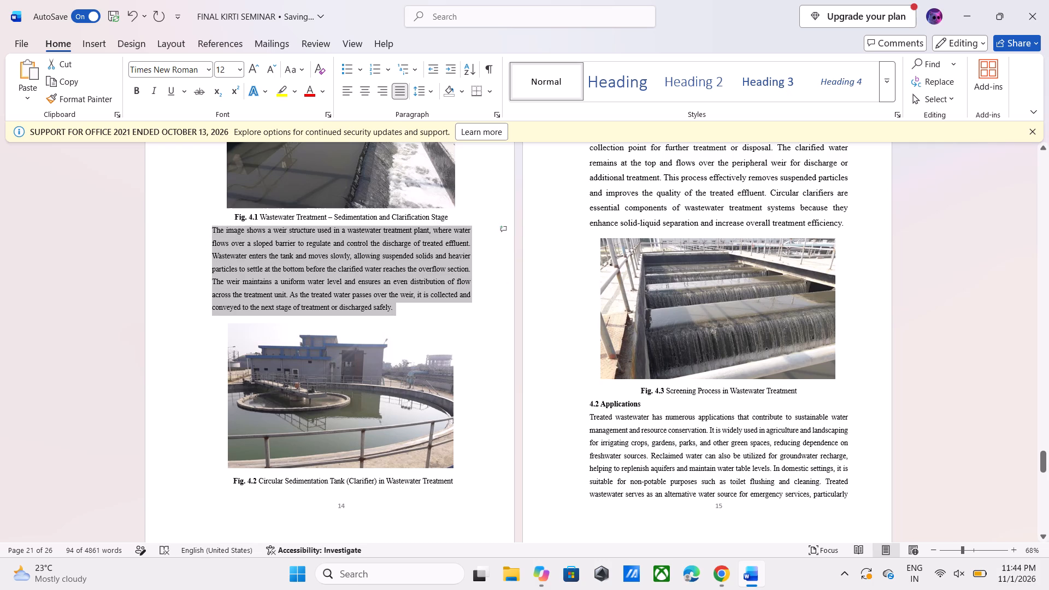
scroll(945, 262, left, 1)
scroll(945, 262, up, 1)
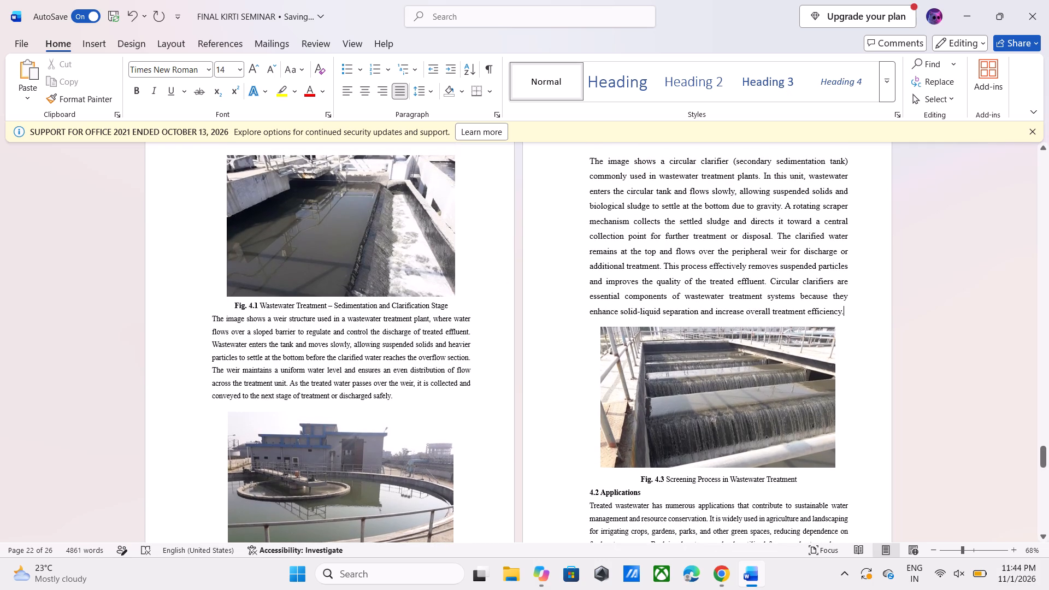
scroll(945, 262, down, 2)
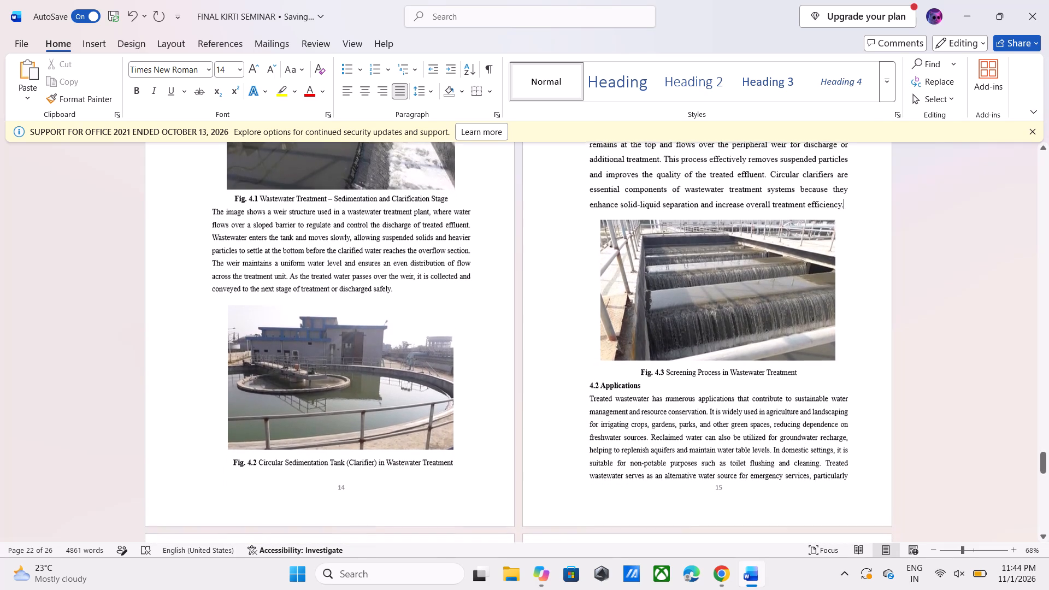
Copy the screening process photo above the Fig. 4.3 caption.
click(779, 287)
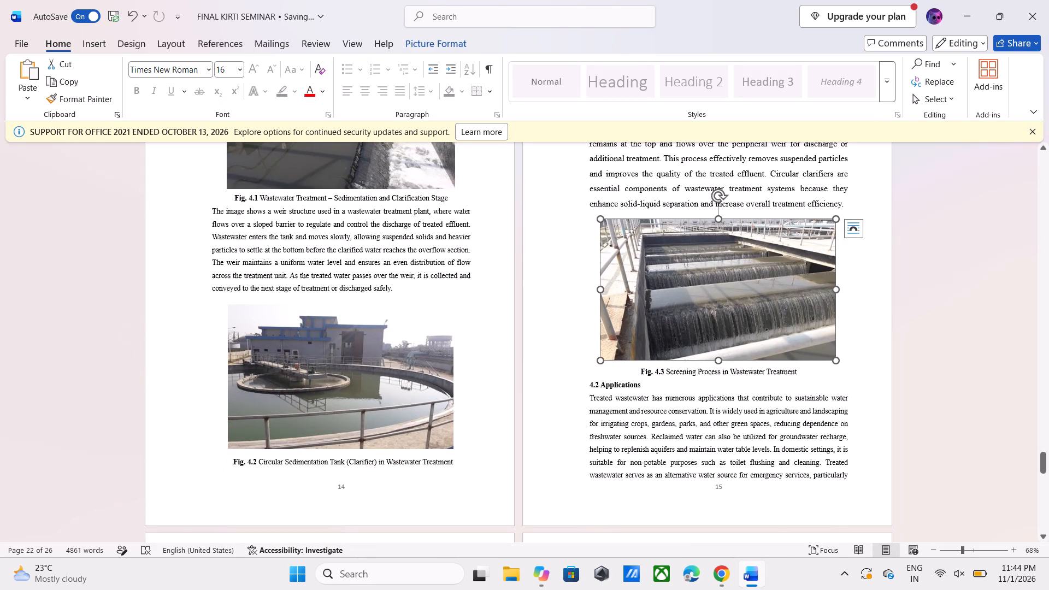
key(ctrl+c)
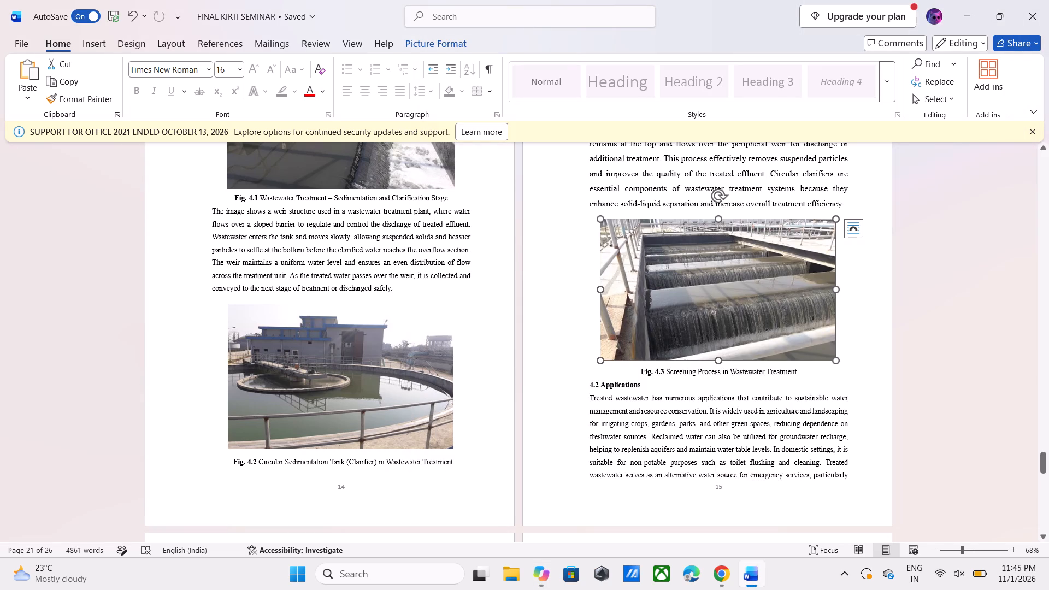
click(800, 374)
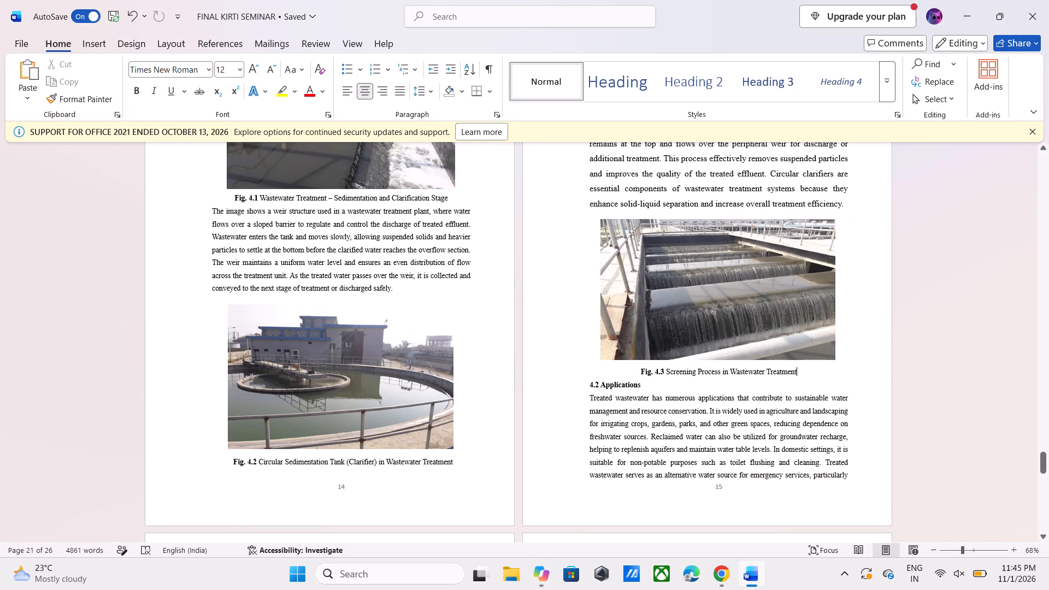
key(Return)
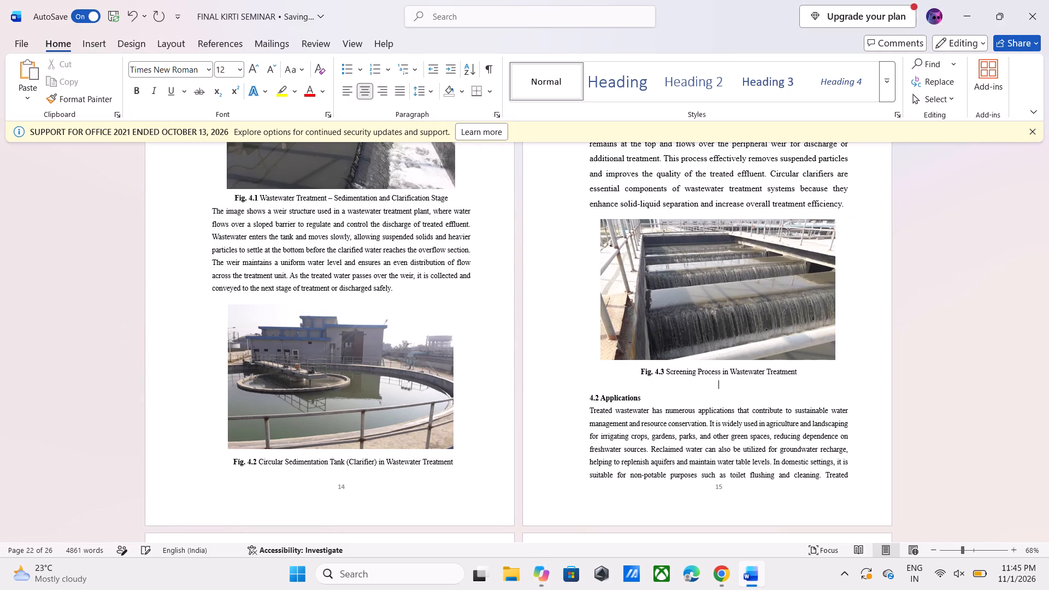
key(ctrl+v)
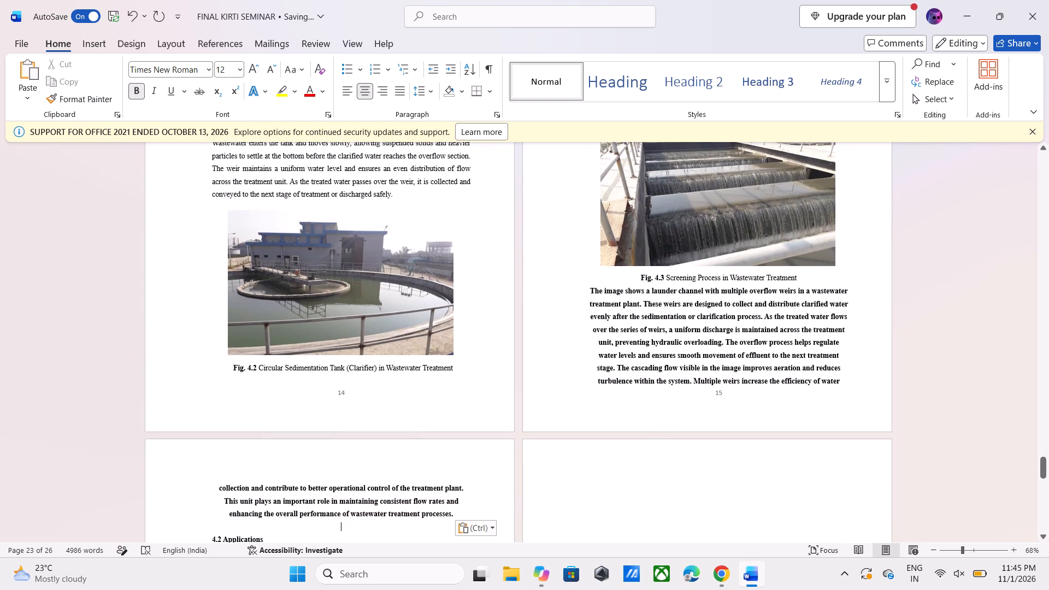
Remove the bold from the launder channel paragraph under Fig. 4.3 and justify it.
drag(463, 515, 591, 267)
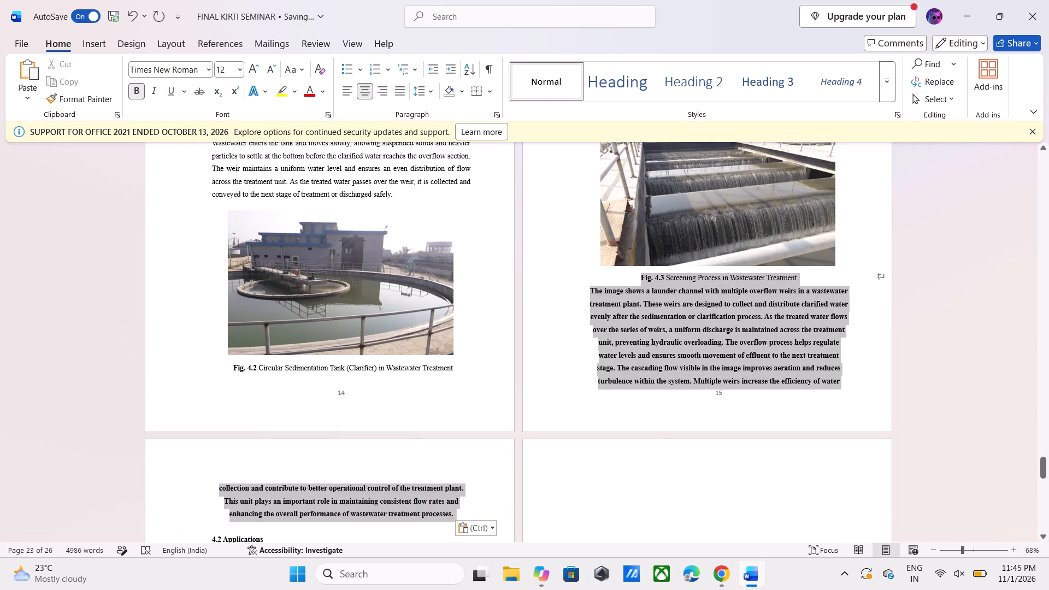
drag(591, 267, 586, 294)
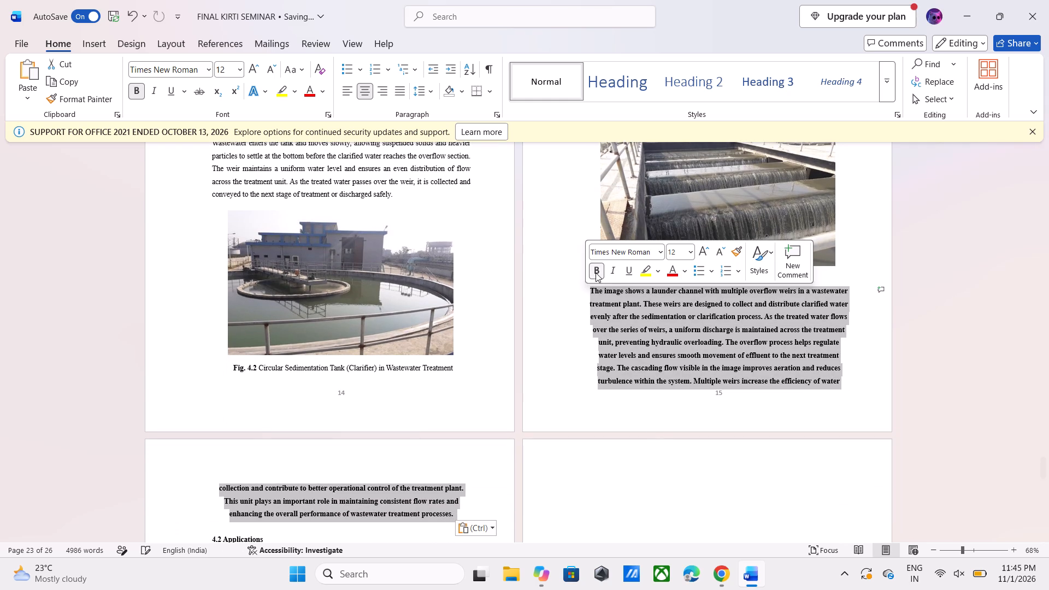
click(596, 272)
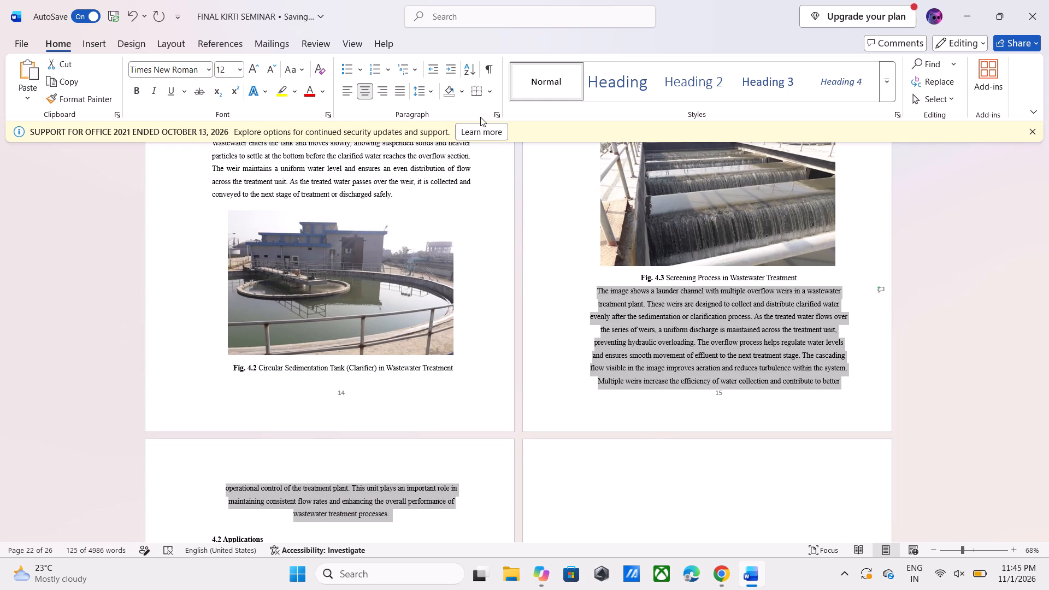
click(397, 95)
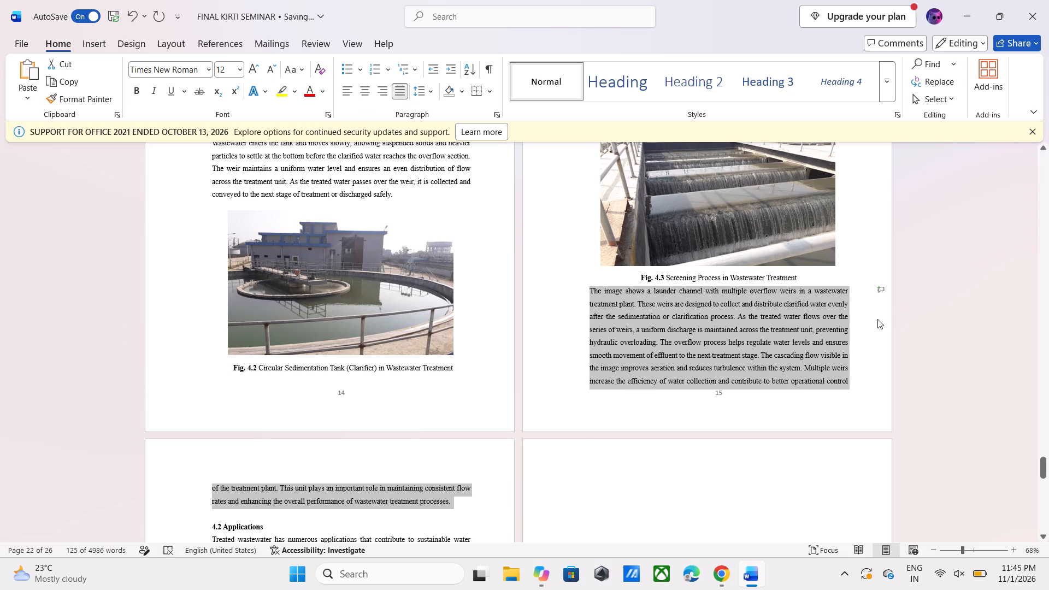
click(928, 328)
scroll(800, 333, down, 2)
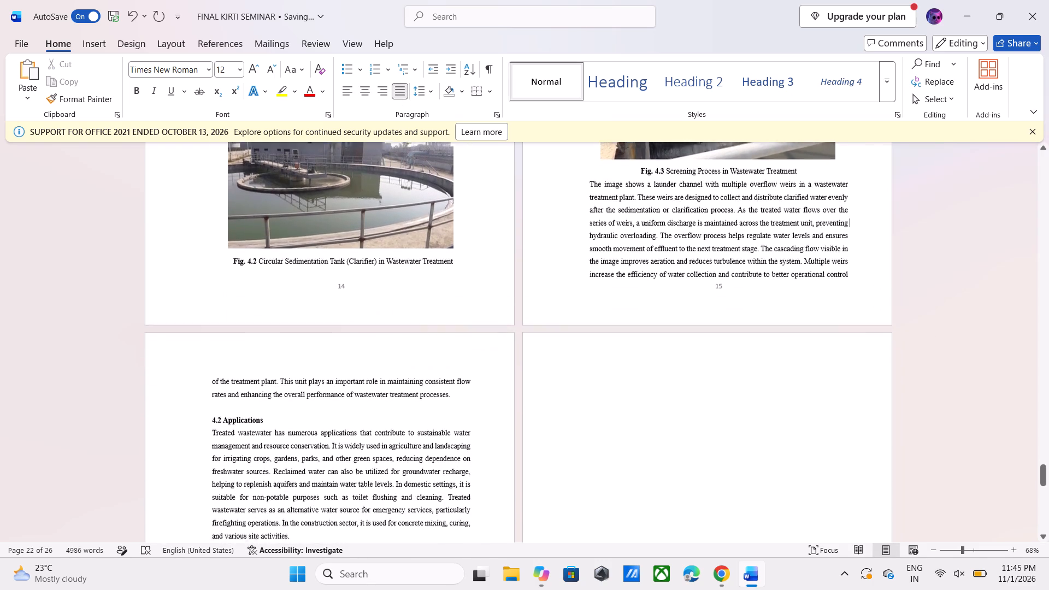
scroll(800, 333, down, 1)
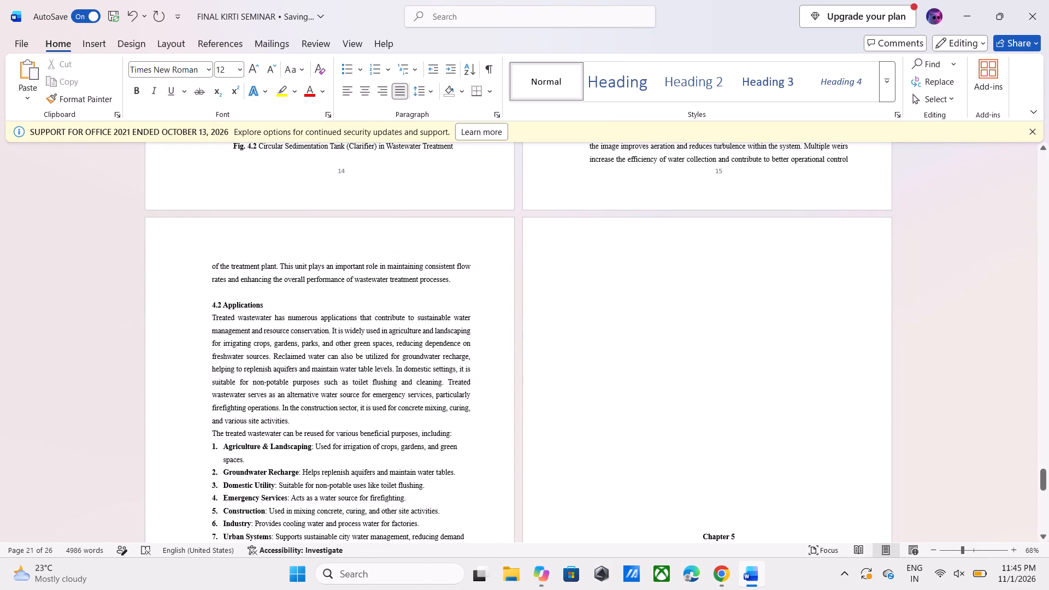
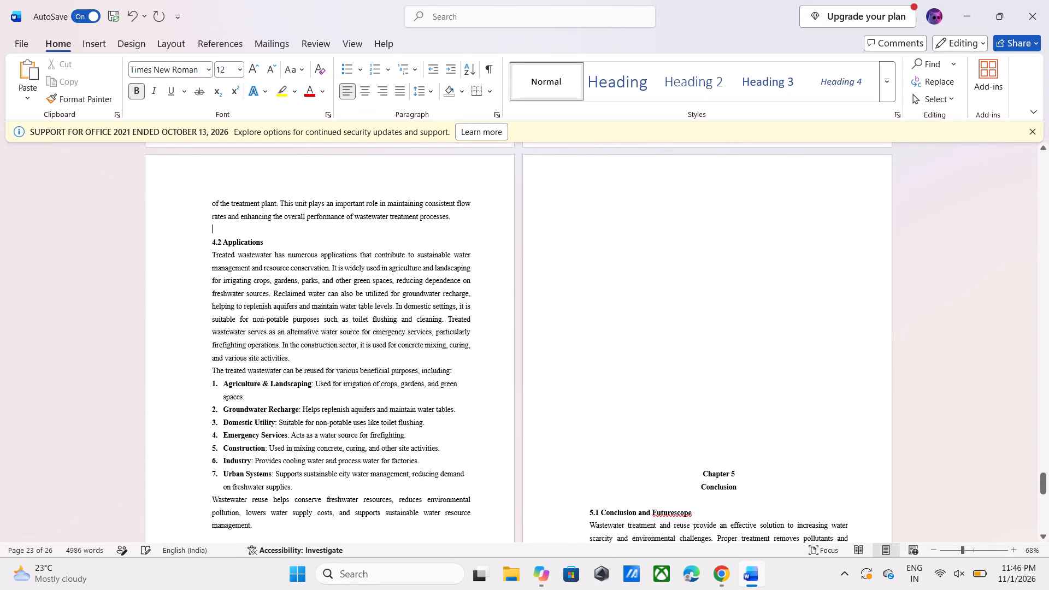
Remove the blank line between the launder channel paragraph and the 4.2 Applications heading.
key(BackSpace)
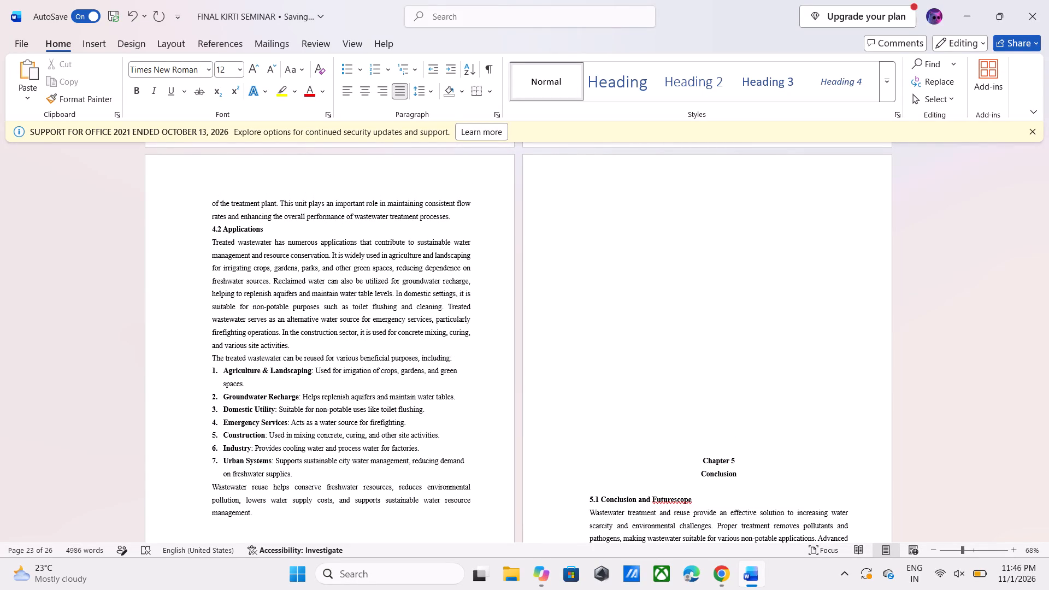
Review the spacing around headings, tables and figures on the chapter 3 and chapter 4 pages.
scroll(217, 231, up, 3)
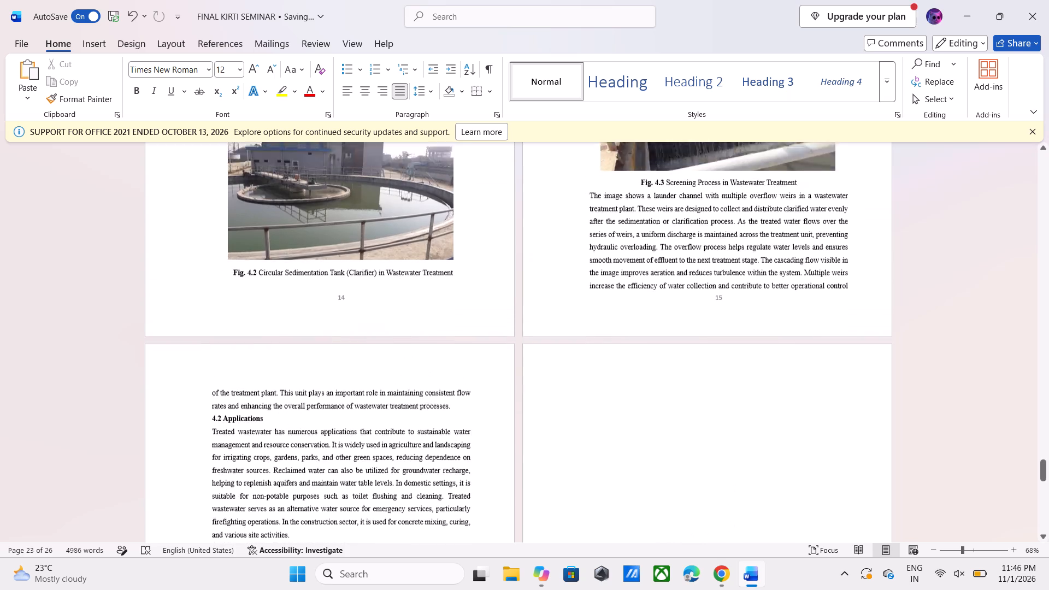
scroll(217, 231, up, 7)
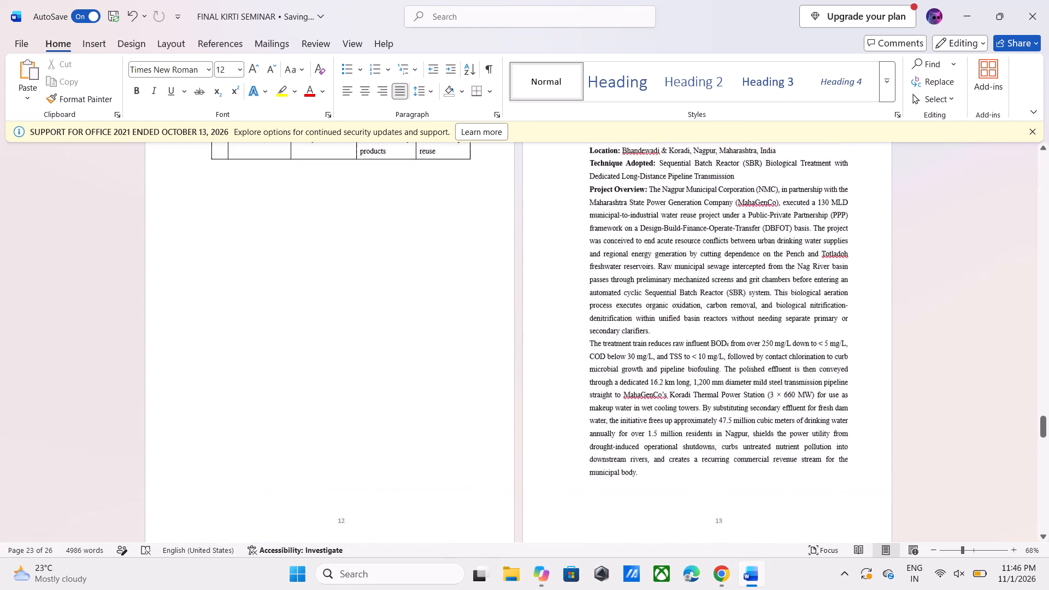
scroll(217, 231, up, 6)
scroll(217, 231, down, 1)
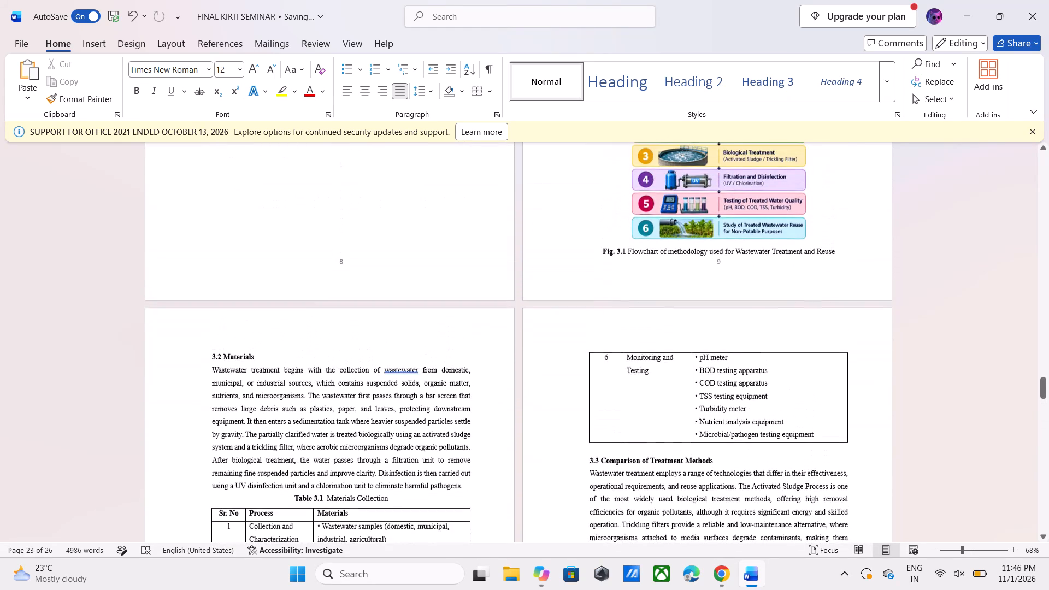
scroll(217, 231, down, 4)
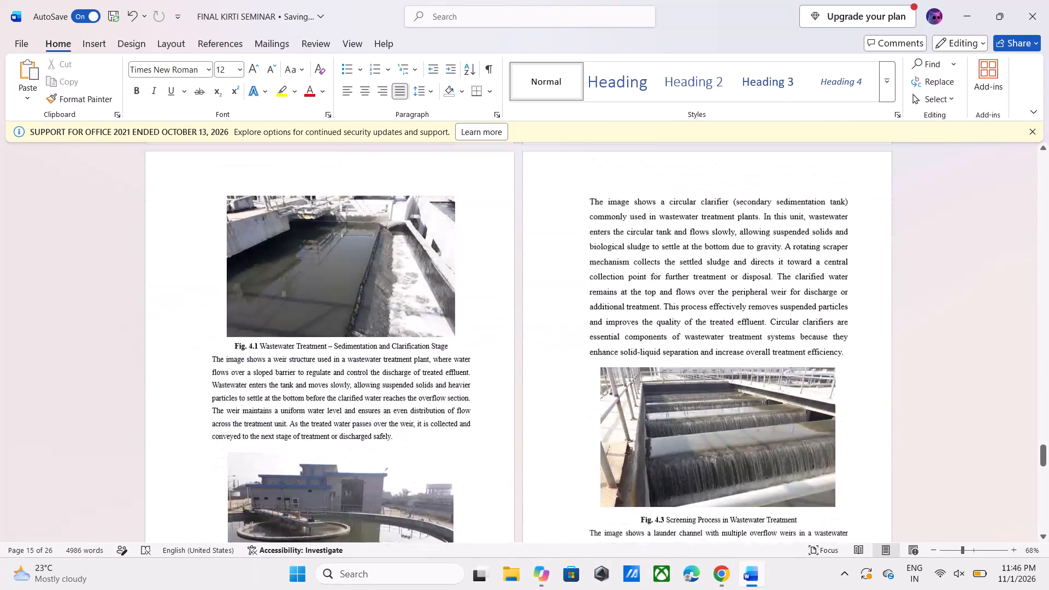
scroll(217, 231, down, 6)
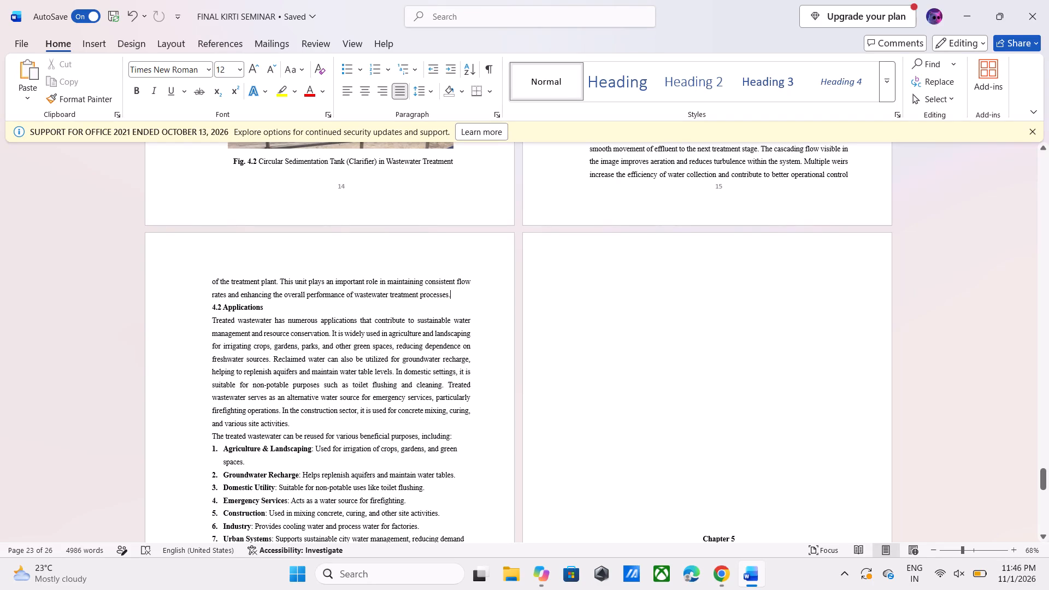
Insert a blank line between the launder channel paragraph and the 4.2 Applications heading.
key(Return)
Delete the empty lines above the Chapter 5 Conclusion title so that it starts at the top of its page, keeping its wording intact.
scroll(437, 294, down, 2)
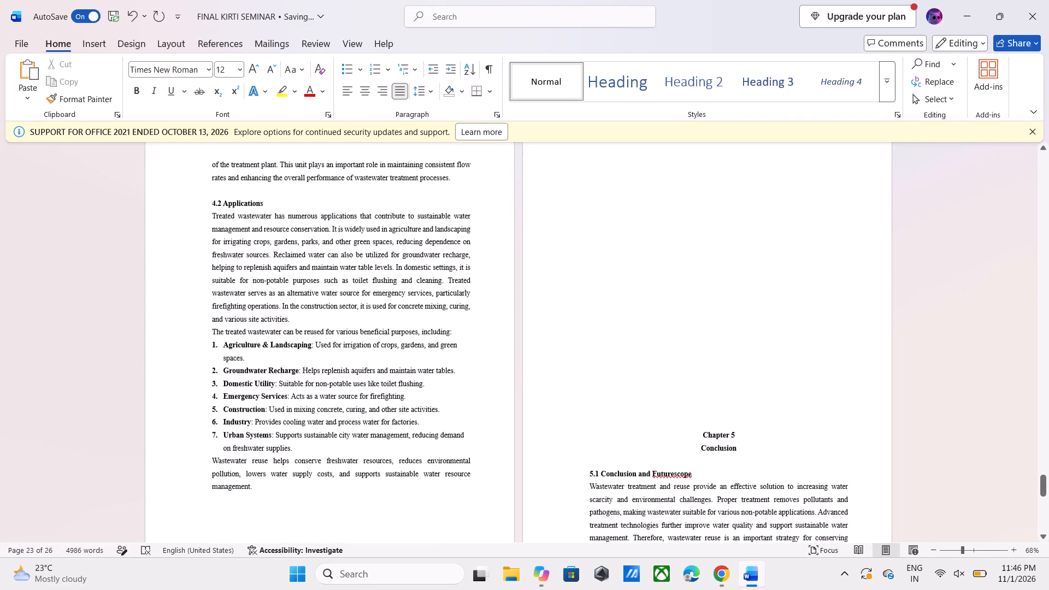
click(326, 505)
scroll(326, 505, down, 1)
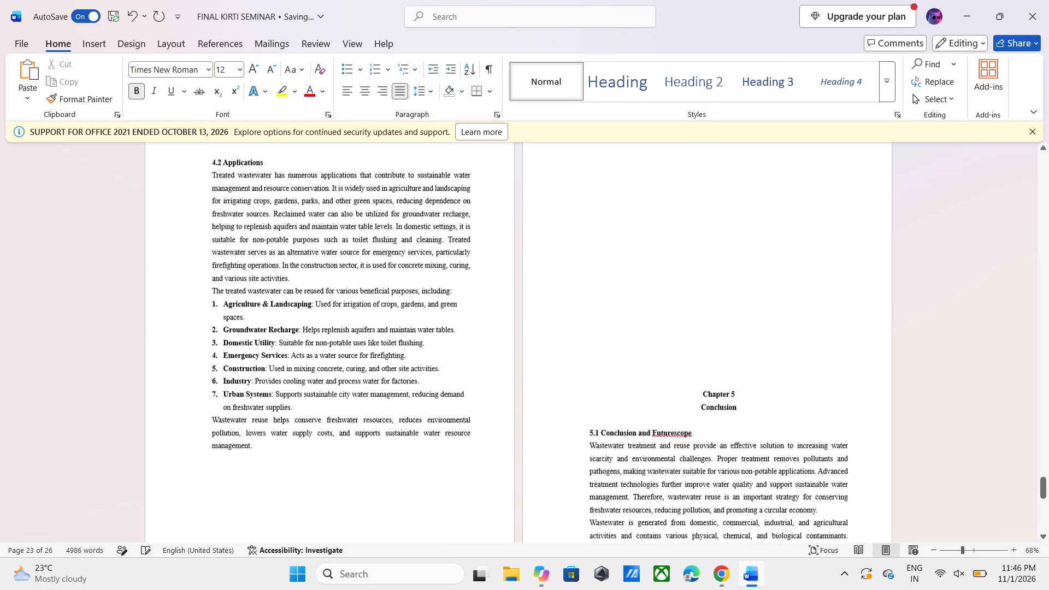
scroll(326, 505, down, 2)
scroll(326, 505, up, 1)
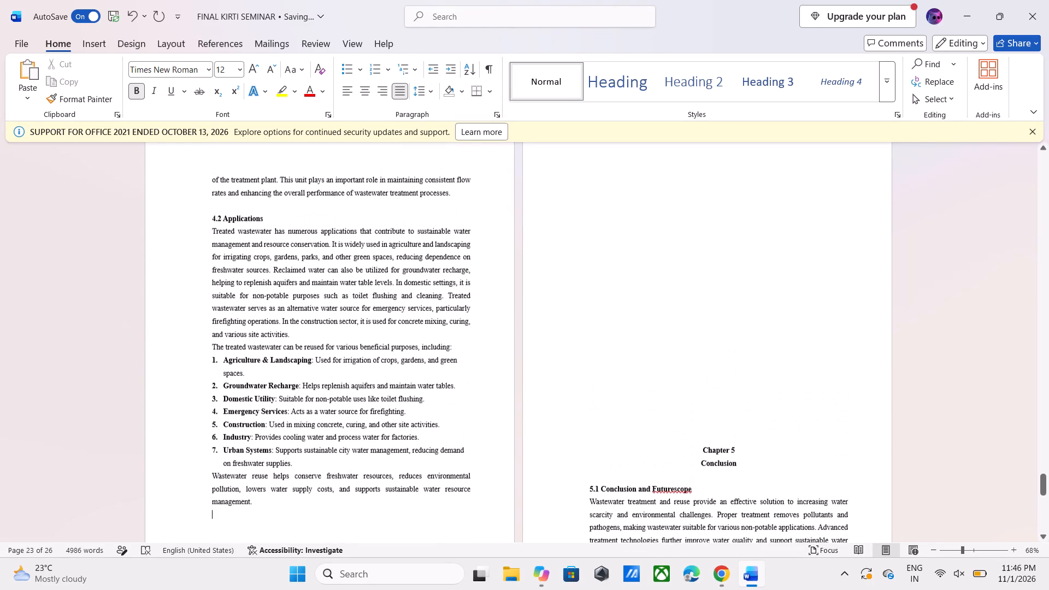
click(715, 438)
drag(716, 441, 671, 226)
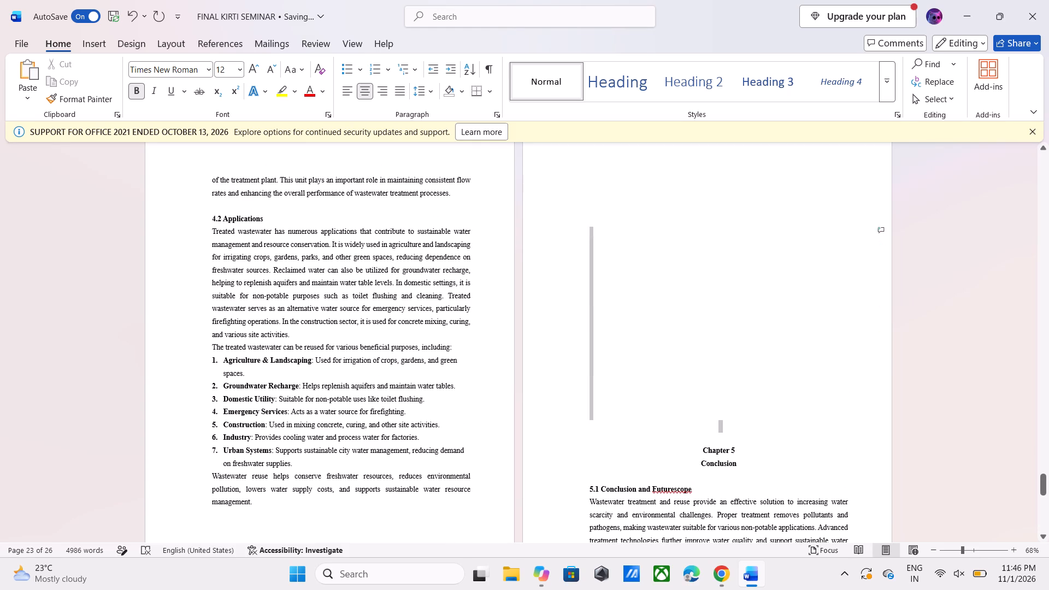
drag(671, 226, 575, 540)
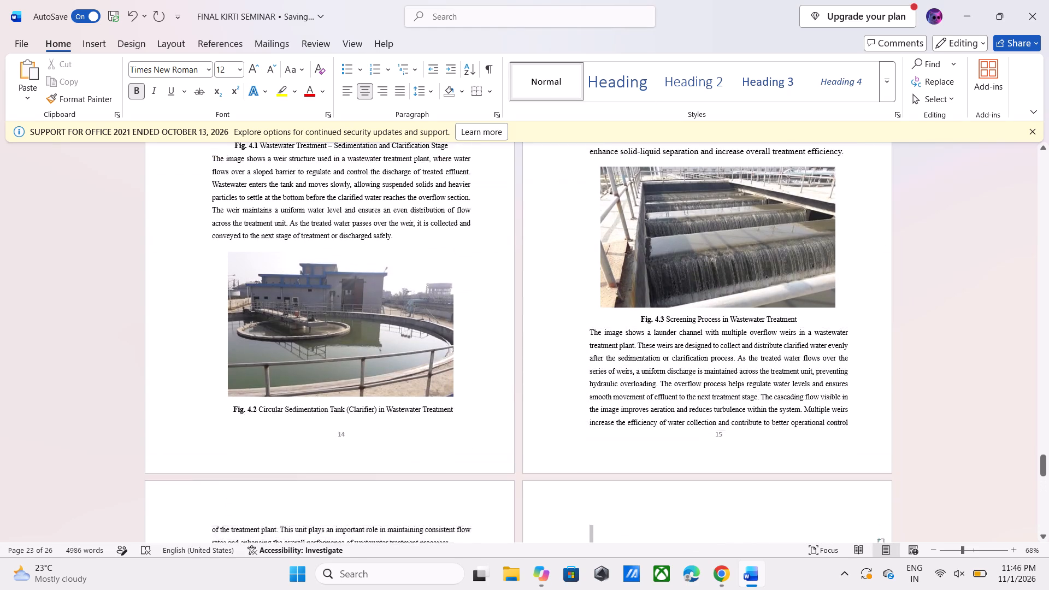
drag(575, 540, 610, 465)
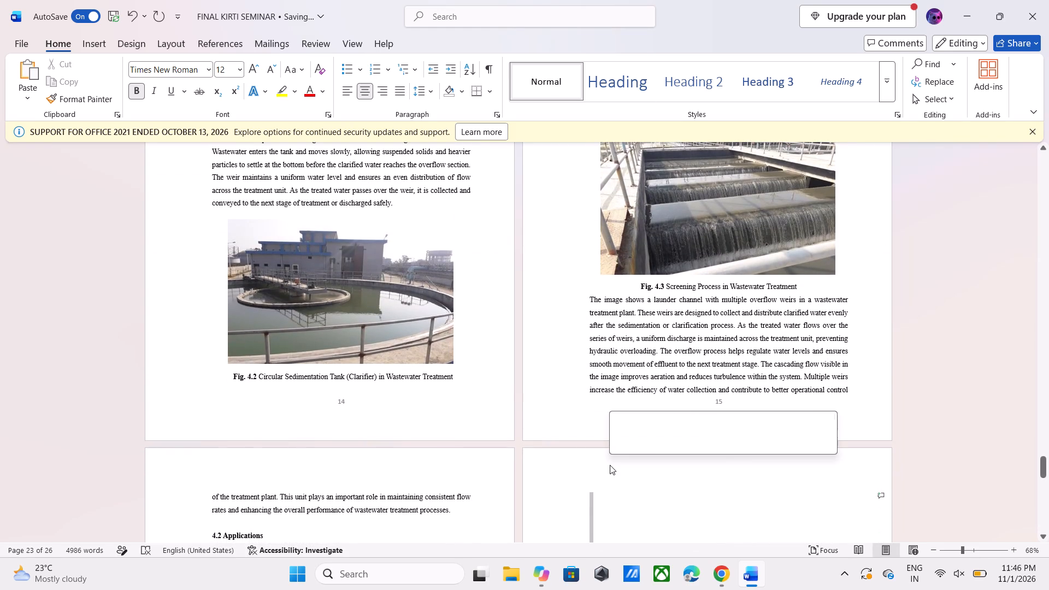
key(Delete)
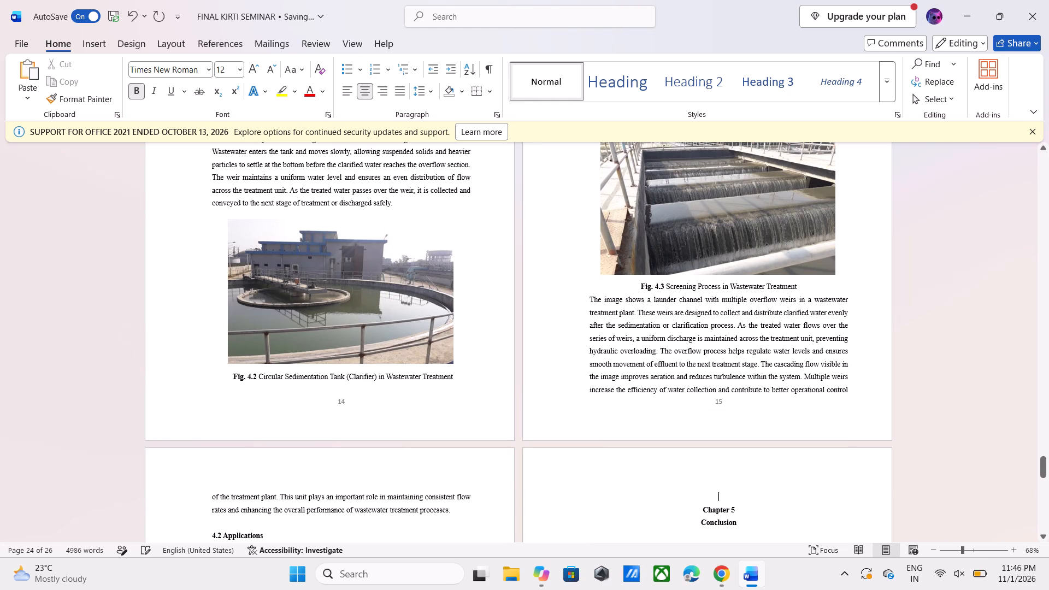
key(Delete)
key(Delete)
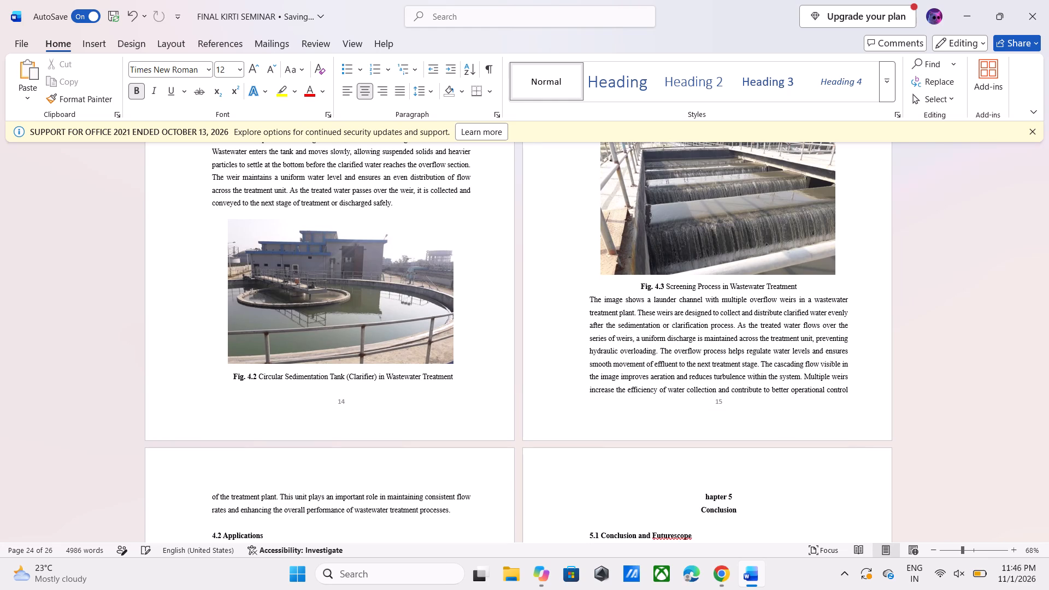
key(shift+c)
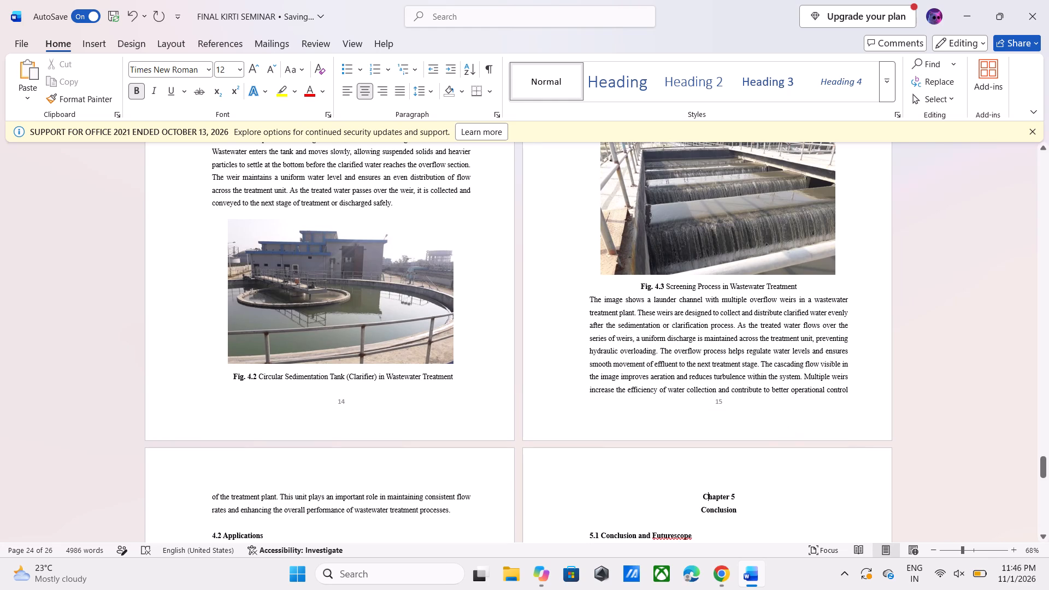
click(901, 452)
scroll(901, 452, down, 3)
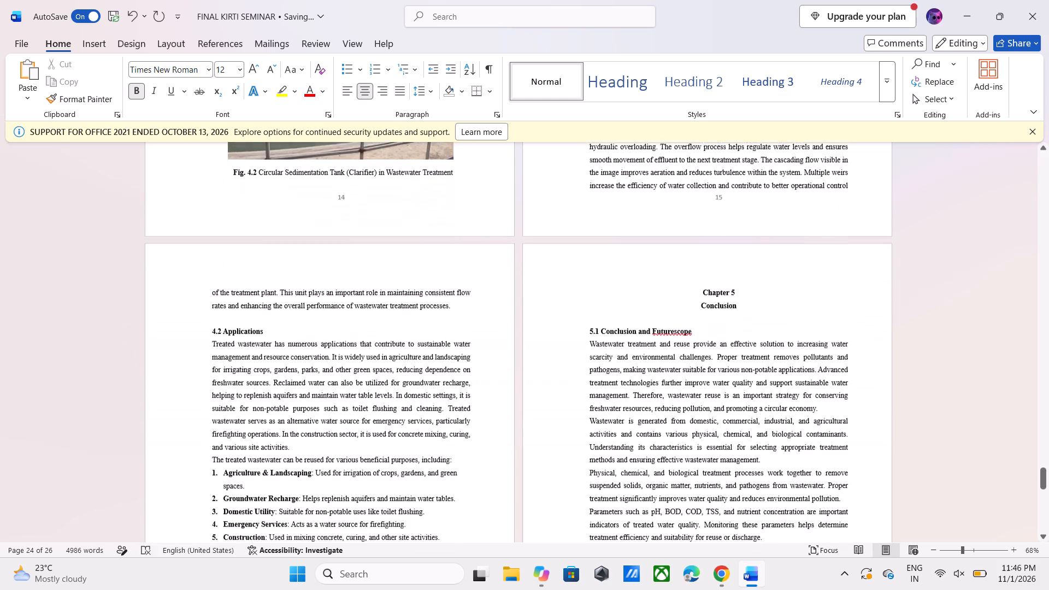
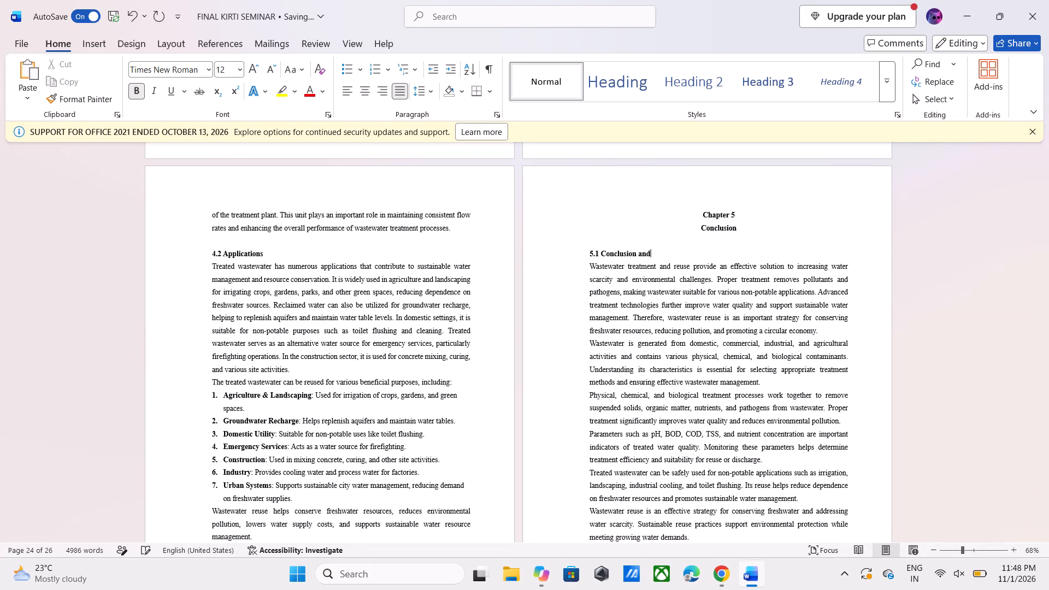
Erase the end of the "5.1 Conclusion and" section heading in Chapter 5, back to "5.1 Conclus".
key(BackSpace)
key(BackSpace)
key(BackSpace)
key(BackSpace)
key(BackSpace)
key(BackSpace)
key(BackSpace)
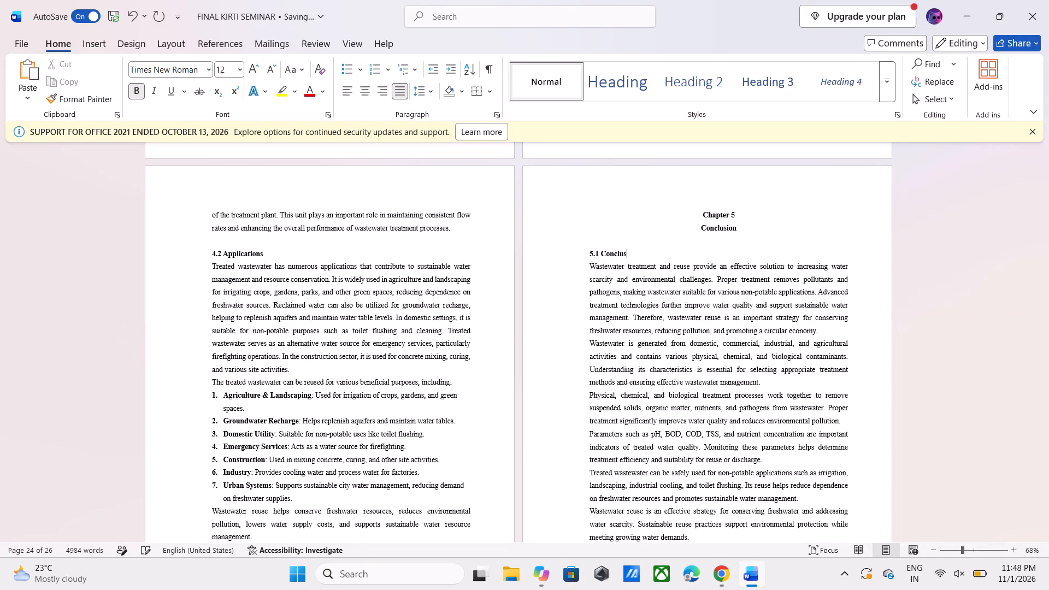
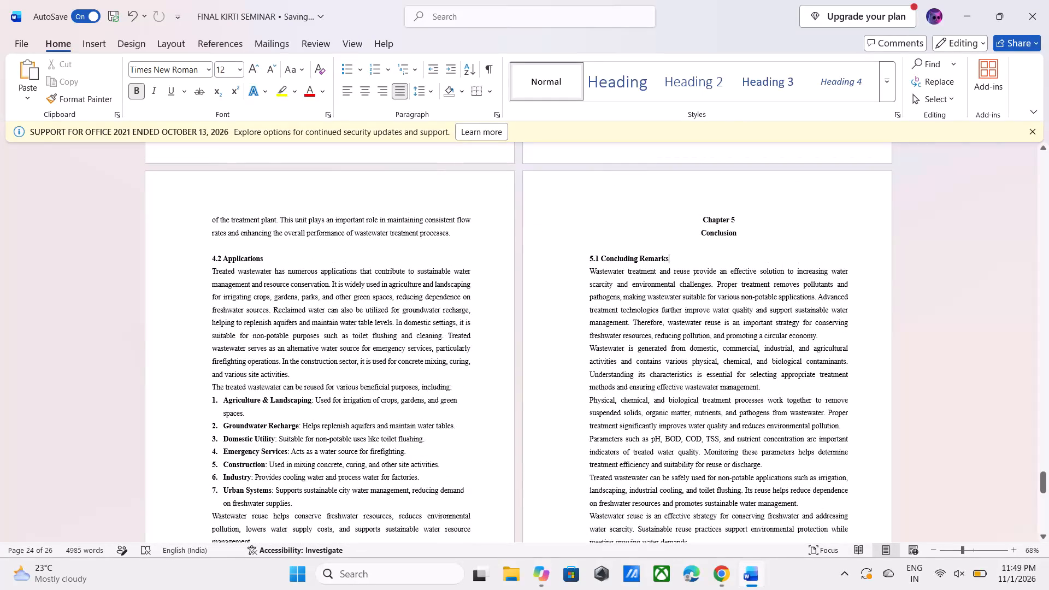
Label the "Wastewater is generated from domestic" paragraph under 5.1 Concluding Remarks with "Objective 1" at its start, and trim the label back to "Objective".
scroll(668, 296, down, 1)
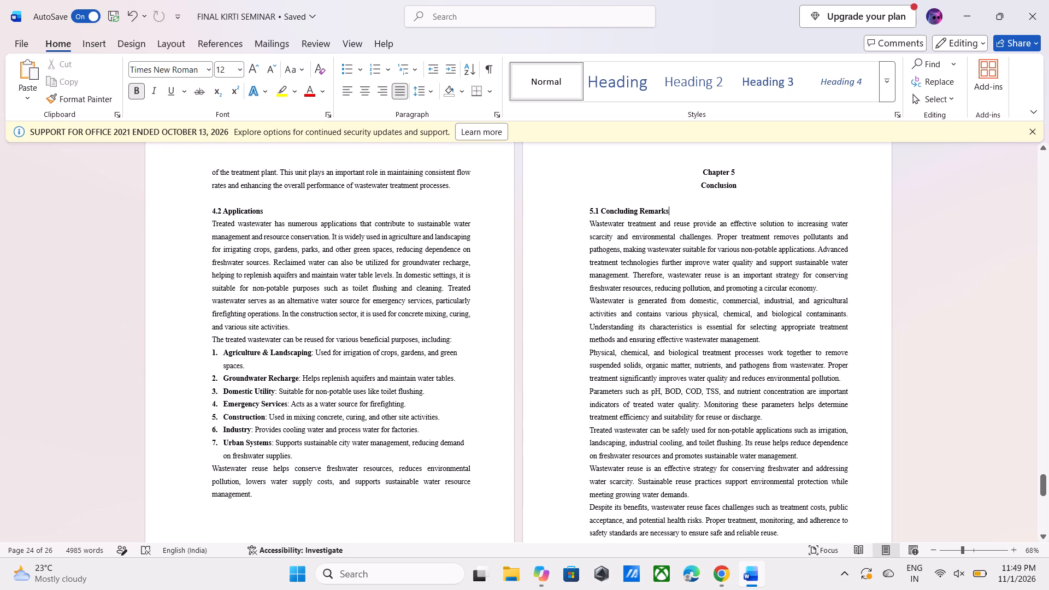
scroll(783, 492, down, 2)
scroll(783, 492, up, 1)
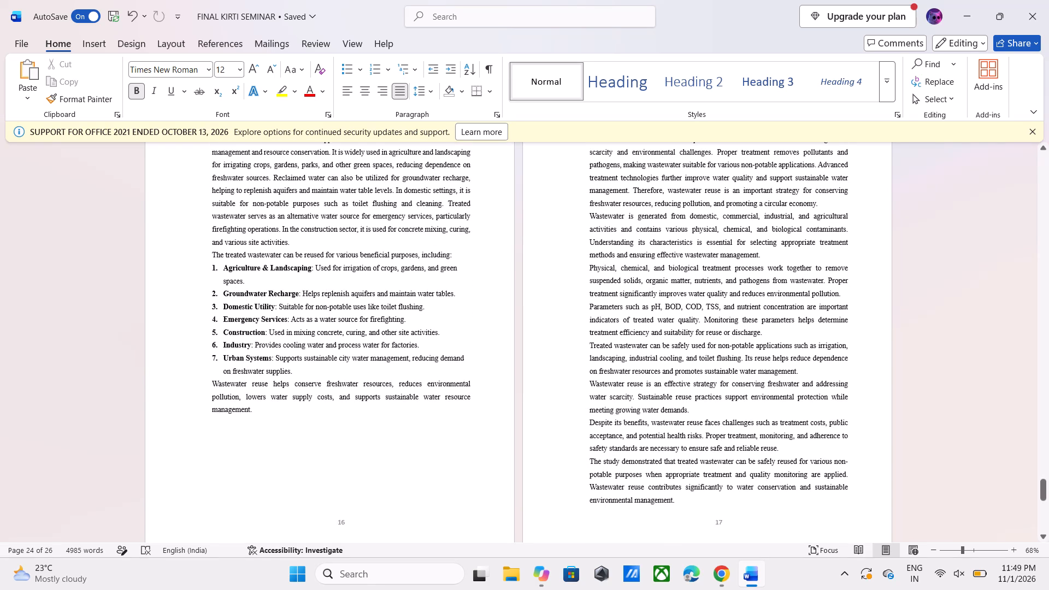
scroll(783, 492, up, 1)
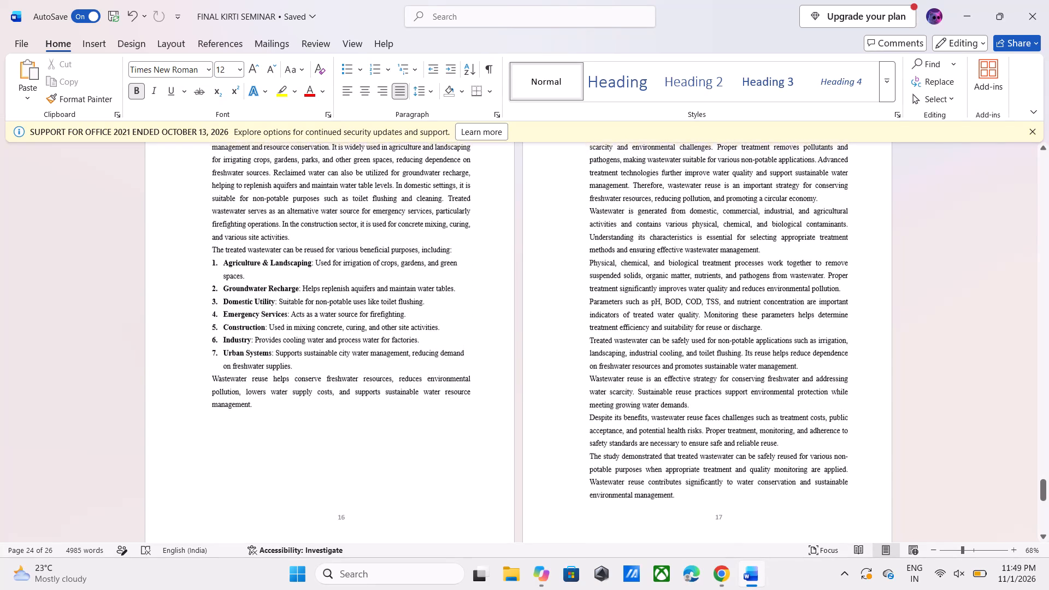
scroll(783, 492, up, 2)
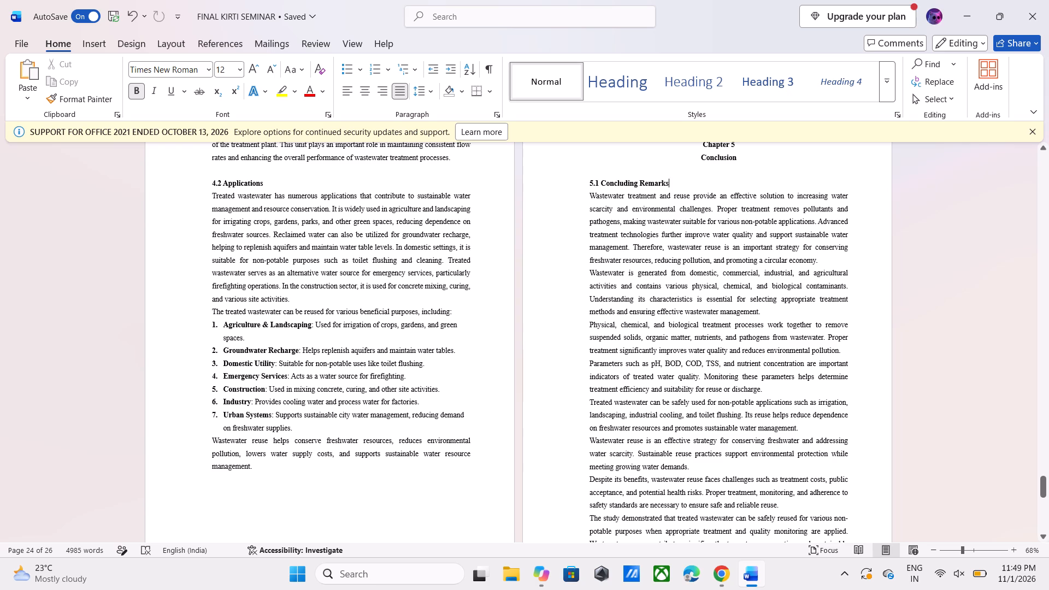
click(587, 271)
key(shift+o)
text(bjective 1)
key(space)
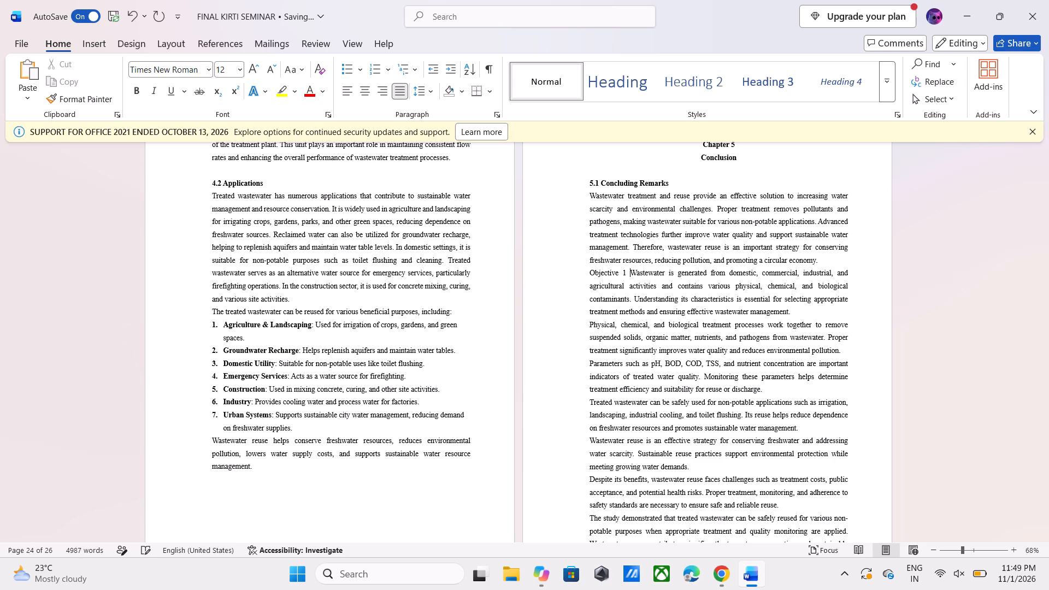
key(BackSpace)
key(BackSpace)
key(BackSpace)
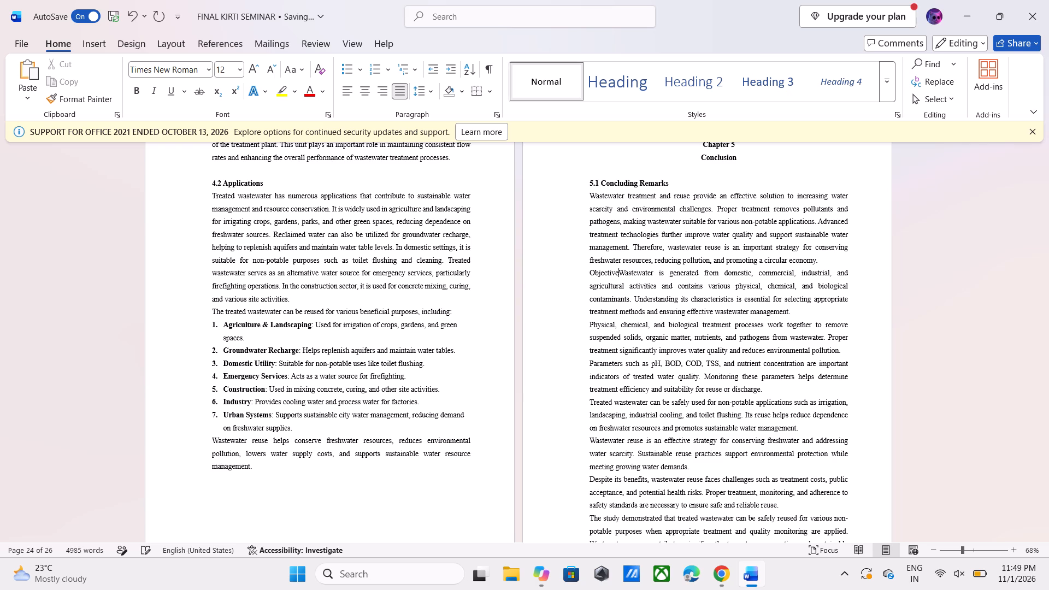
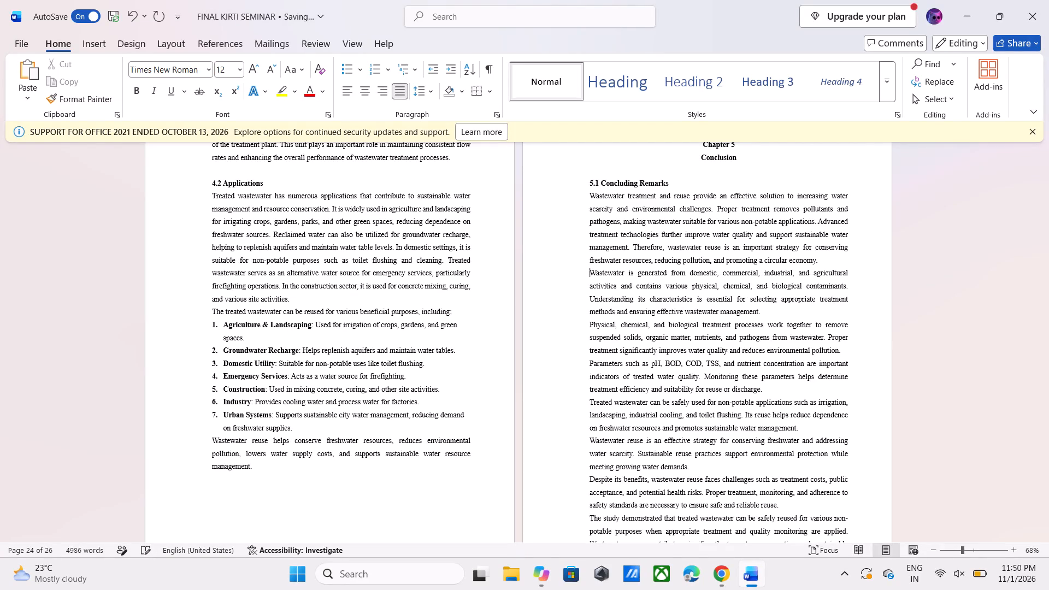
Delete the opening "Wastewater treatment and reuse provide" paragraph under 5.1 Concluding Remarks, along with the empty line it leaves.
drag(821, 265, 580, 202)
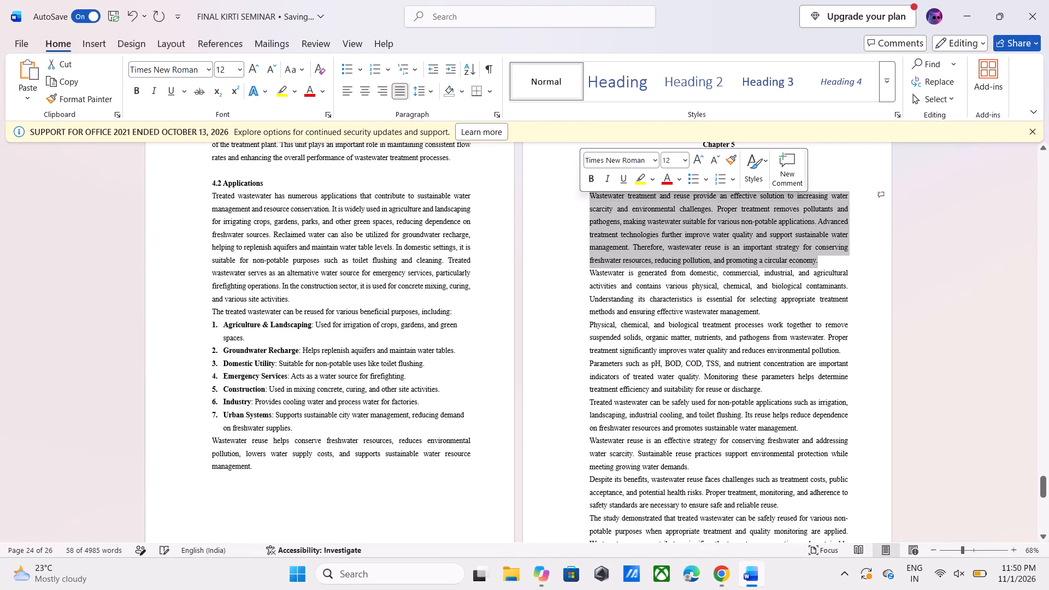
key(BackSpace)
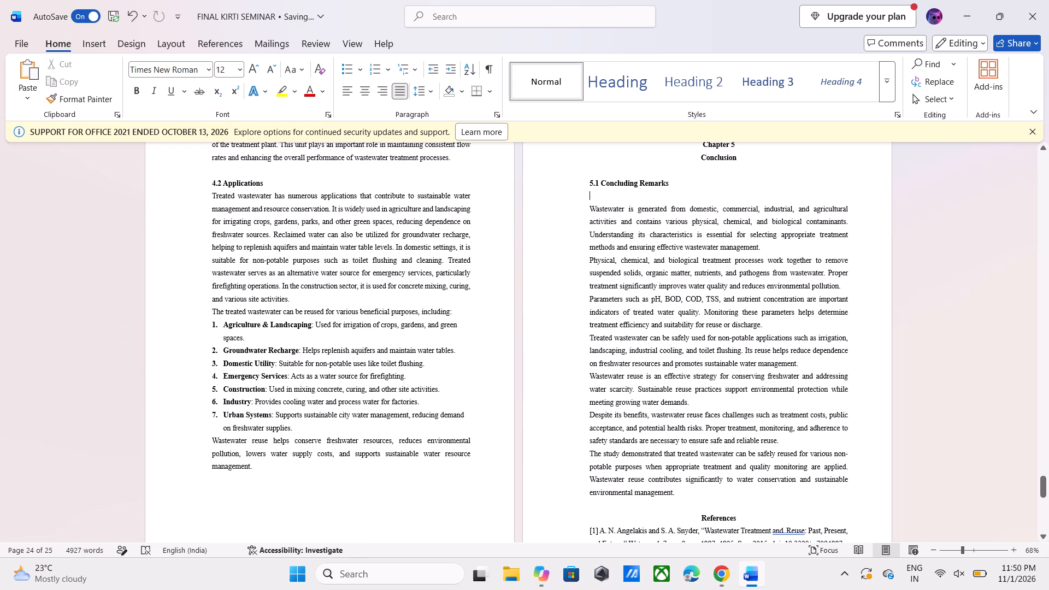
key(Down)
key(BackSpace)
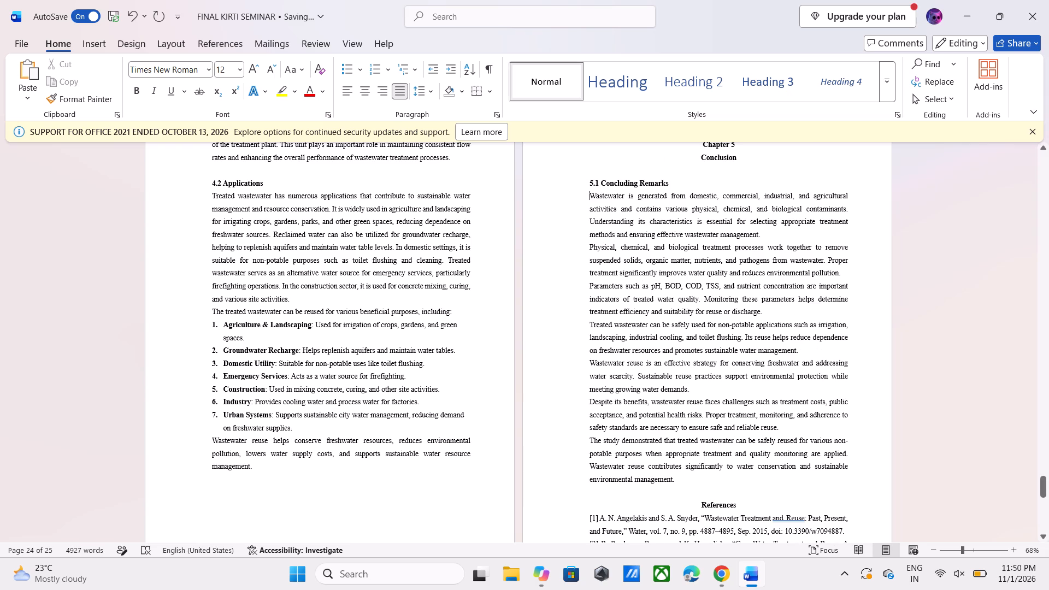
Insert the heading "5.2 Conclusion Remarks" above the "The study demonstrated" paragraph, with a blank line before it.
click(786, 432)
key(Return)
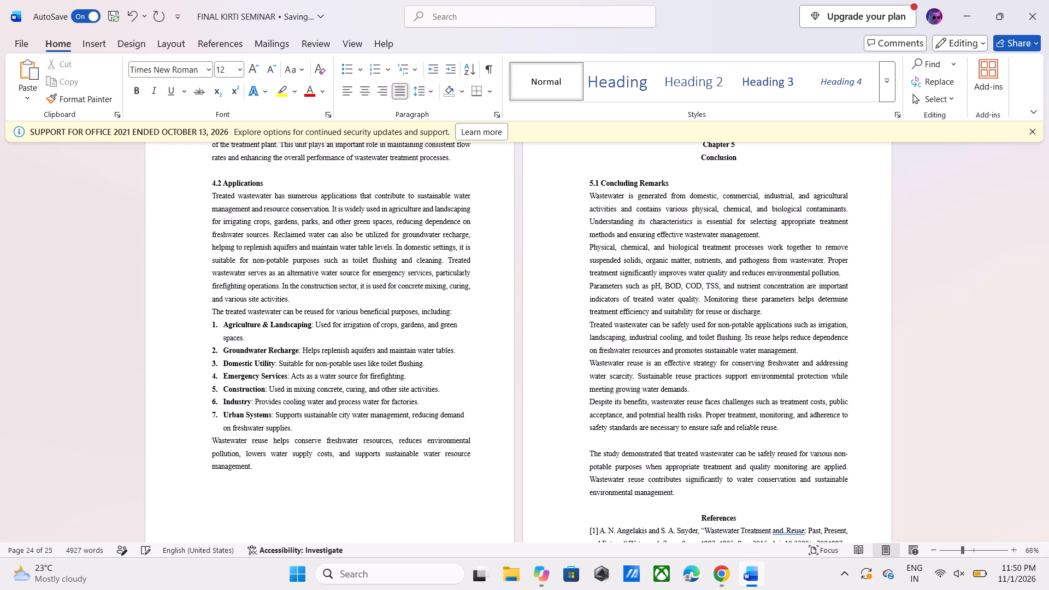
key(Return)
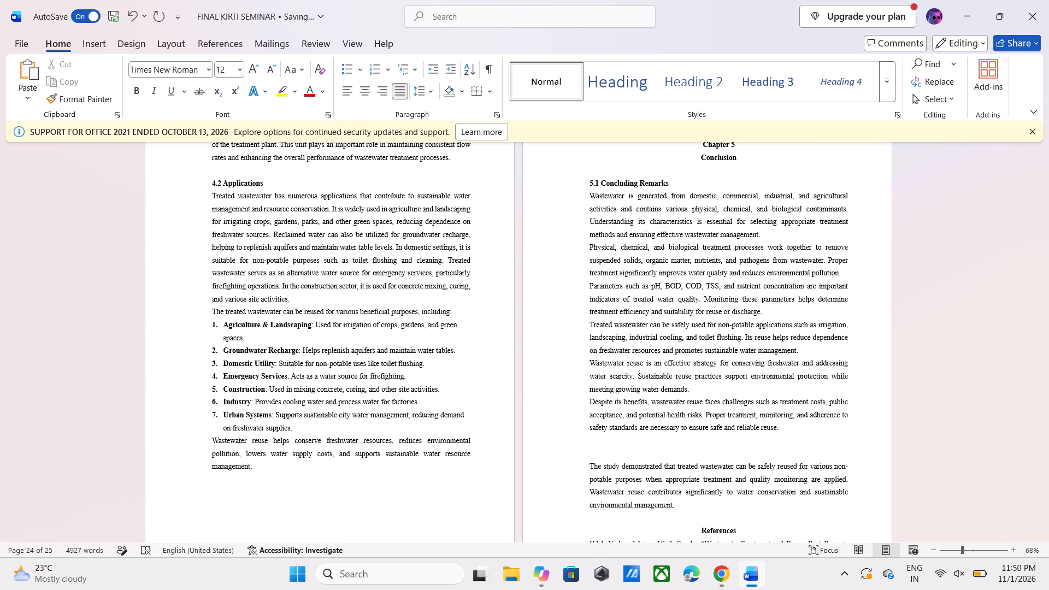
text(5.2)
key(space)
key(shift+c)
text(onclusion Re)
text(marks)
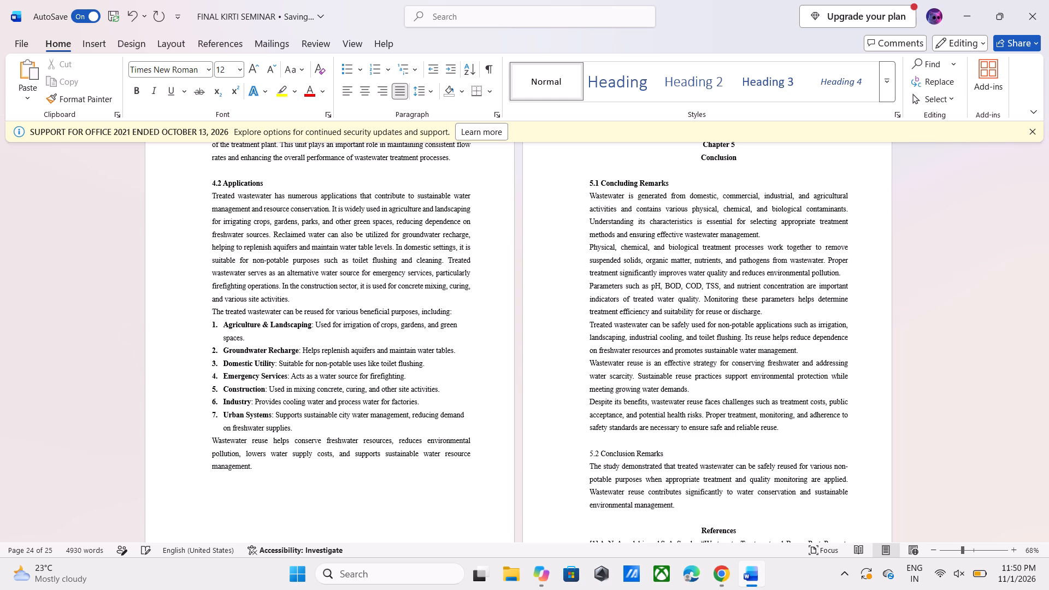
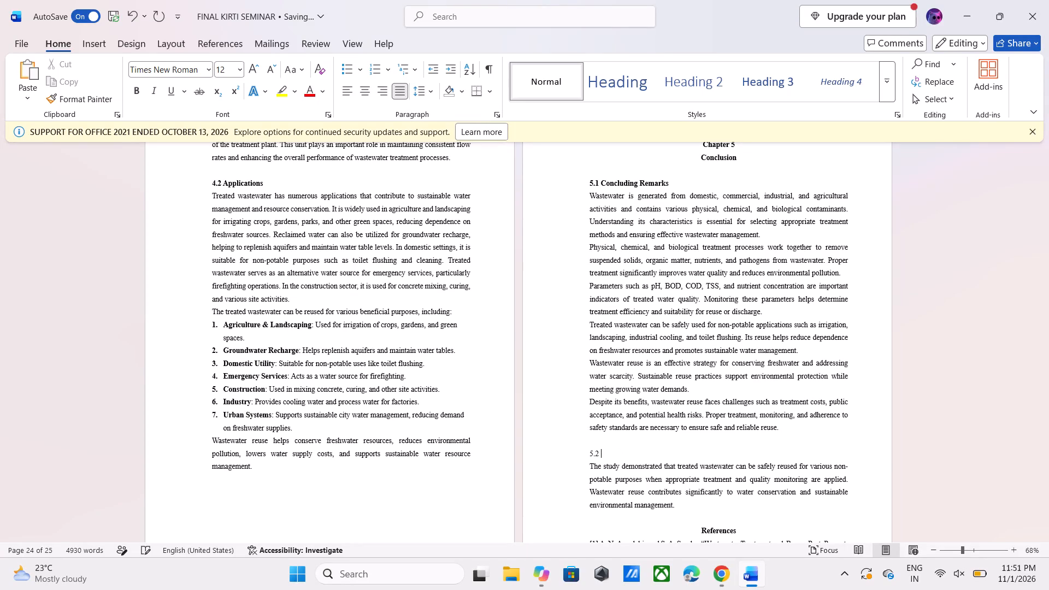
Replace the unfinished 5.2 heading above the "The study demonstrated" paragraph with "5.2 Future Scope", keeping a blank line before it.
key(BackSpace)
key(BackSpace)
key(BackSpace)
key(BackSpace)
key(BackSpace)
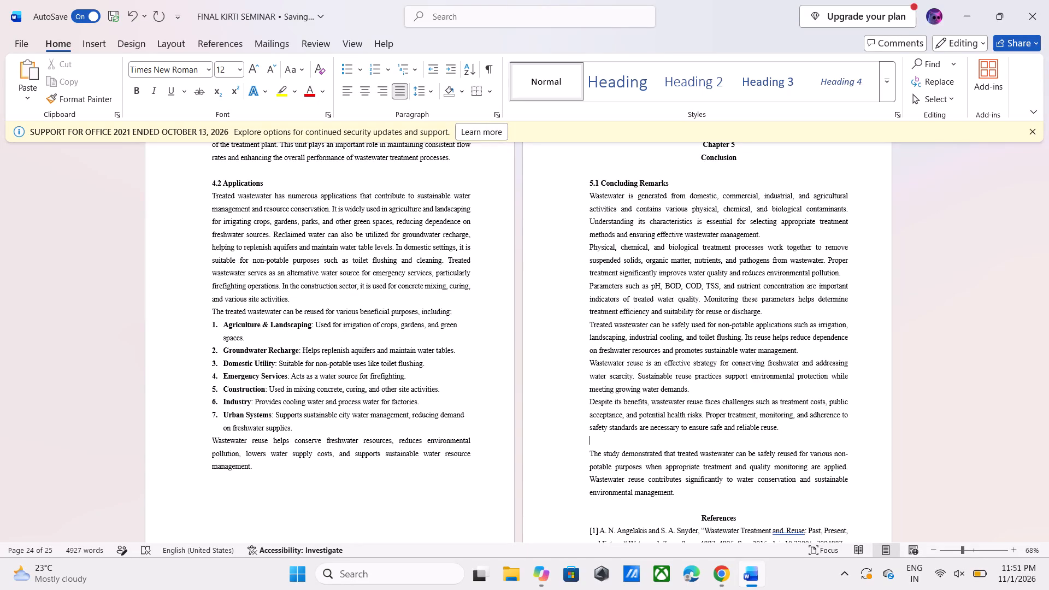
key(Return)
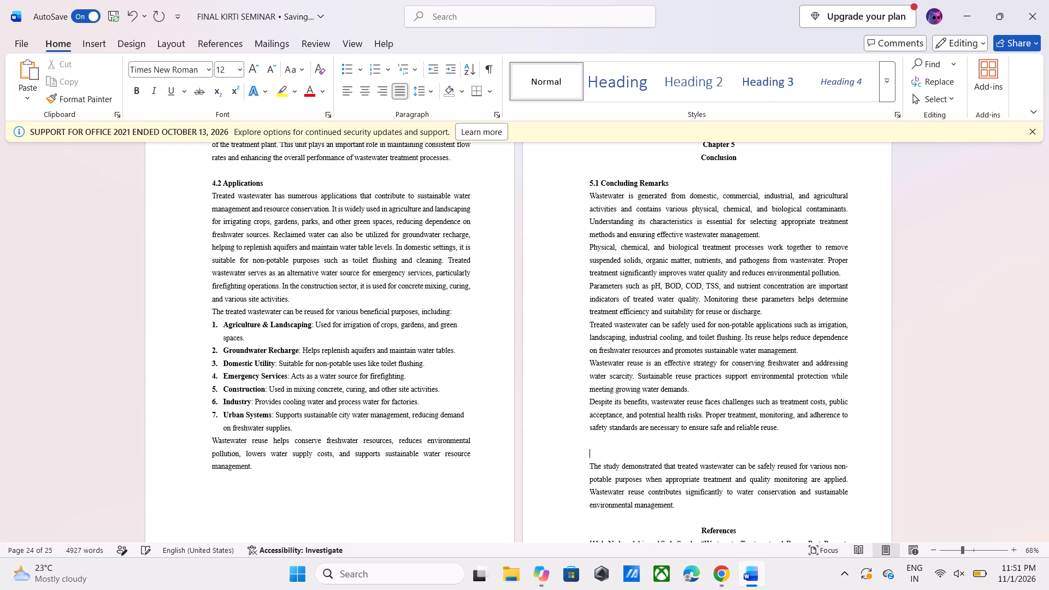
key(5)
text(.2)
key(space)
text(Futur)
text(e)
key(space)
key(shift+s)
key(c)
text(op)
key(e)
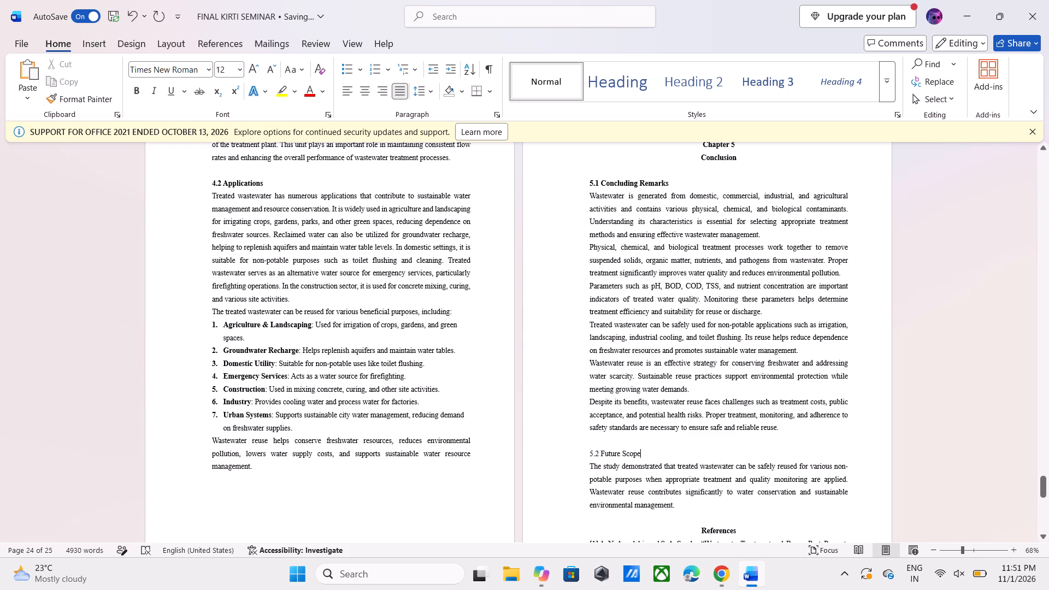
Make the "5.2 Future Scope" heading bold.
drag(646, 451, 581, 458)
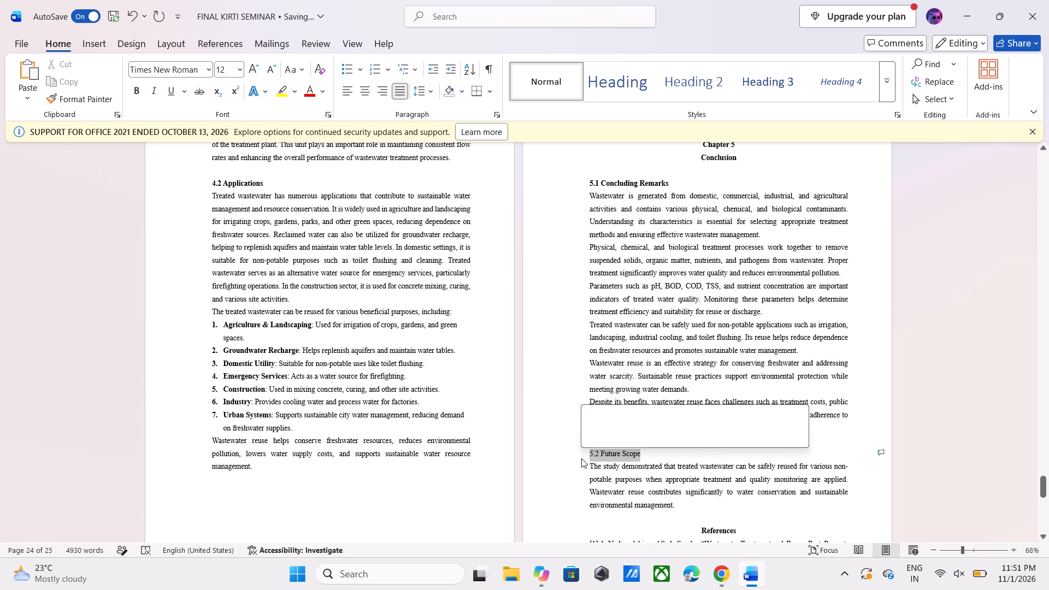
click(594, 440)
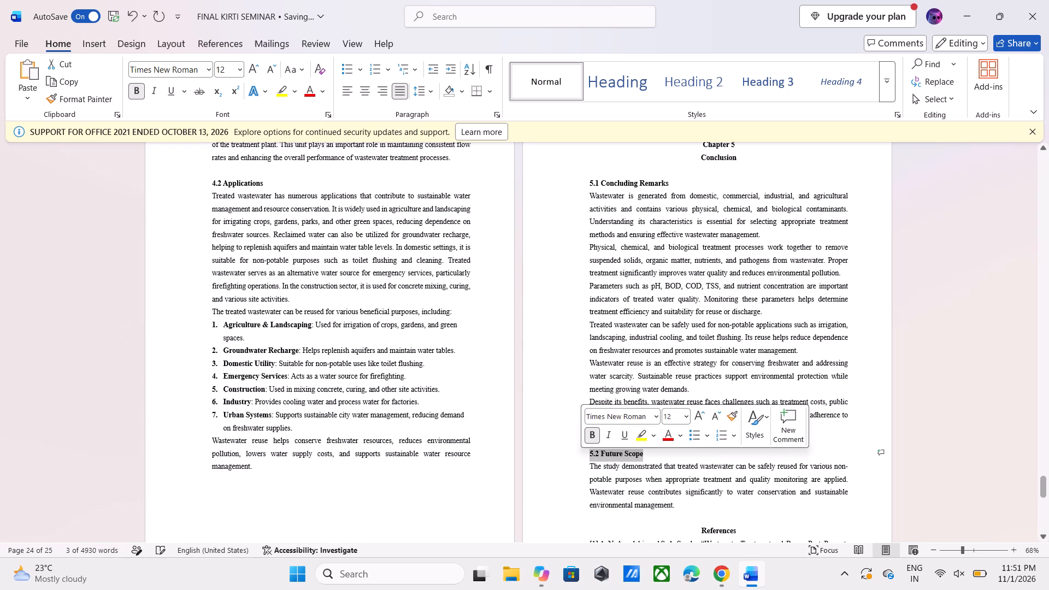
click(927, 444)
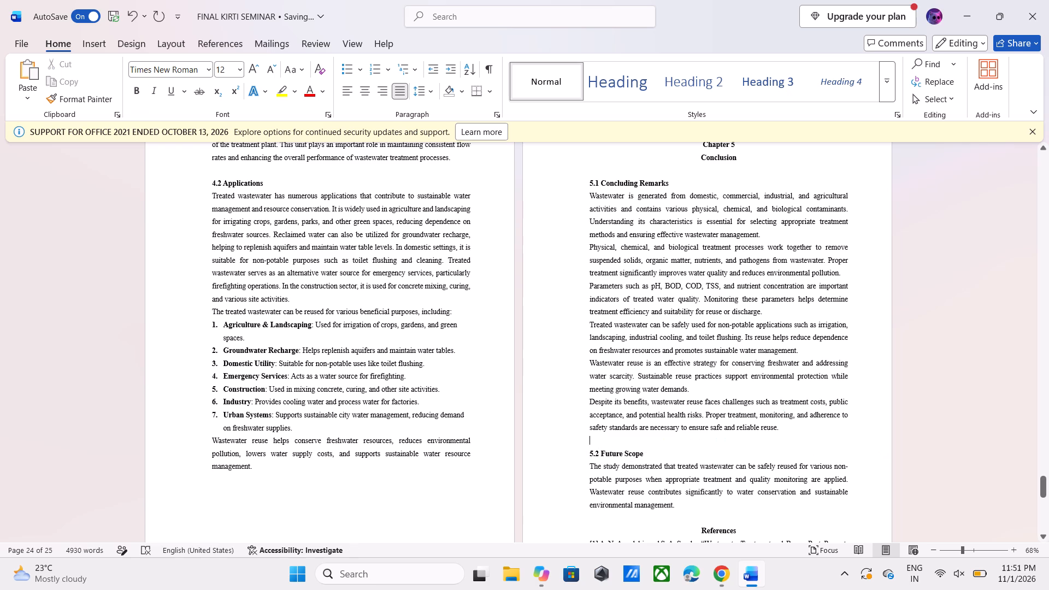
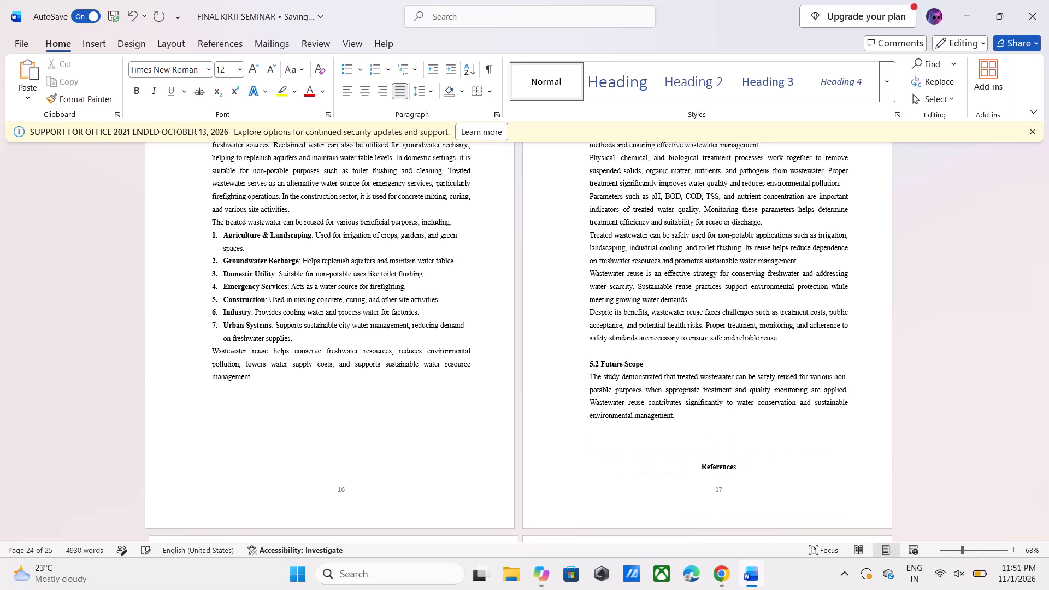
Add the heading text "5.3 SDGs" on the blank line between the Future Scope paragraph and the References heading.
text(5.3)
key(space)
text(SD)
key(g)
key(s)
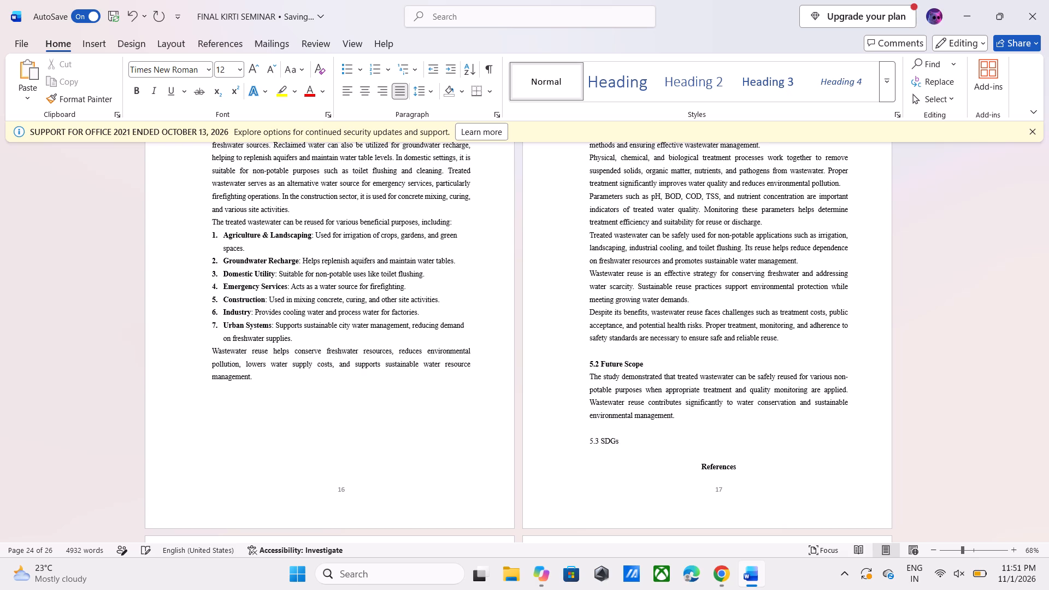
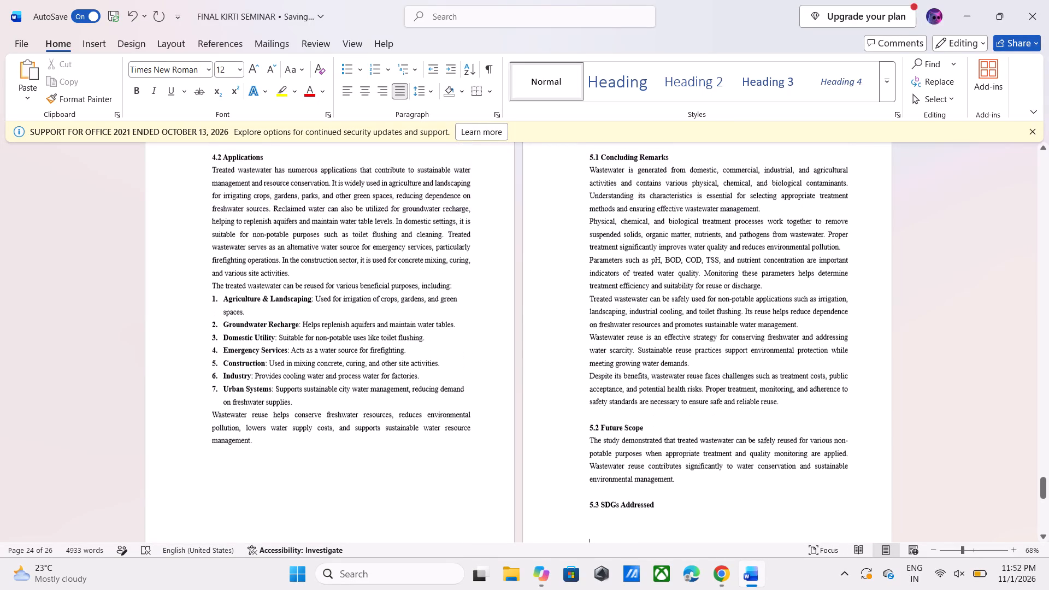
Delete the blank line between the last Concluding Remarks paragraph and the 5.2 Future Scope heading.
scroll(698, 474, up, 1)
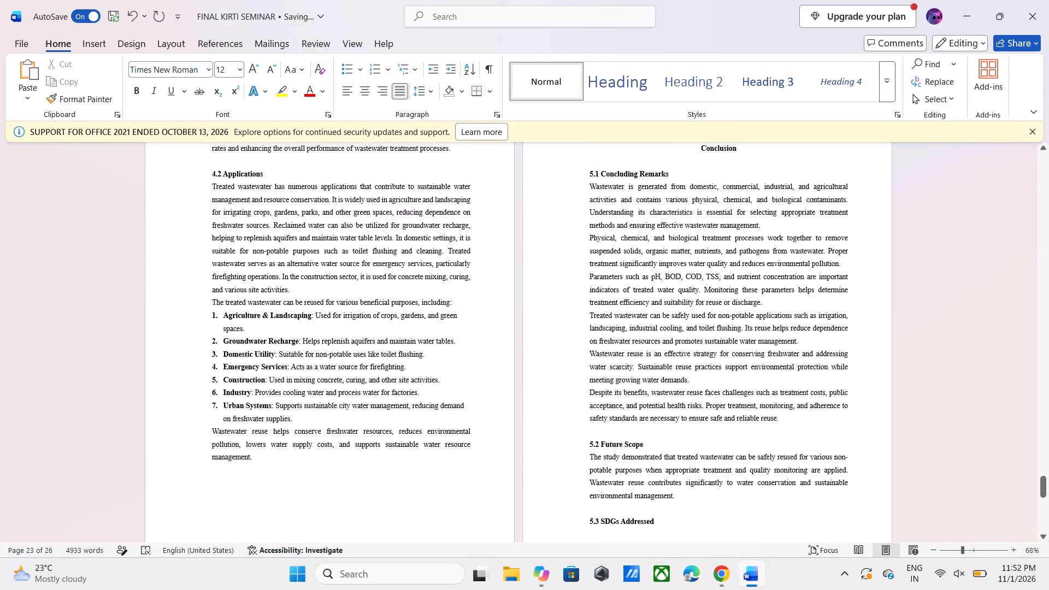
click(594, 435)
key(BackSpace)
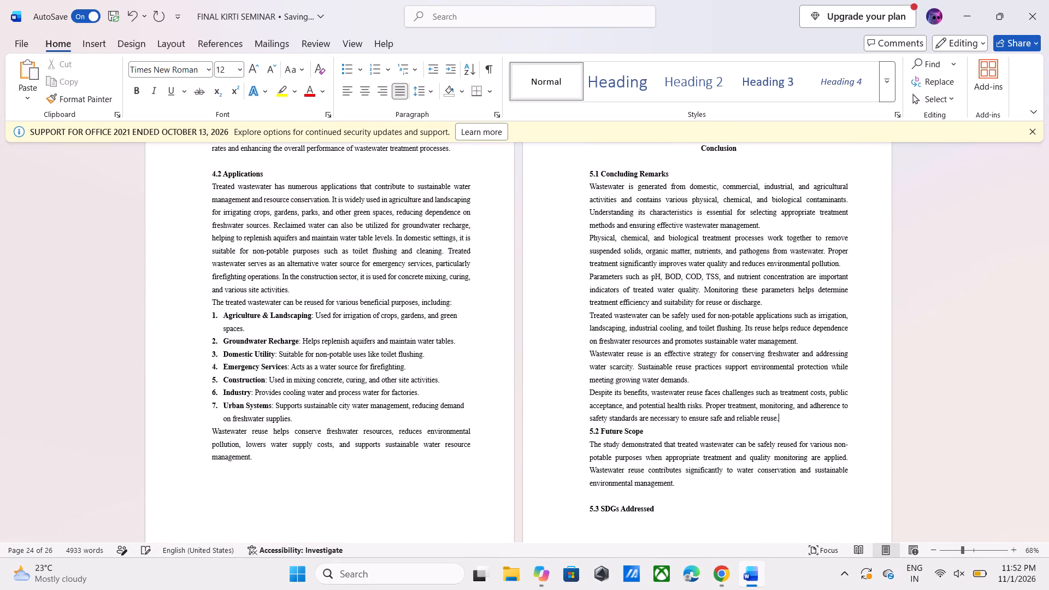
Capture a rectangular screen snip covering the 5.1 Concluding Remarks and 5.2 Future Scope sections with their full paragraphs.
key(Print)
drag(575, 157, 694, 460)
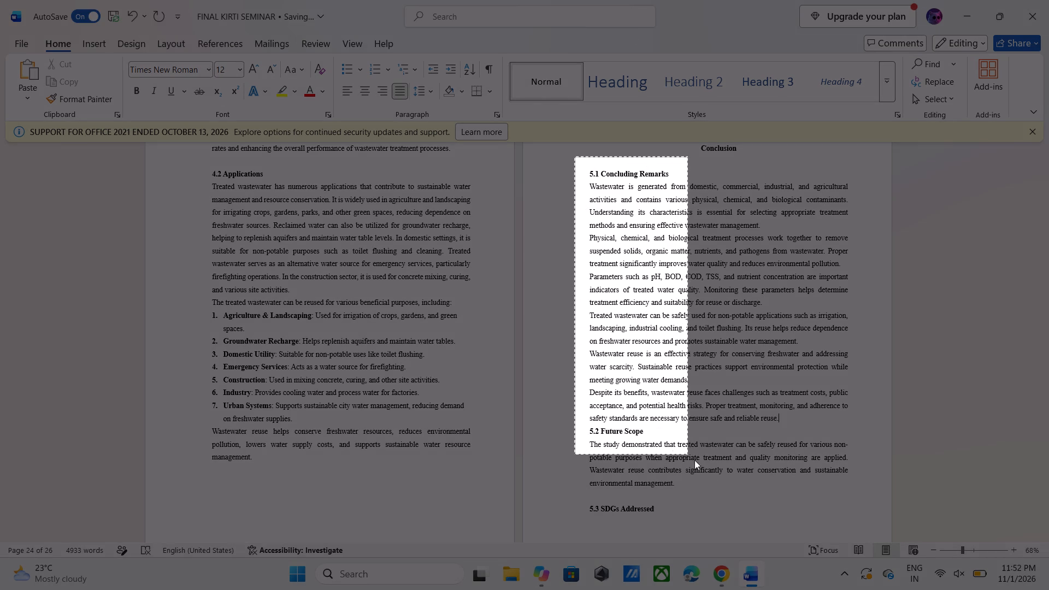
drag(694, 460, 847, 494)
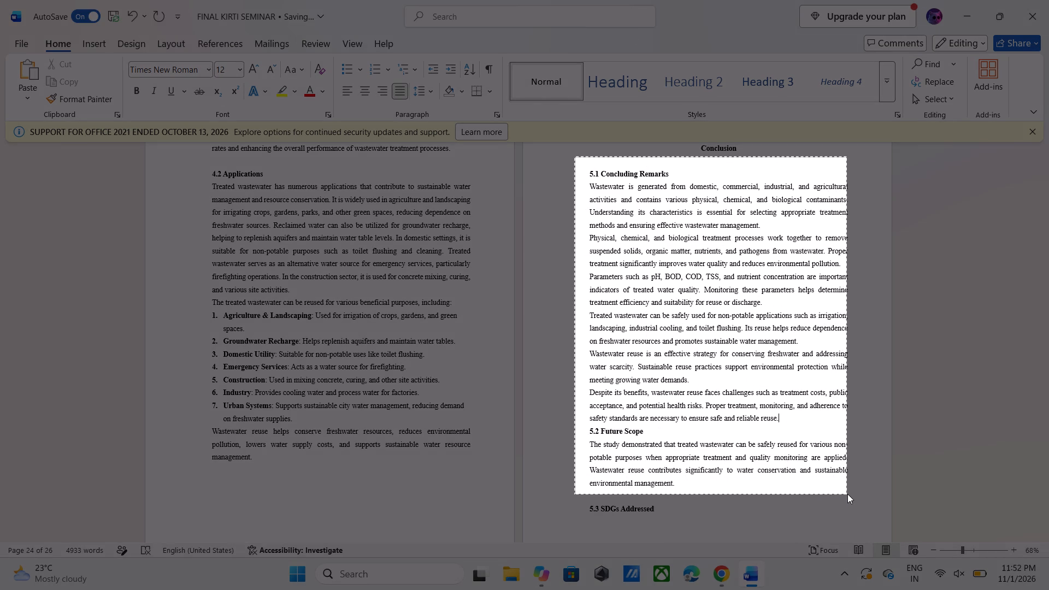
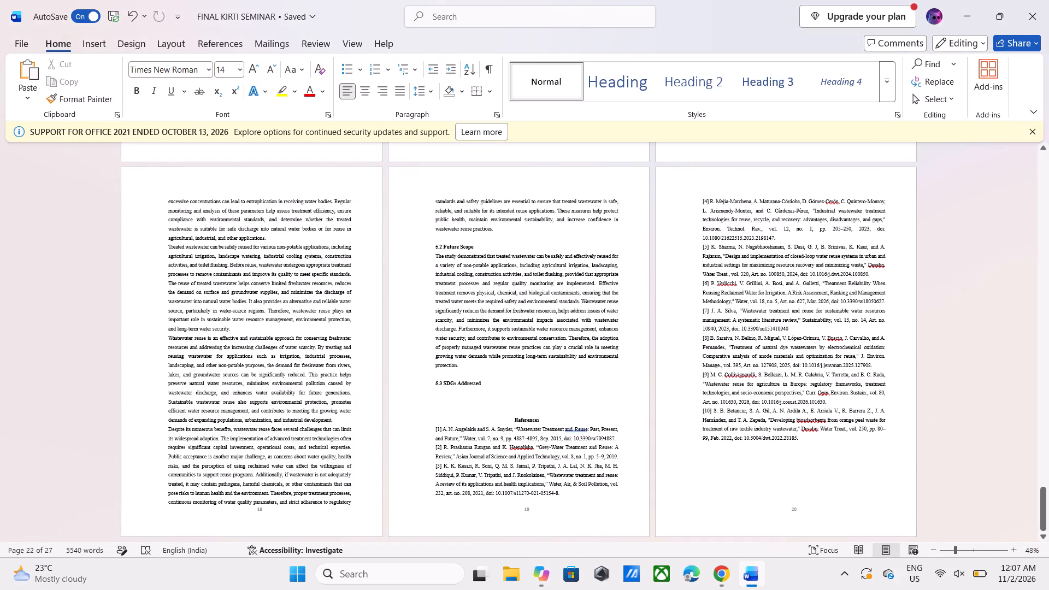
click(498, 385)
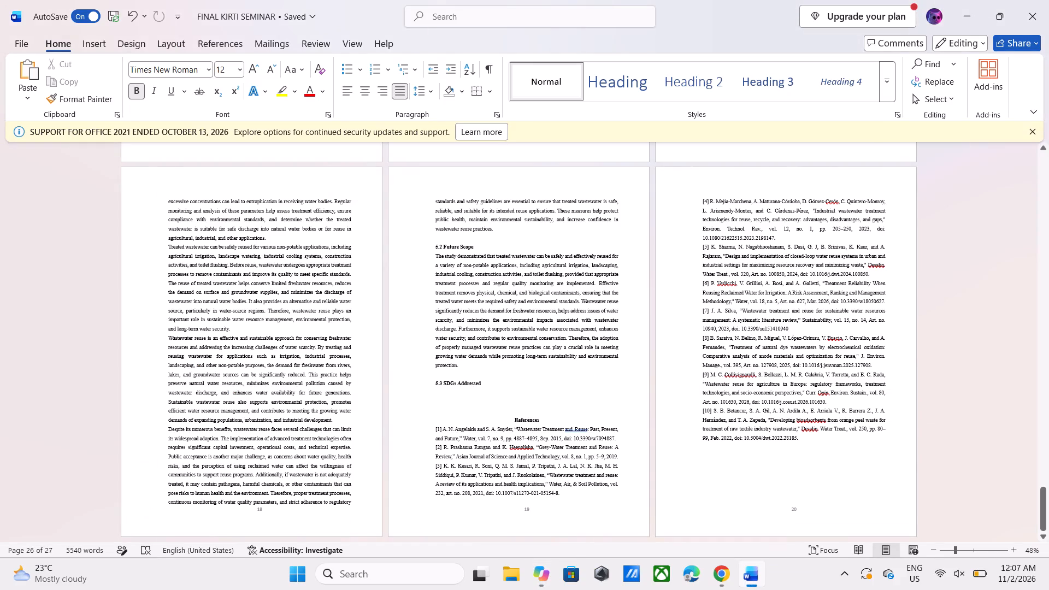
key(Return)
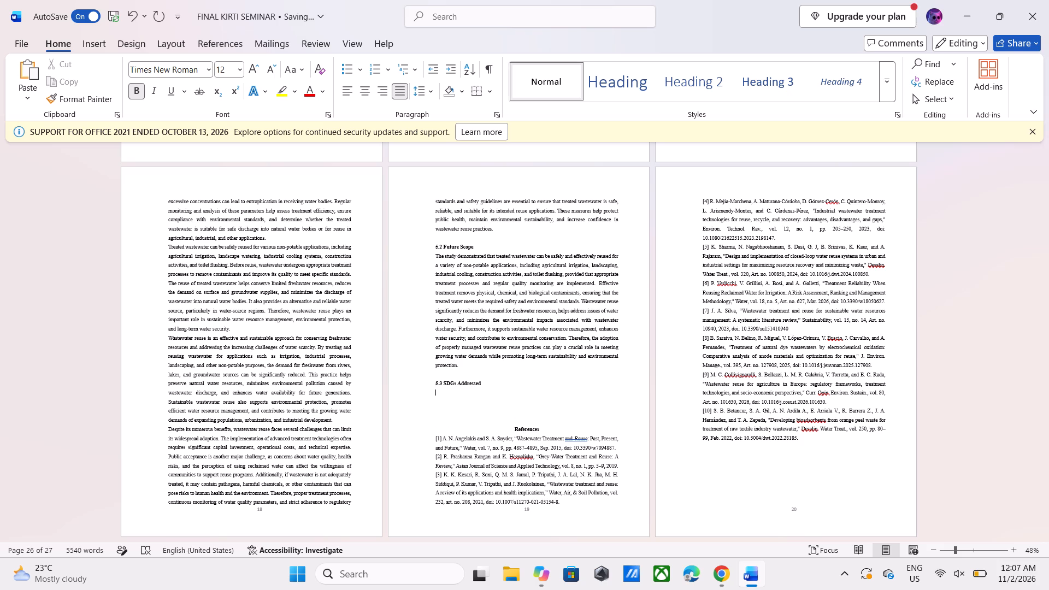
click(135, 81)
click(137, 88)
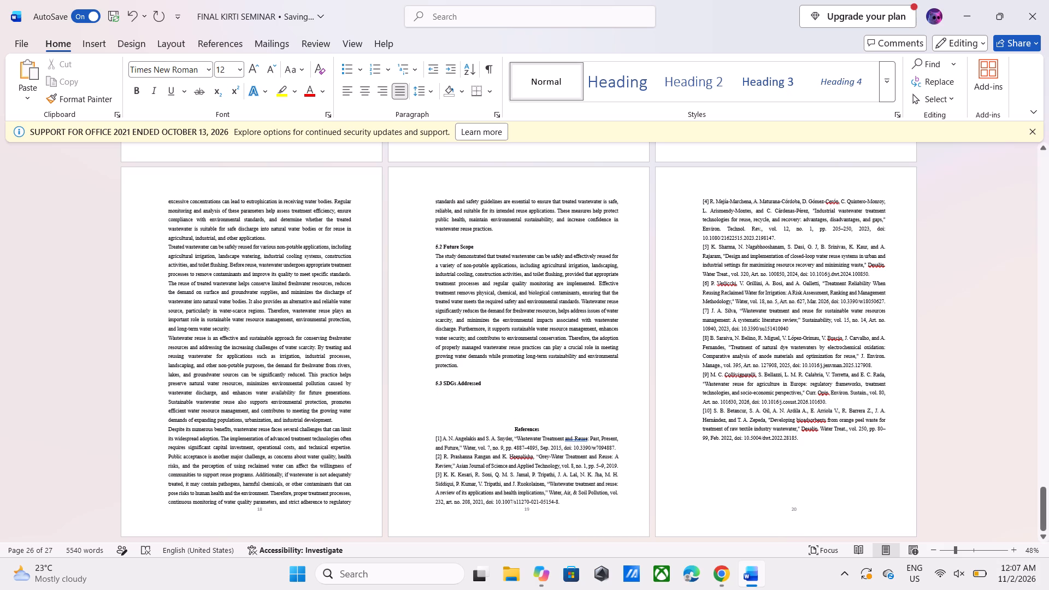
key(shift+v)
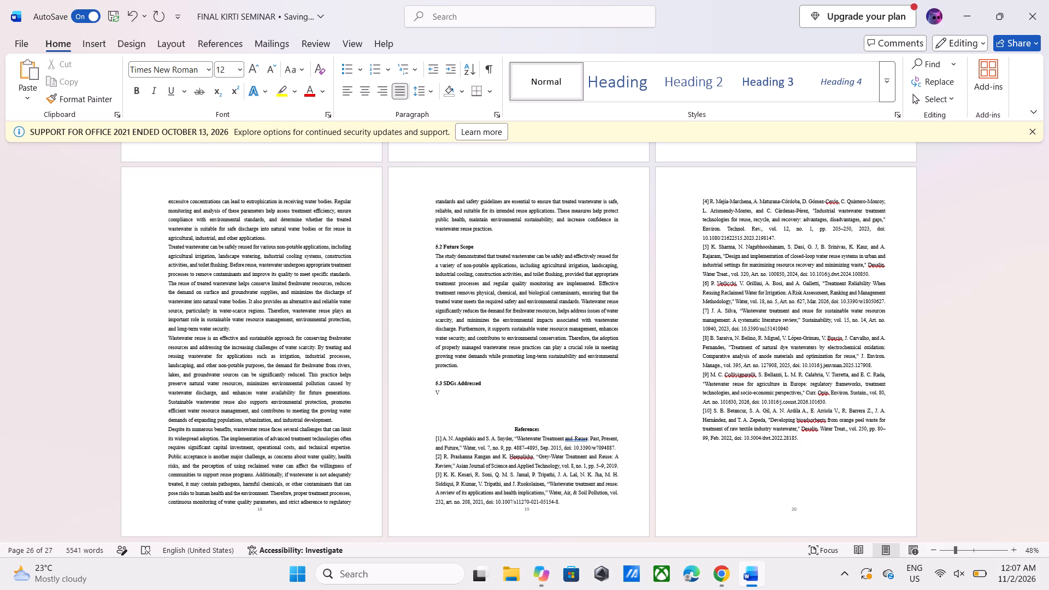
key(BackSpace)
key(ctrl+v)
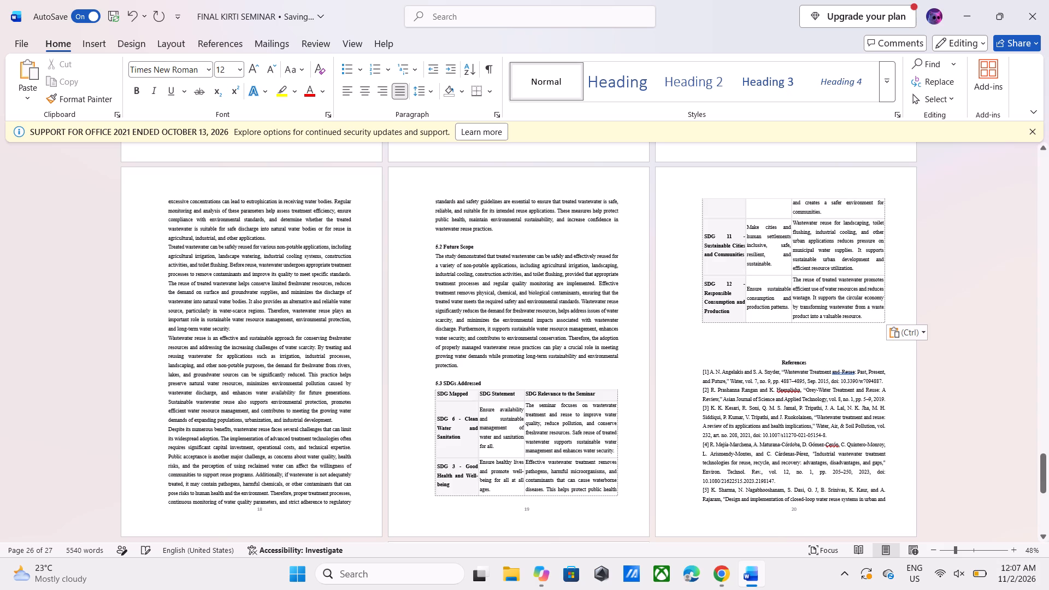
Insert blank lines between the SDG table and the References heading until References moves onto the following page.
click(782, 356)
key(Return)
key(Return)
key(Return)
key(Return)
key(Return)
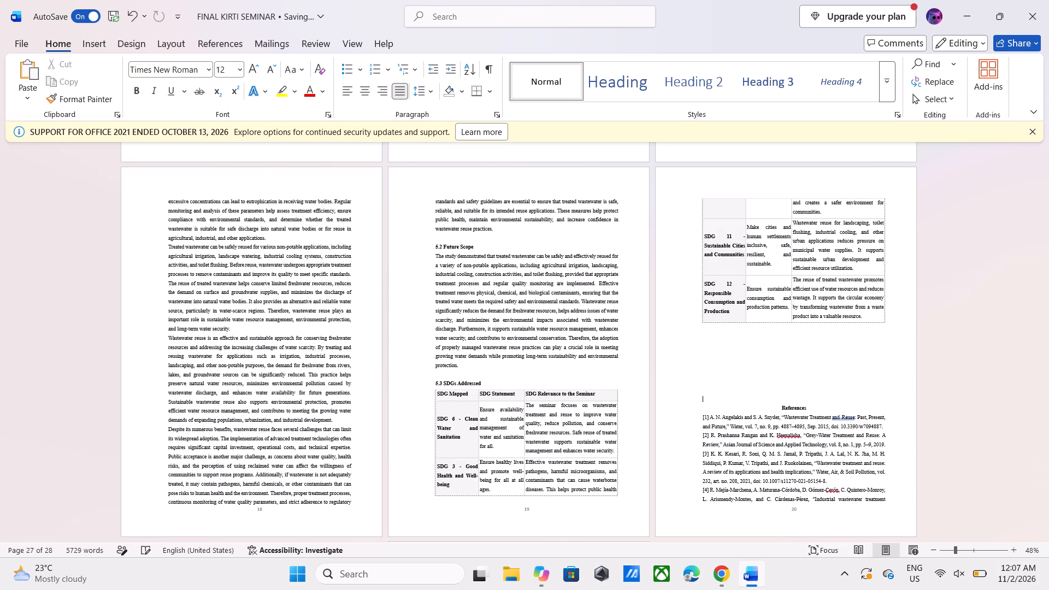
key(Return)
key(Return)
key(Return)
key(Return)
key(Return)
key(Return)
key(Return)
key(Return)
key(Return)
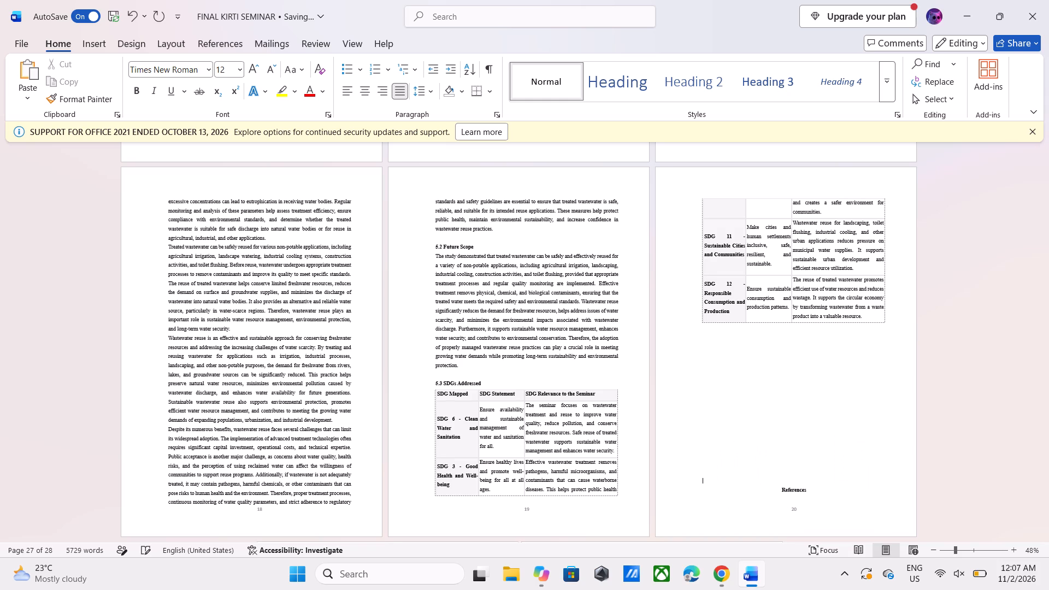
key(Return)
key(Return)
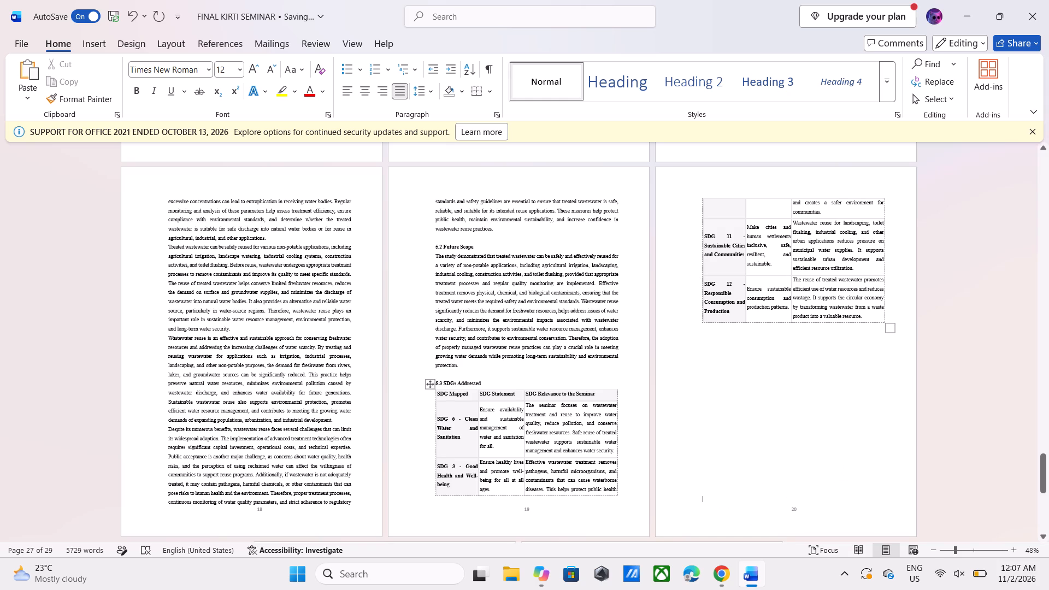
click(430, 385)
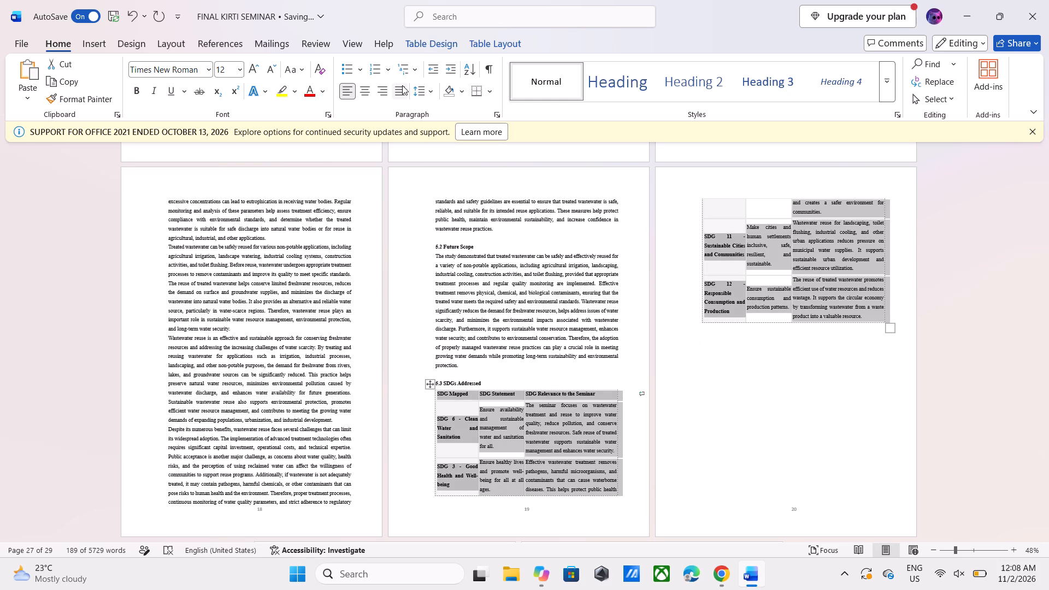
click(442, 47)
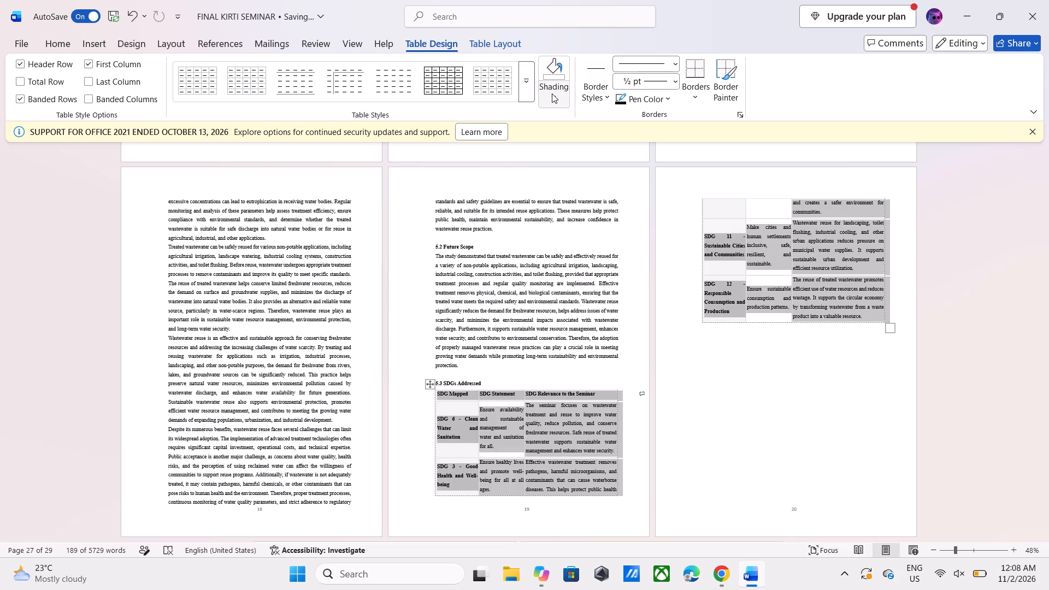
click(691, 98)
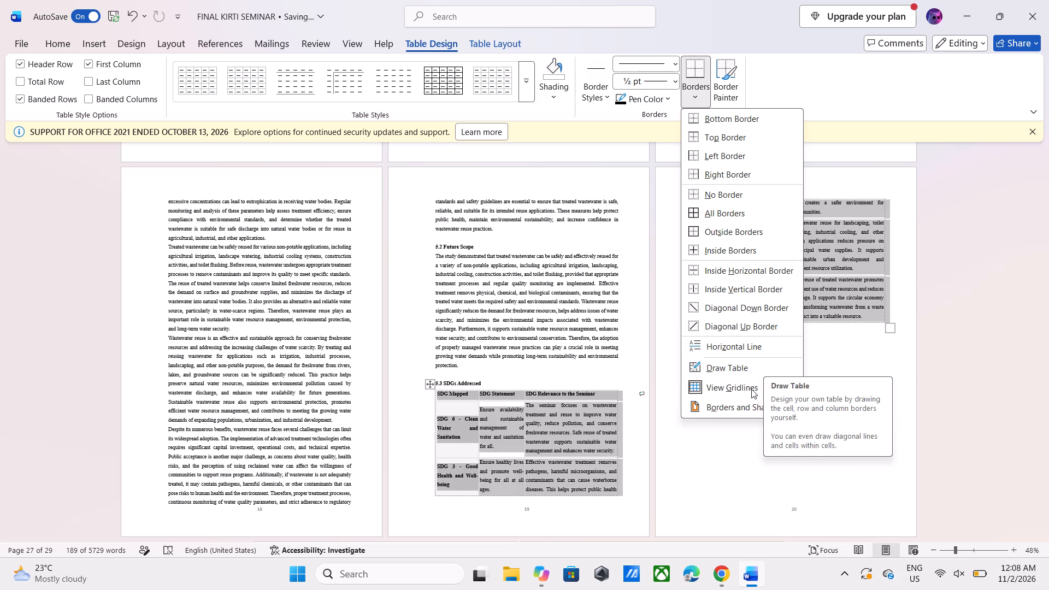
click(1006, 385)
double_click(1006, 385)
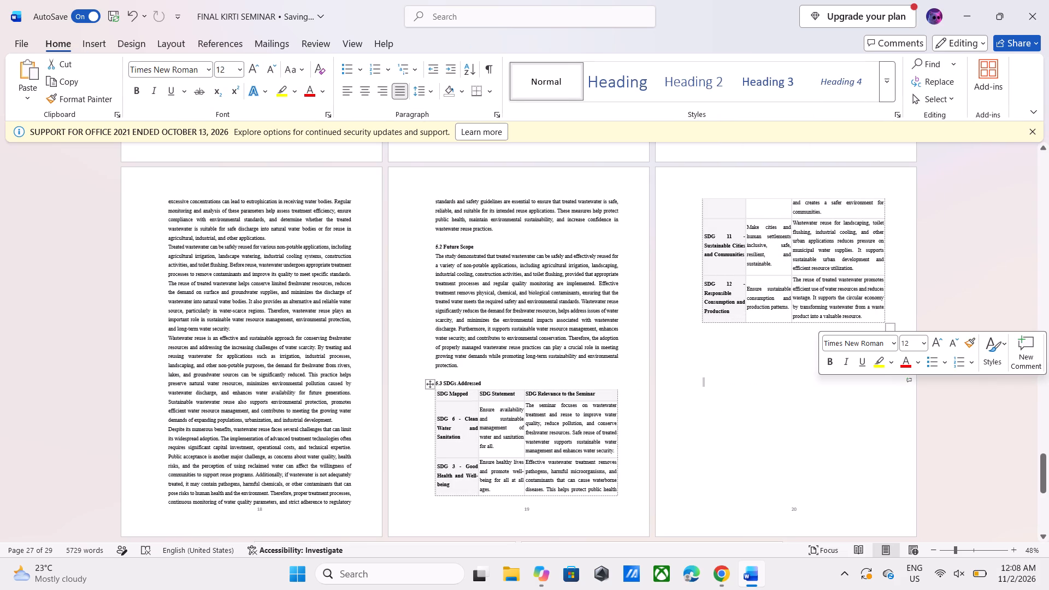
Apply the first custom table style, a plain bordered grid, to the whole SDG table and set its shading to No Color.
click(427, 382)
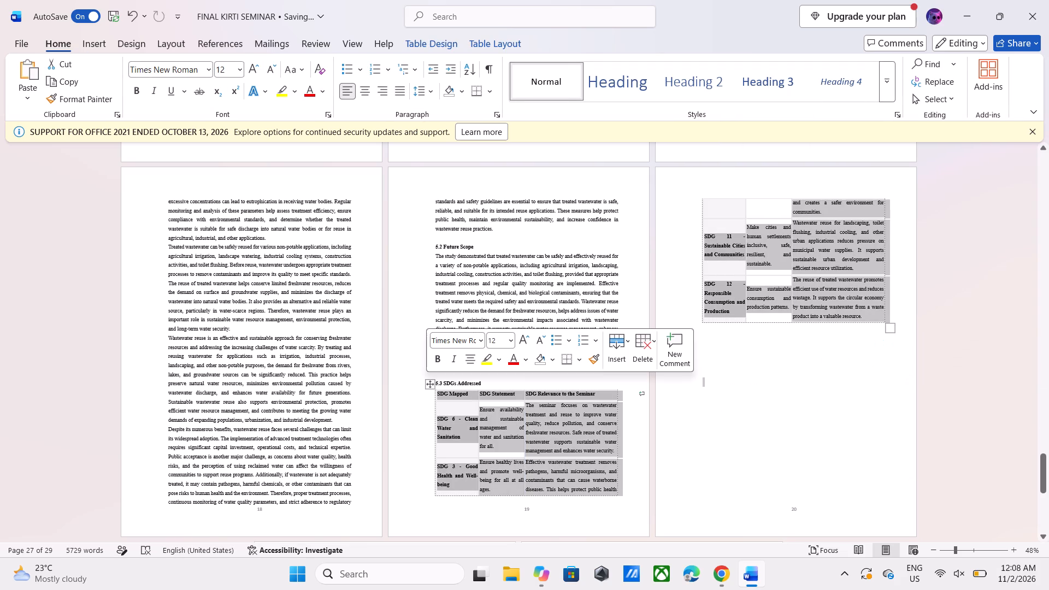
click(445, 39)
click(523, 81)
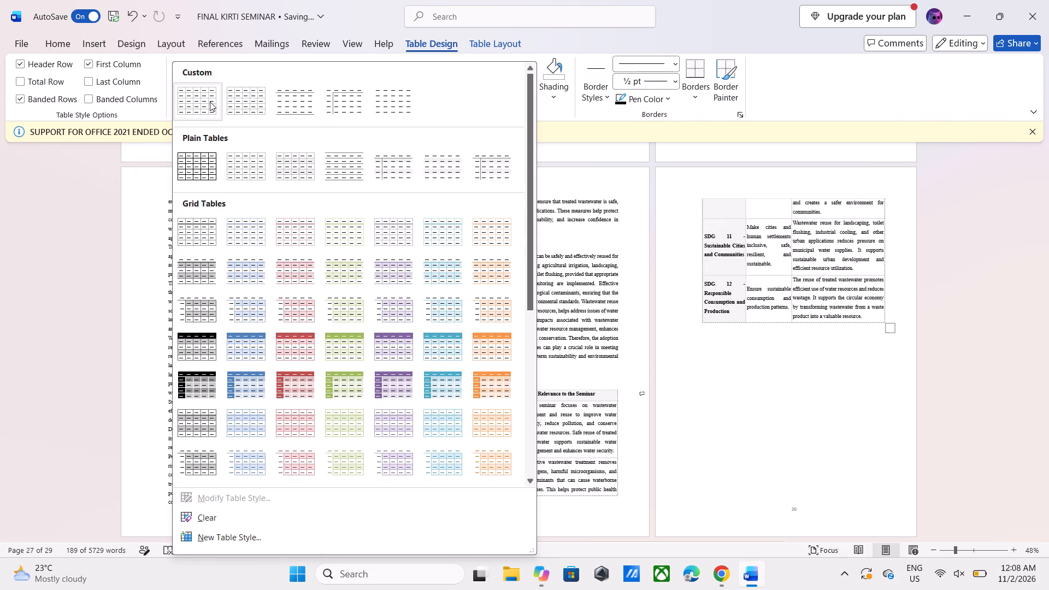
click(210, 102)
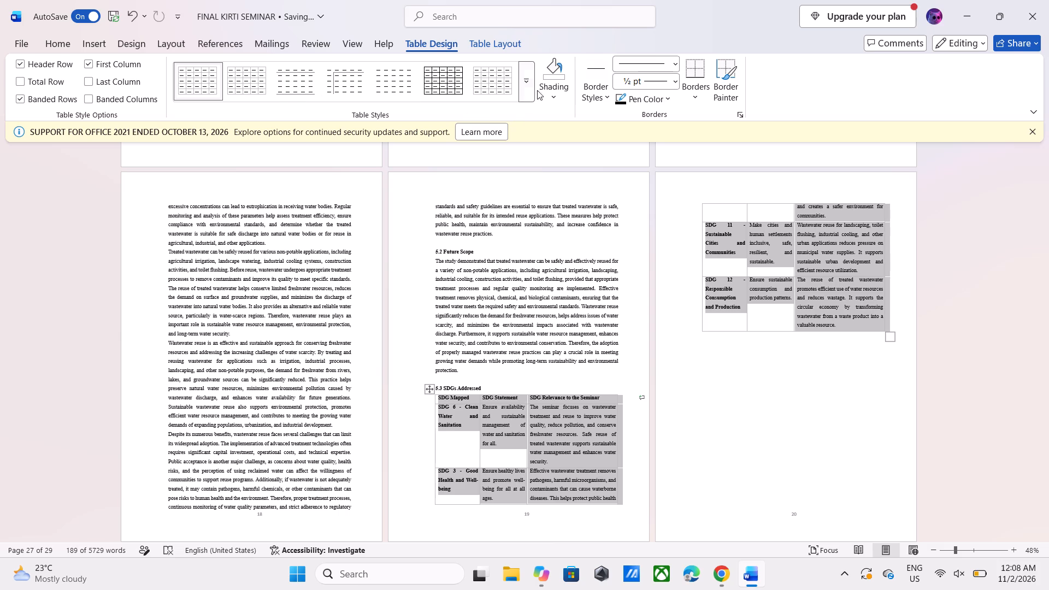
click(553, 101)
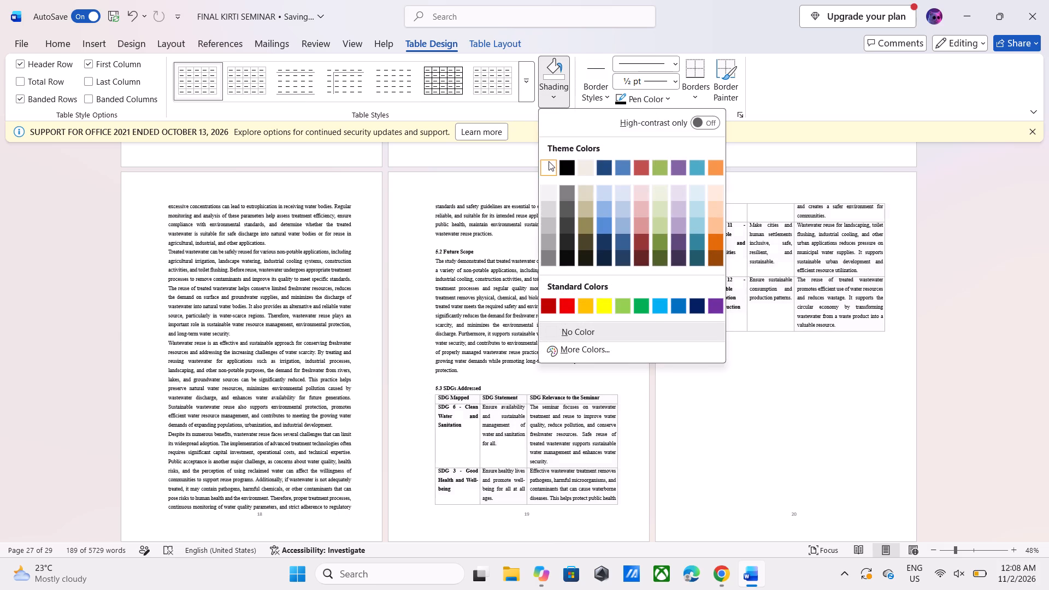
click(556, 331)
click(888, 441)
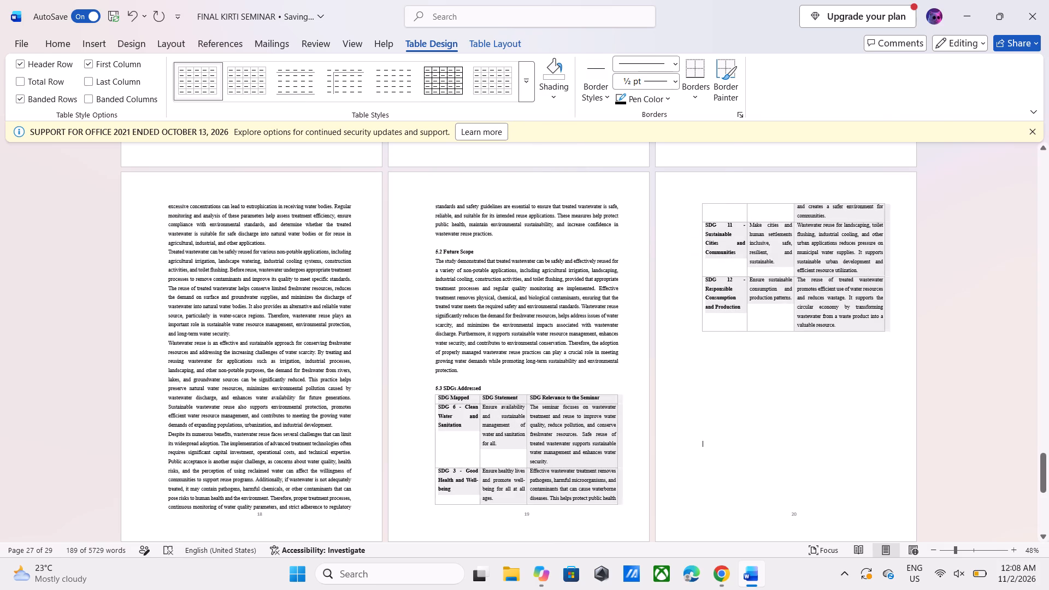
Apply AutoFit Window to the whole SDG table under 5.3 SDGs Addressed.
ctrl+scroll(539, 402, up, 2)
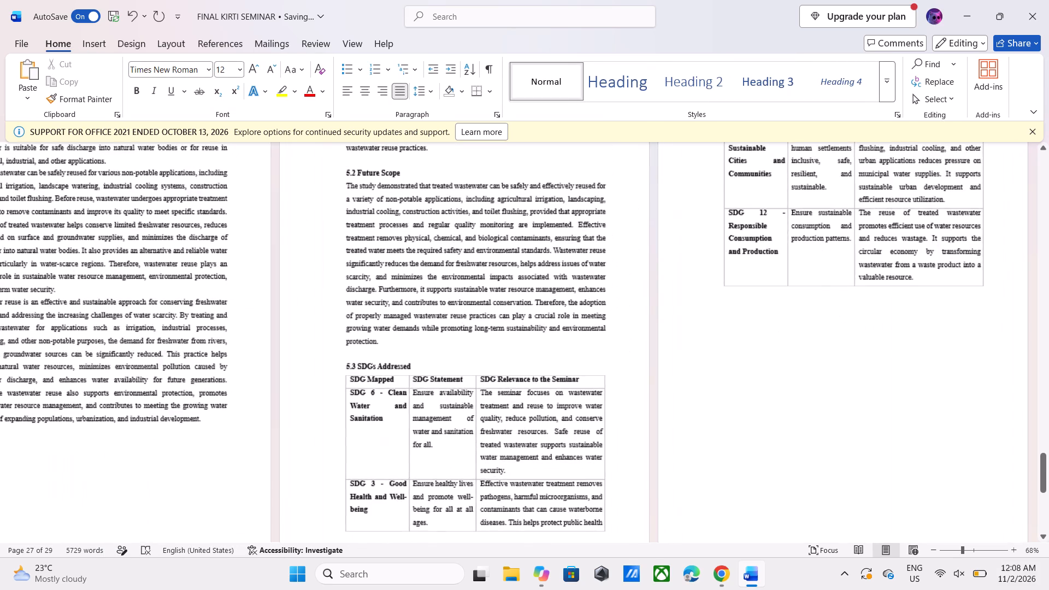
scroll(439, 309, up, 3)
click(439, 309)
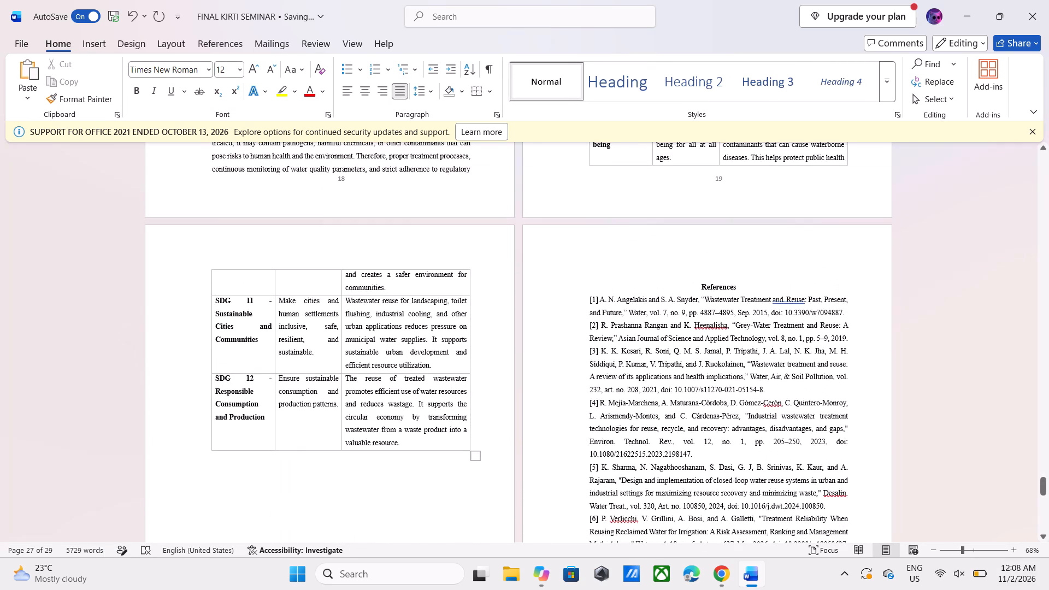
scroll(439, 318, up, 3)
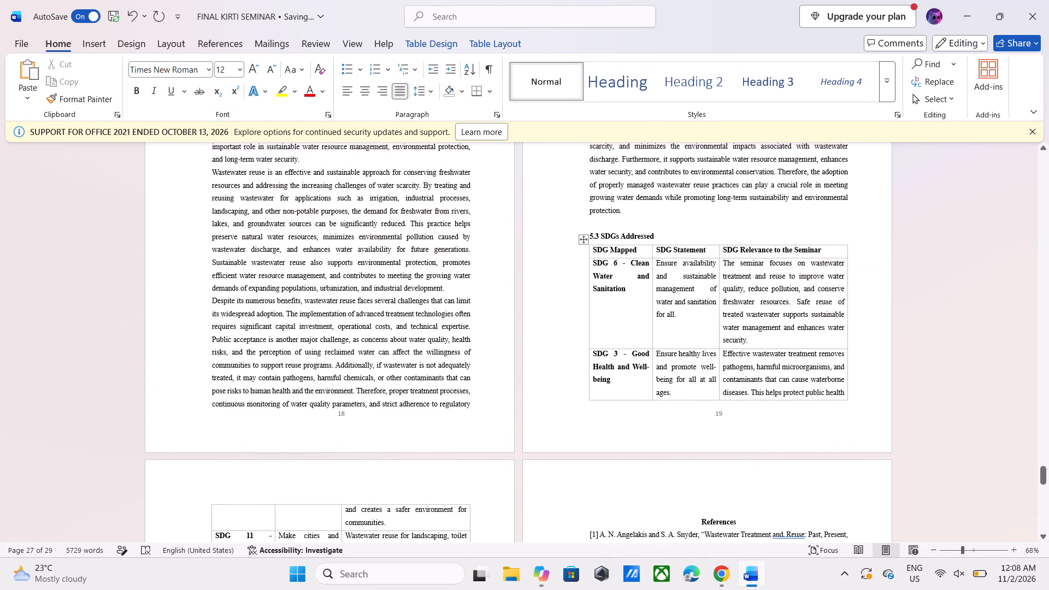
click(586, 238)
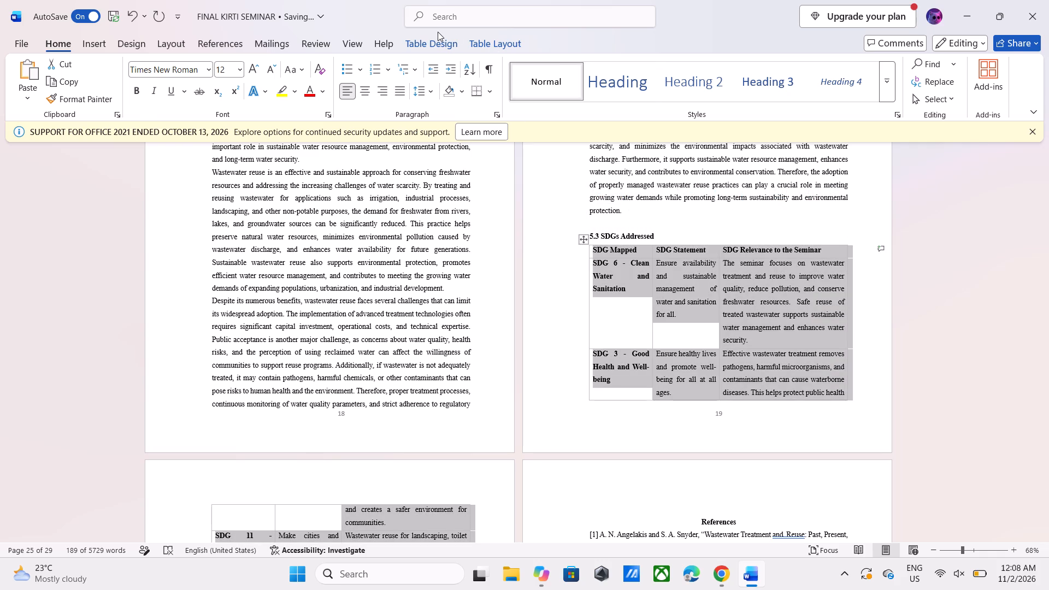
click(482, 49)
click(509, 75)
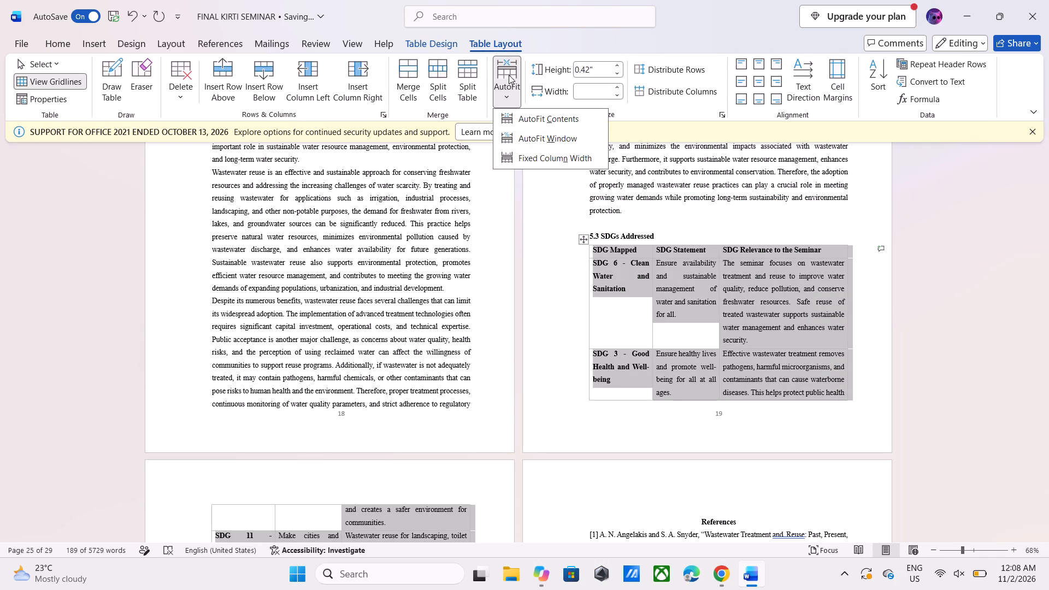
click(531, 144)
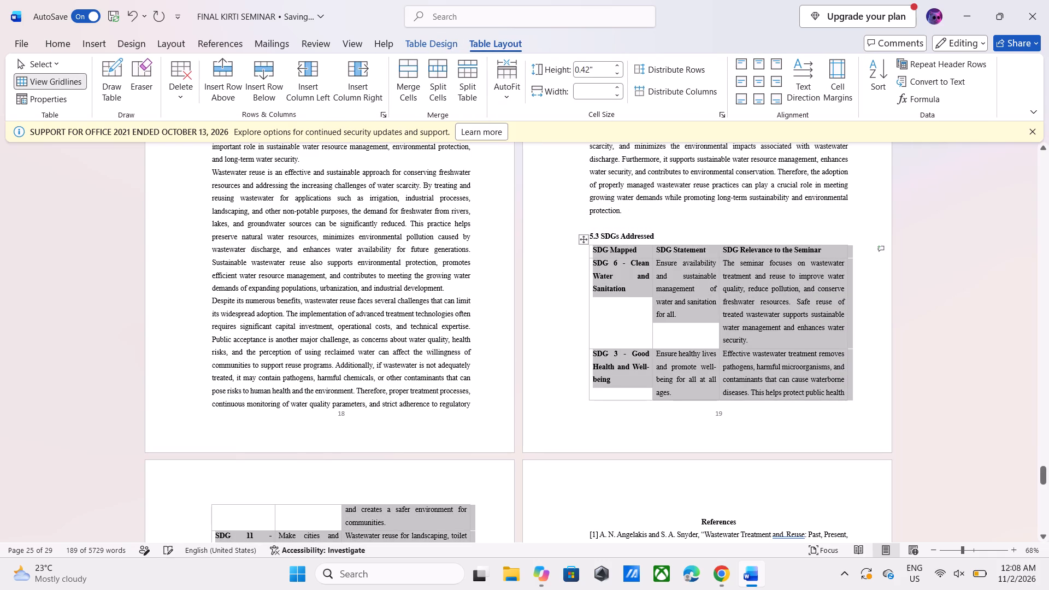
click(919, 306)
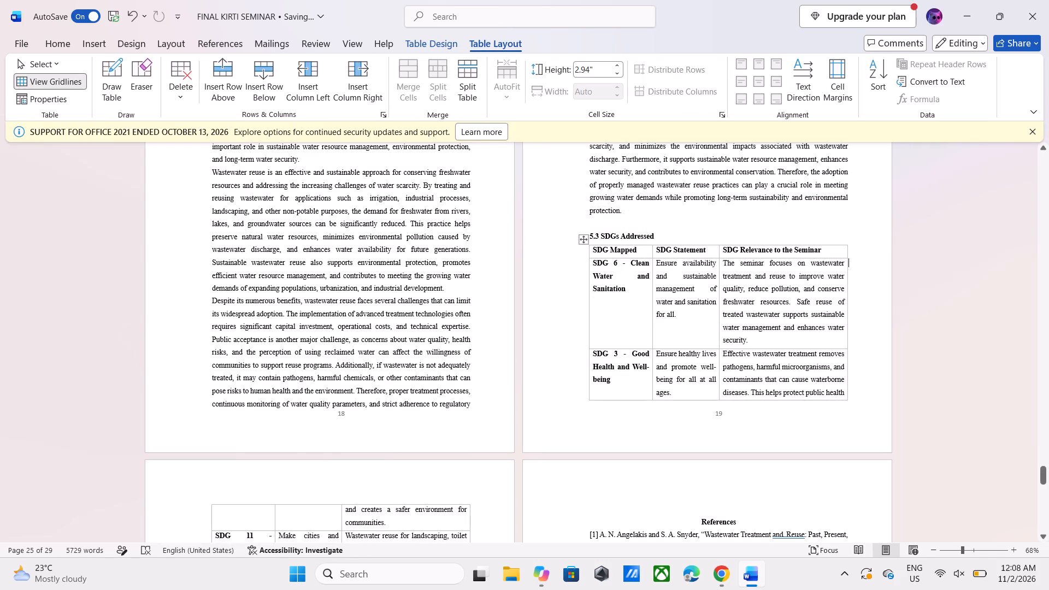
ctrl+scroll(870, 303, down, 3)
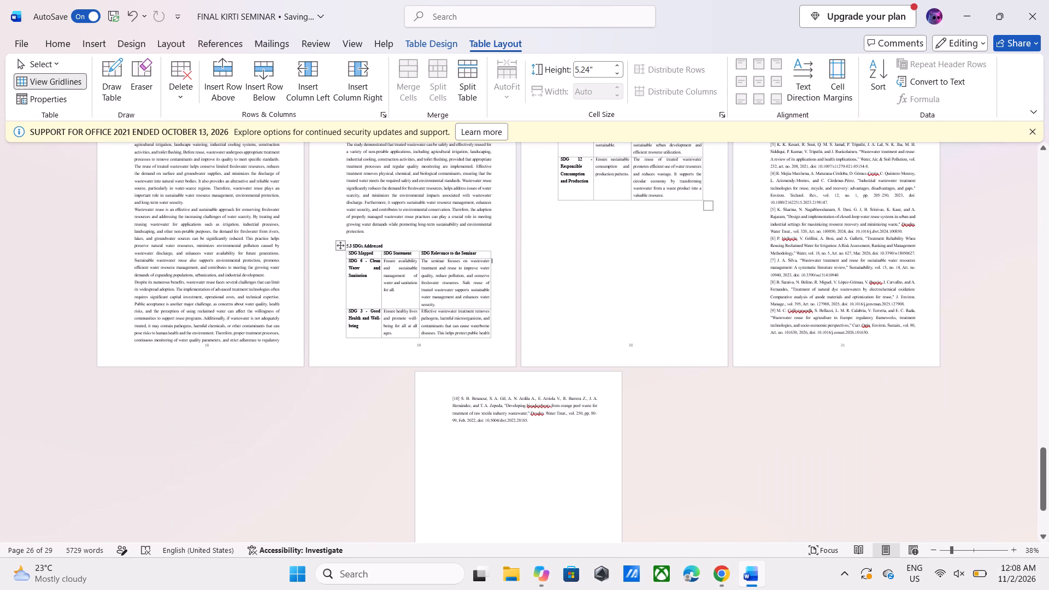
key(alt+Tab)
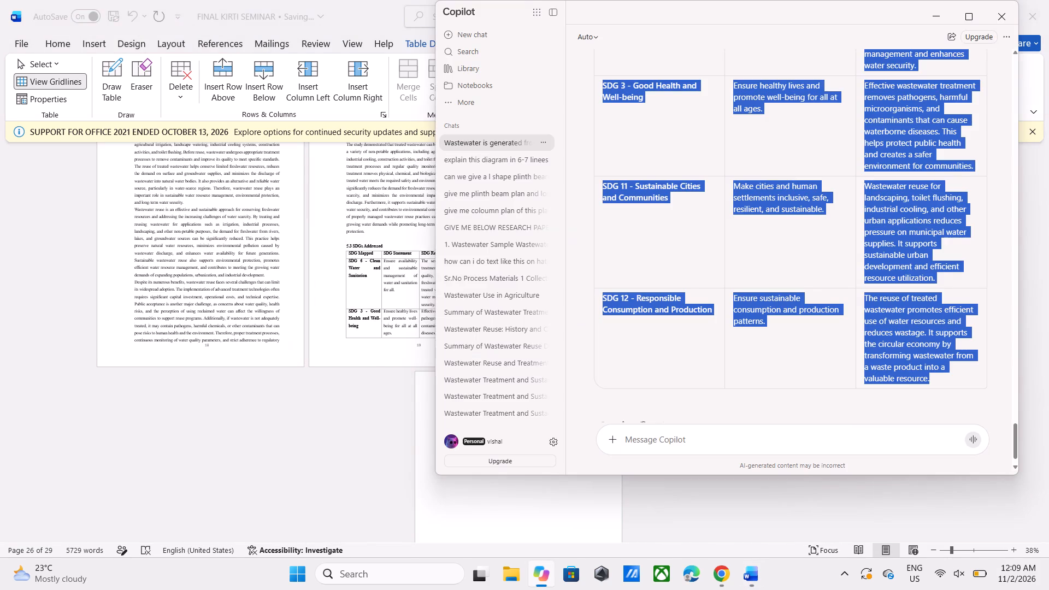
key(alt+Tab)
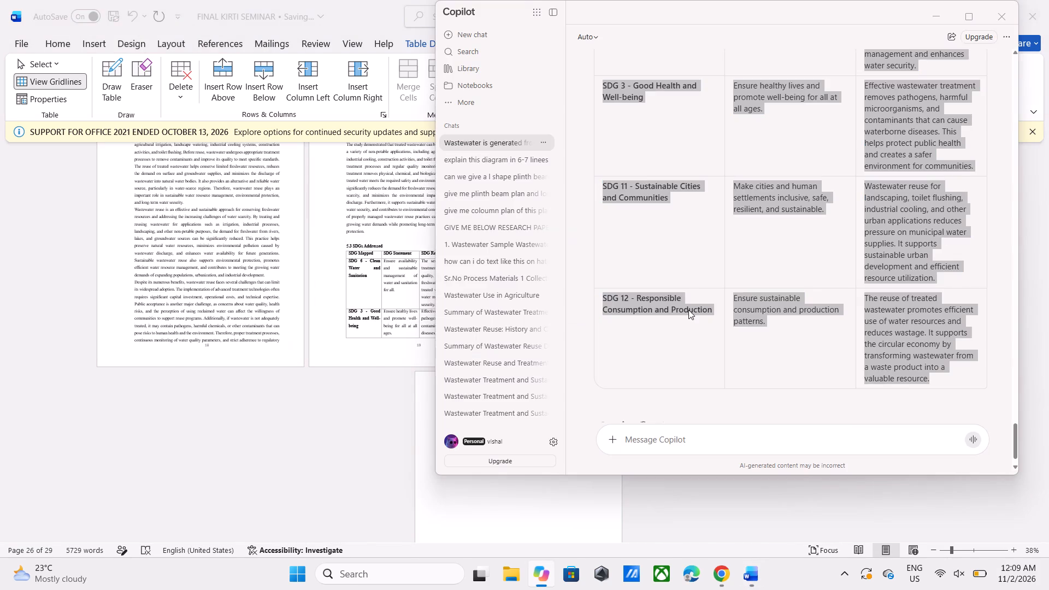
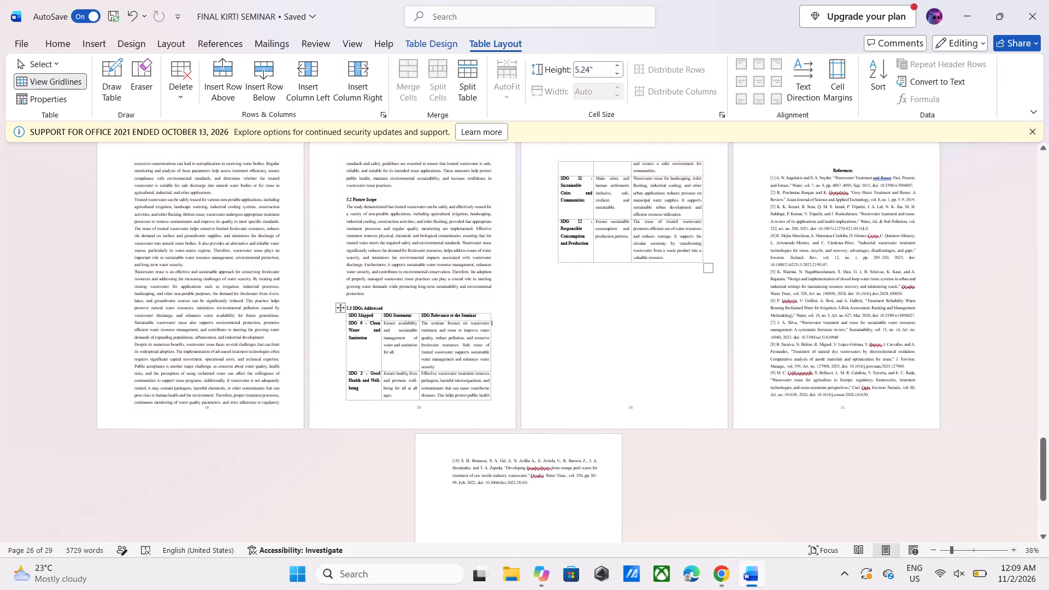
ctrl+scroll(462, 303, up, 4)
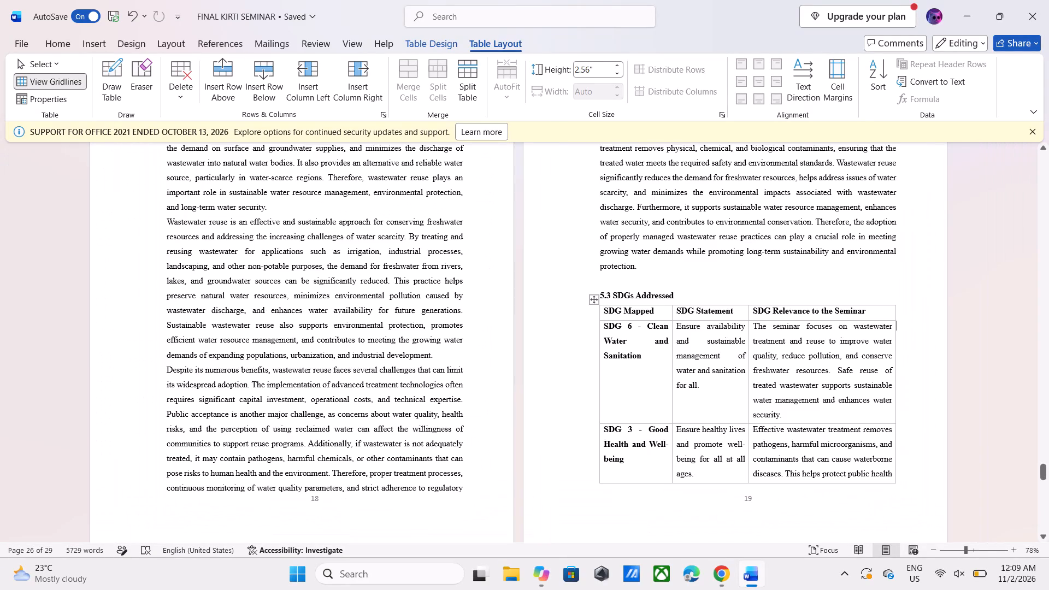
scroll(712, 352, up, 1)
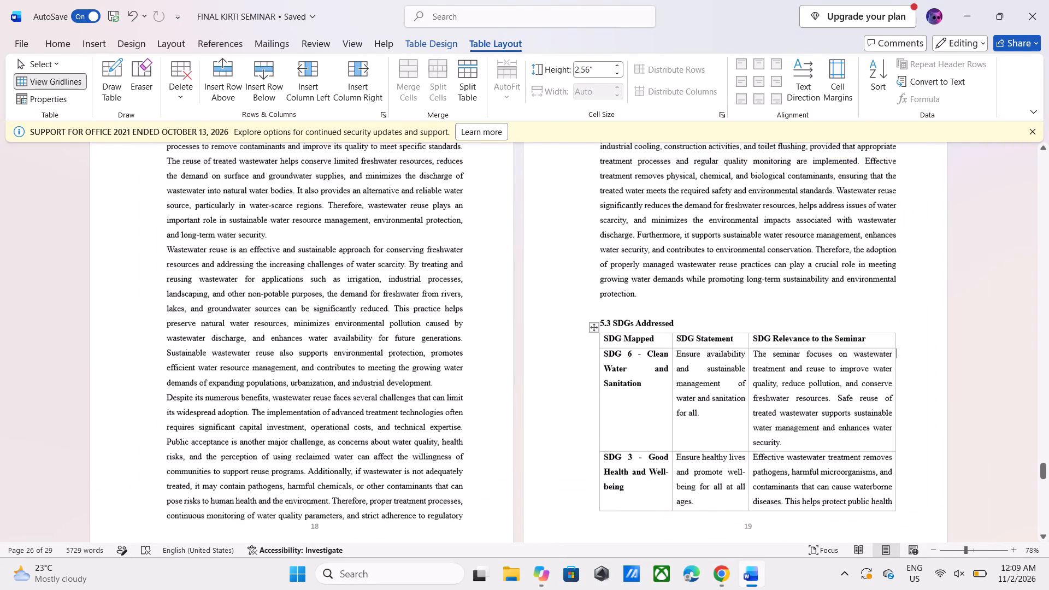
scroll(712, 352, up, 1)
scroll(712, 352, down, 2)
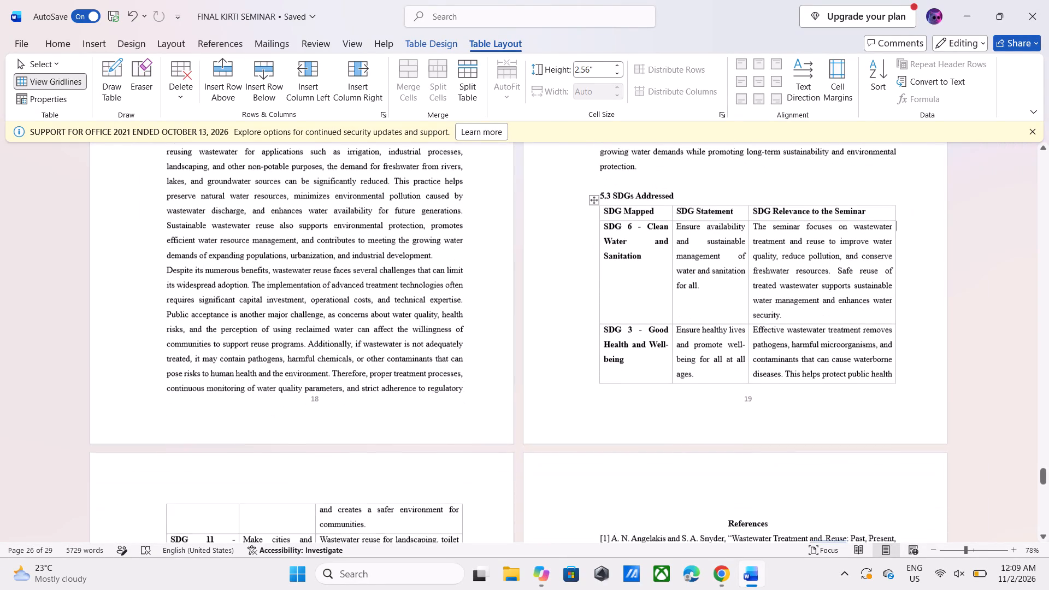
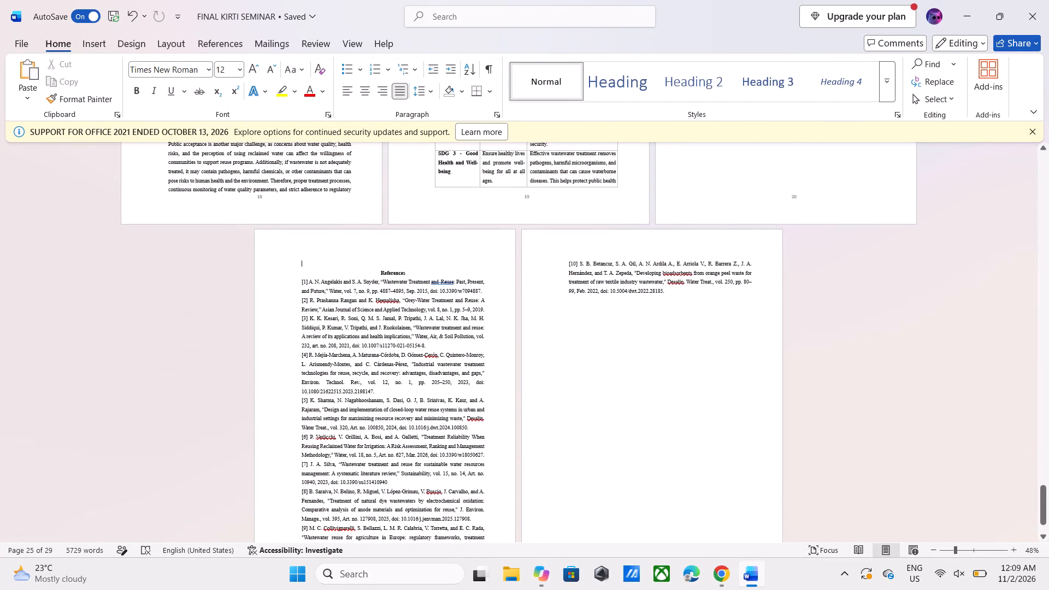
Delete the empty line above the References heading so the heading starts at the top of its page.
key(BackSpace)
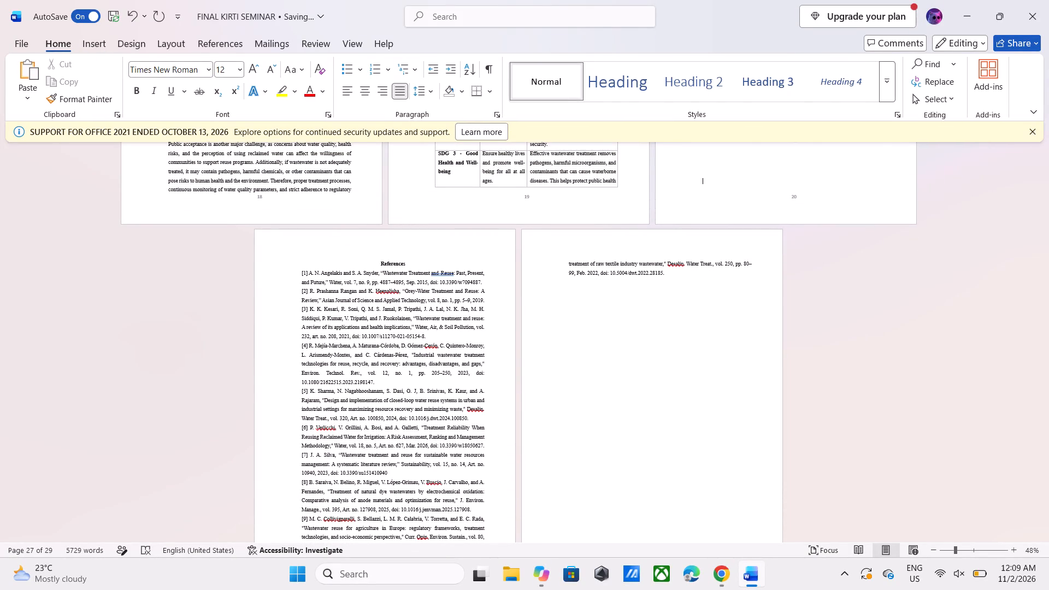
Review the report's page layout from the List of Tables and Chapter 1 through the Chapter 5 SDG table and References.
scroll(397, 261, up, 5)
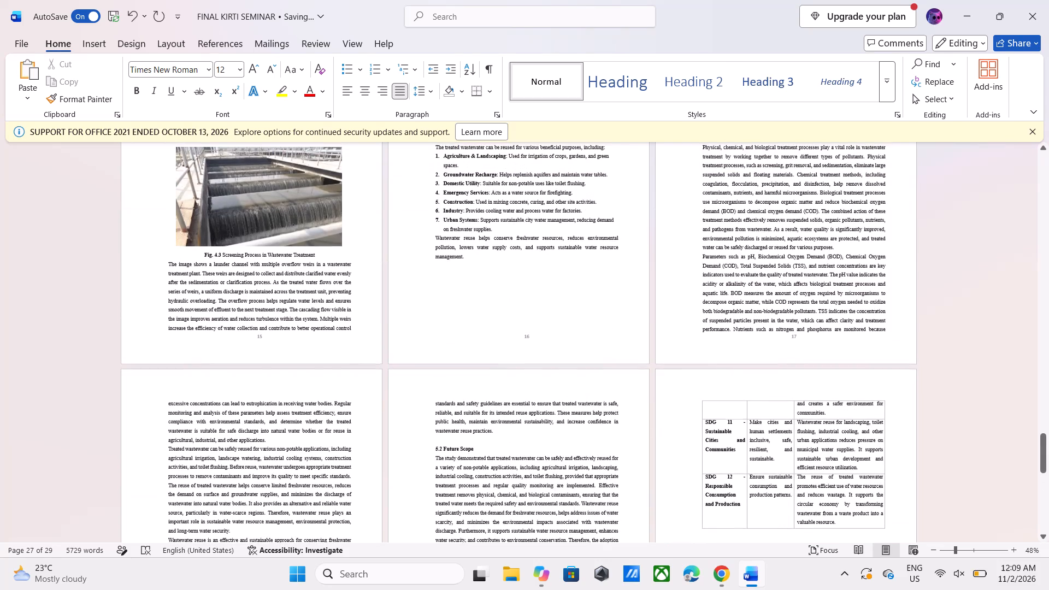
scroll(397, 261, down, 2)
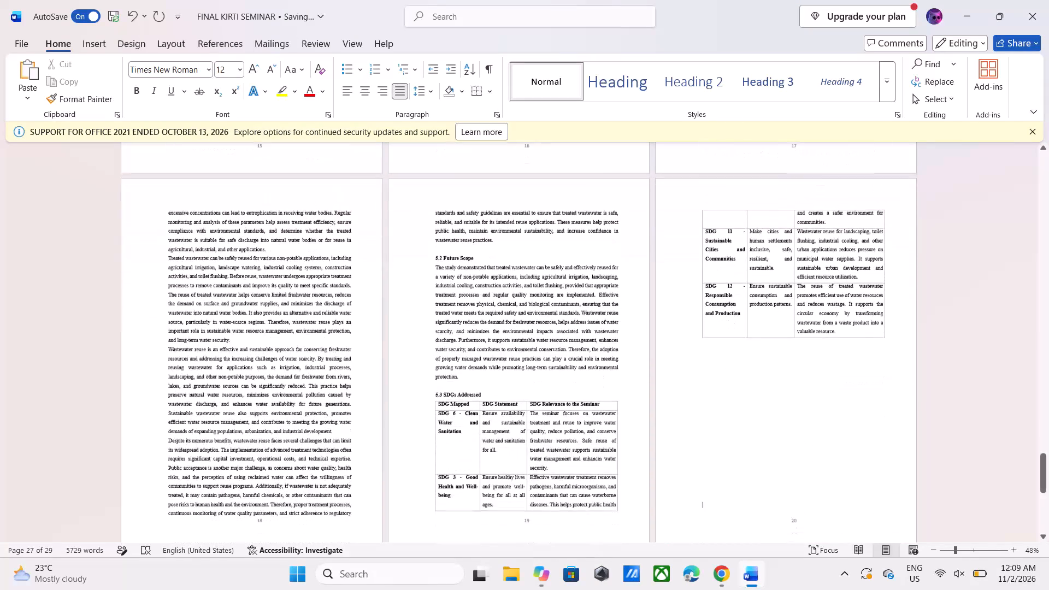
scroll(397, 261, up, 2)
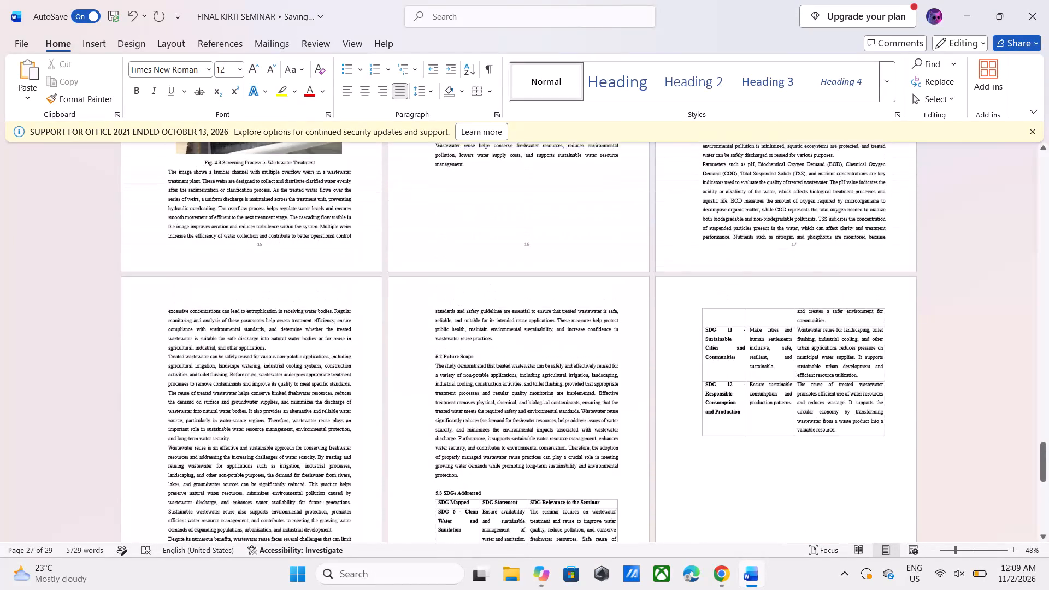
scroll(397, 261, up, 4)
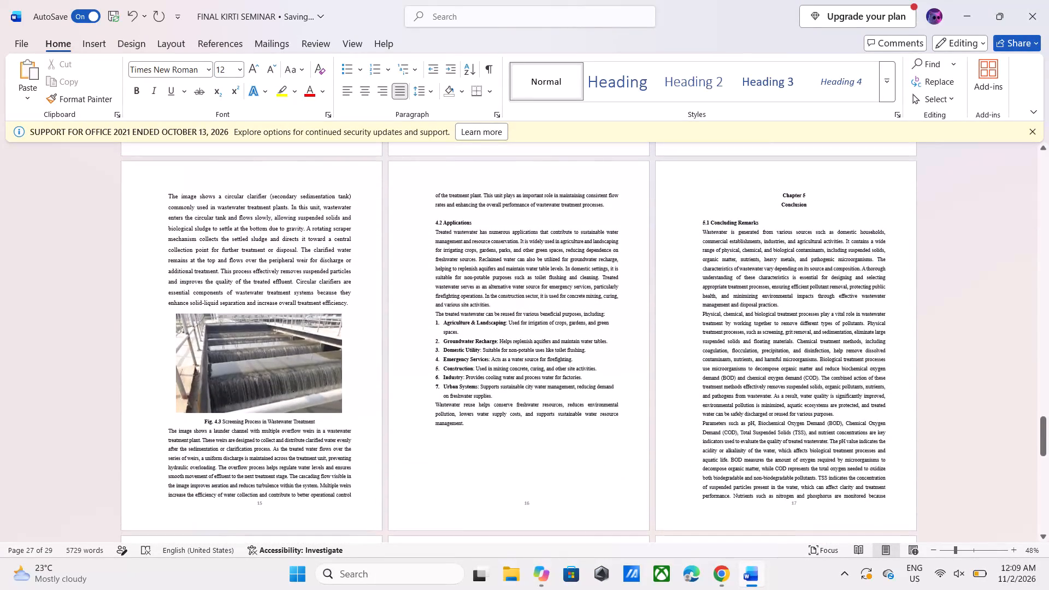
scroll(397, 261, down, 4)
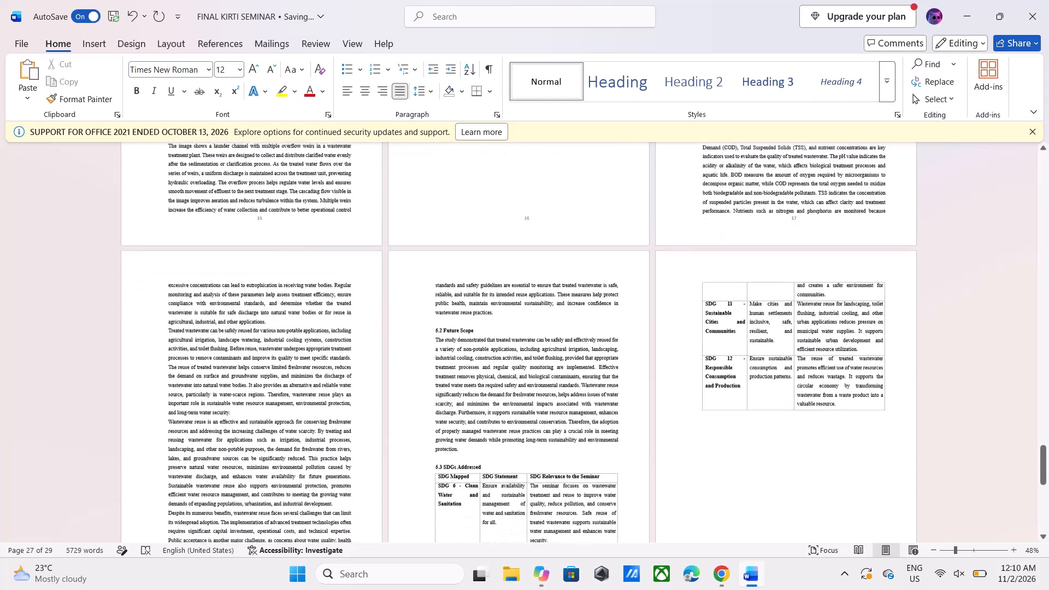
scroll(397, 261, up, 2)
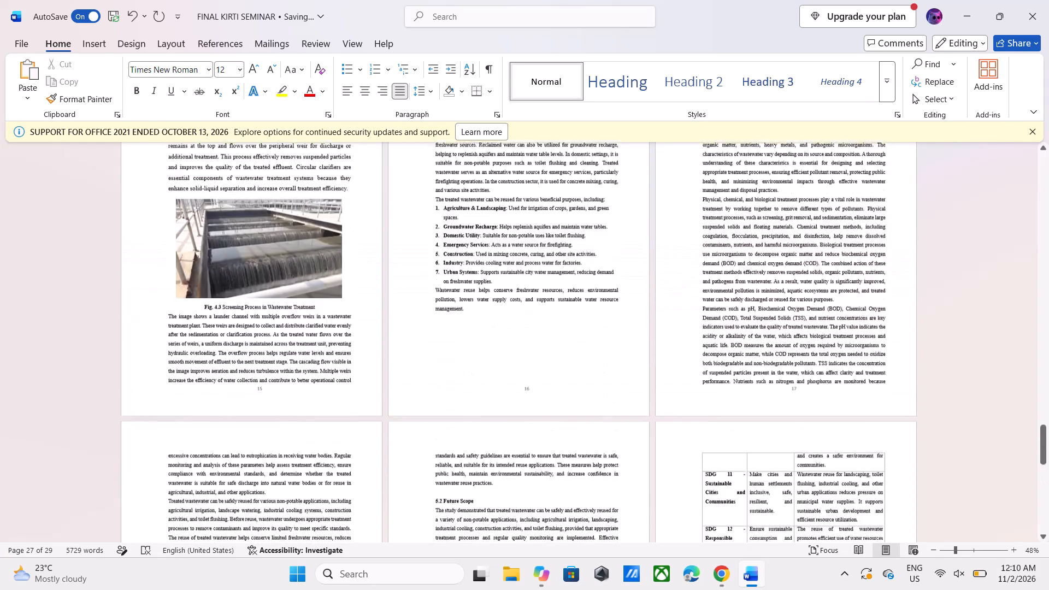
scroll(397, 261, up, 7)
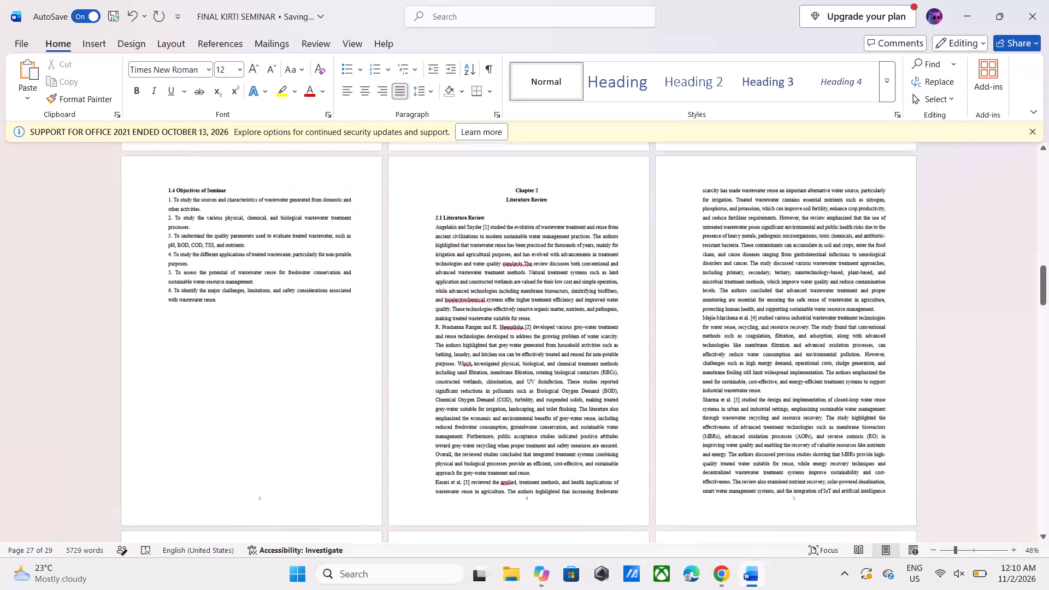
scroll(397, 261, up, 4)
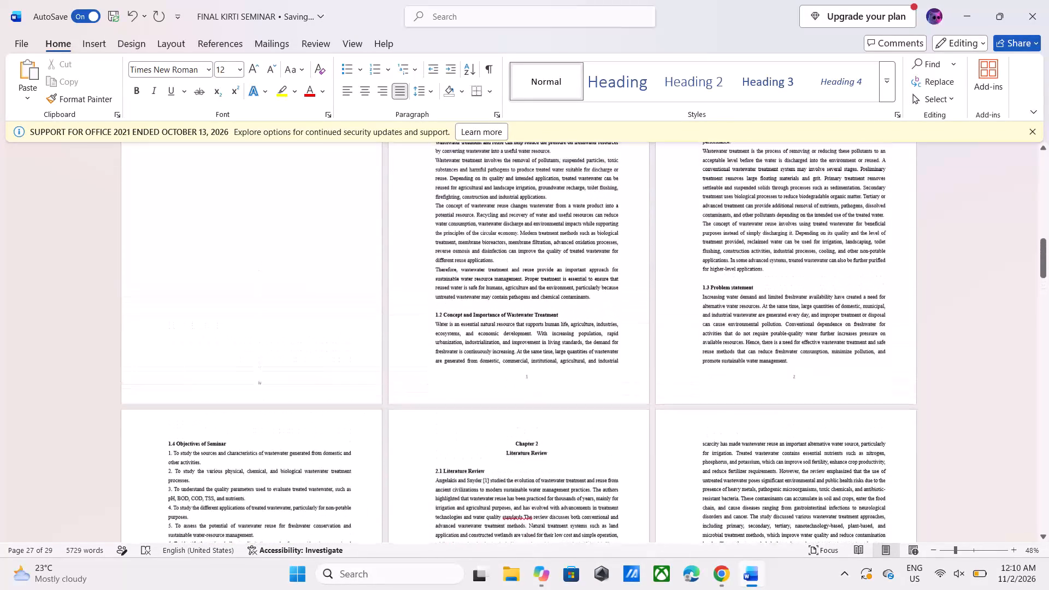
scroll(397, 261, up, 1)
scroll(397, 261, down, 4)
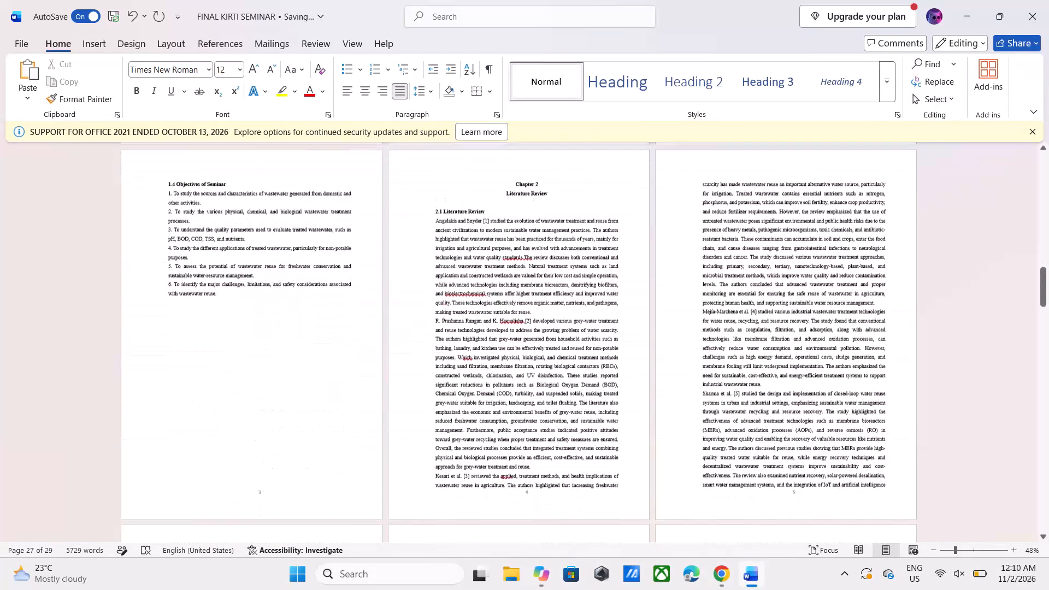
scroll(397, 261, down, 2)
scroll(397, 261, up, 2)
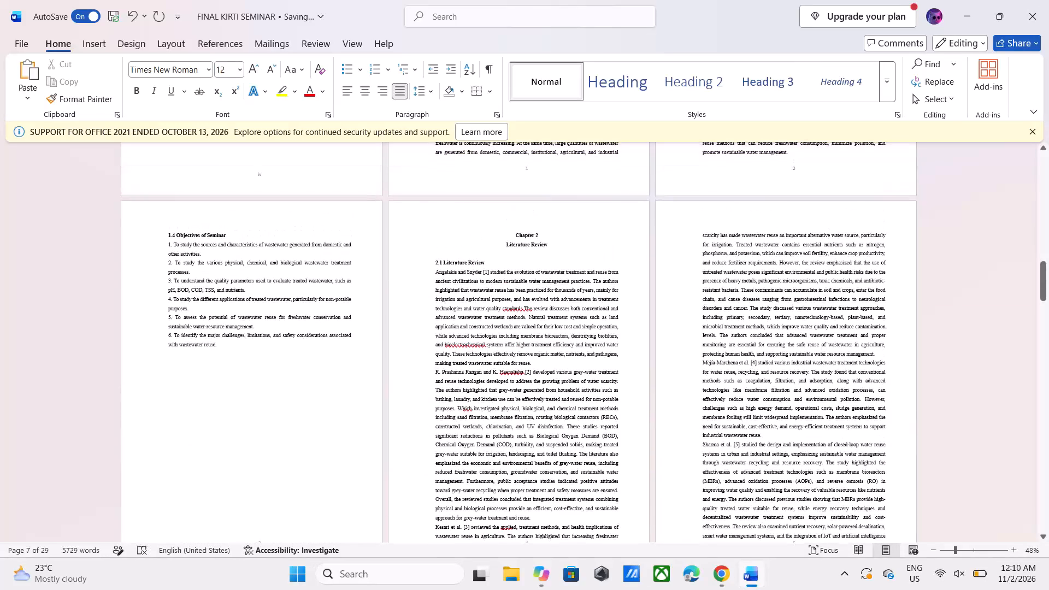
scroll(397, 261, up, 6)
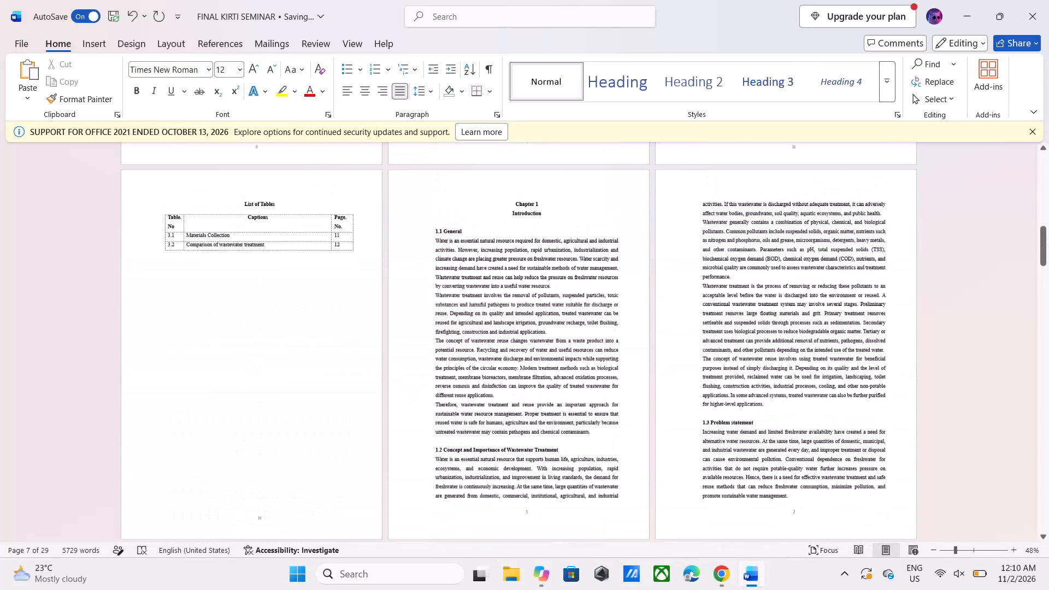
scroll(397, 261, up, 1)
scroll(397, 261, down, 11)
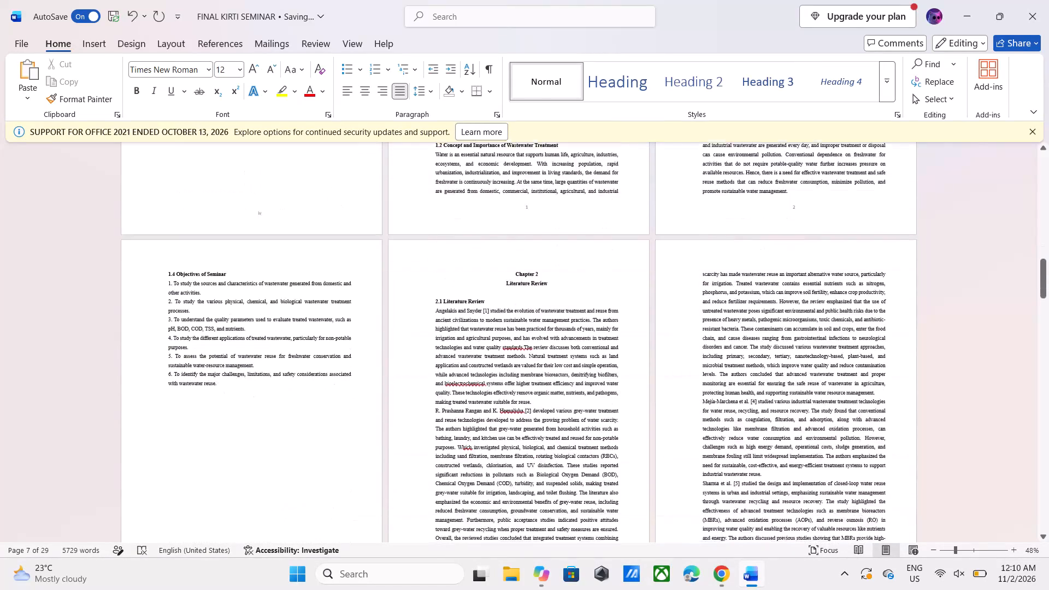
scroll(397, 261, down, 15)
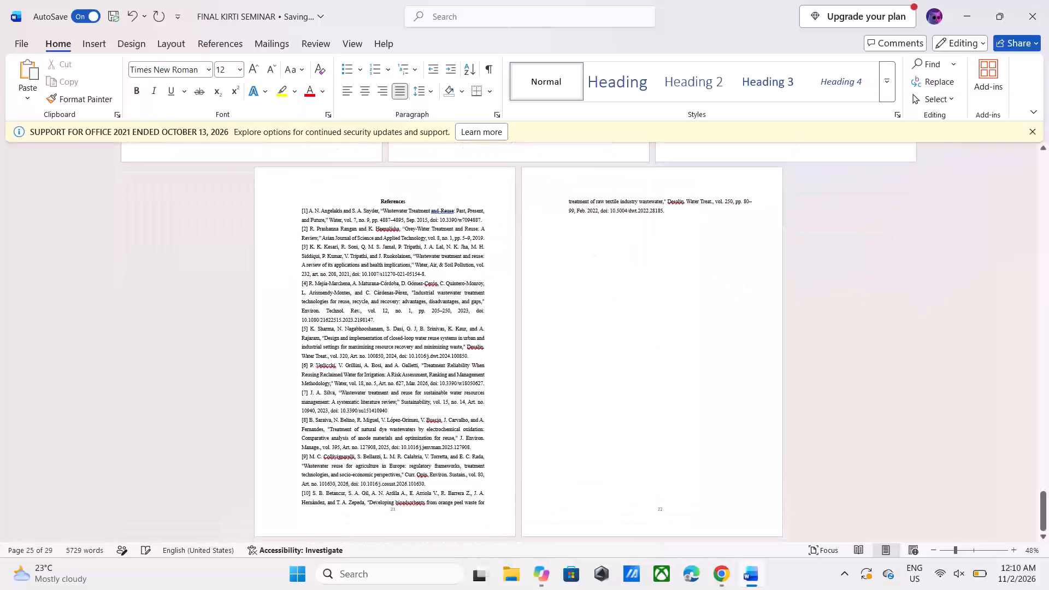
key(ctrl+p)
click(158, 93)
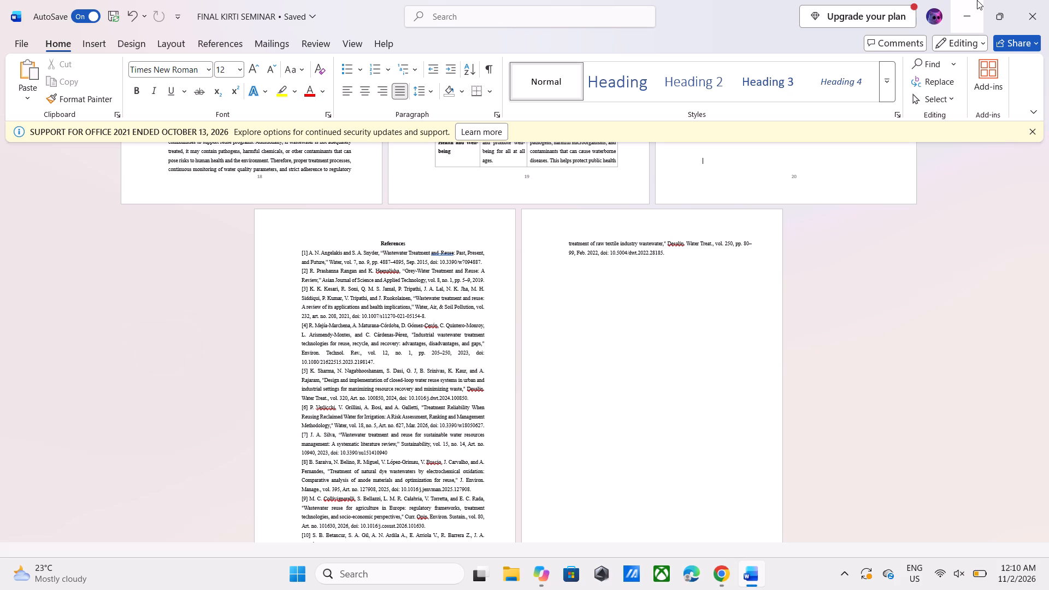
click(966, 11)
click(960, 23)
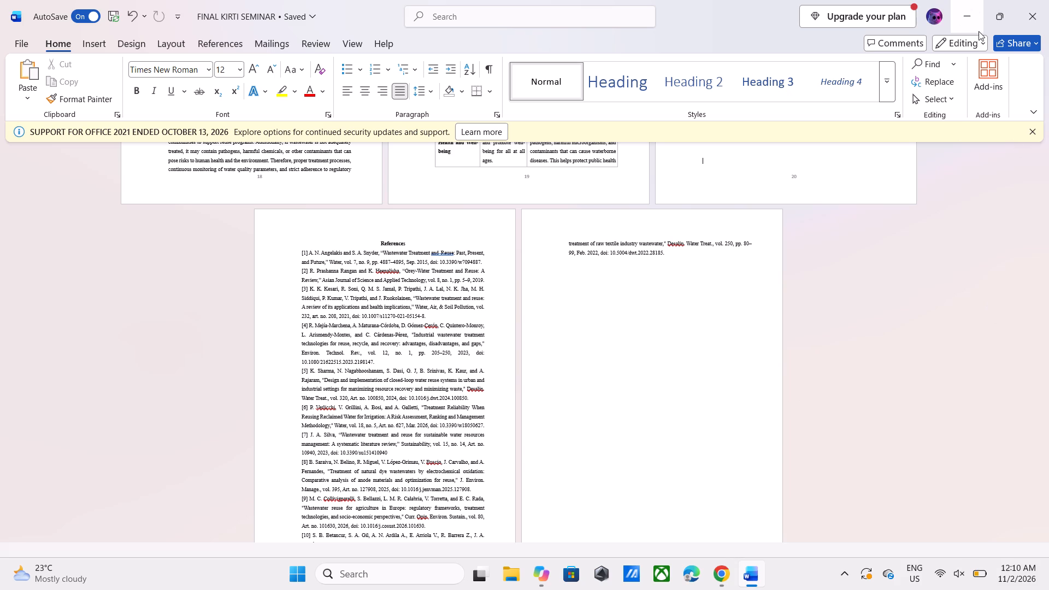
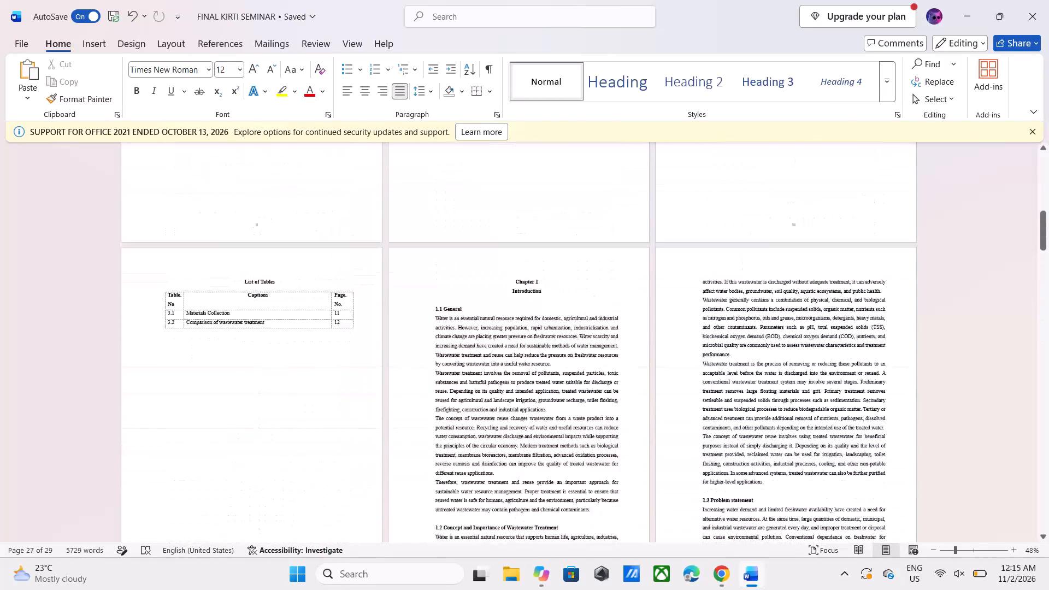
Insert a blank row above the Acknowledgement row in the Content table.
scroll(624, 425, up, 4)
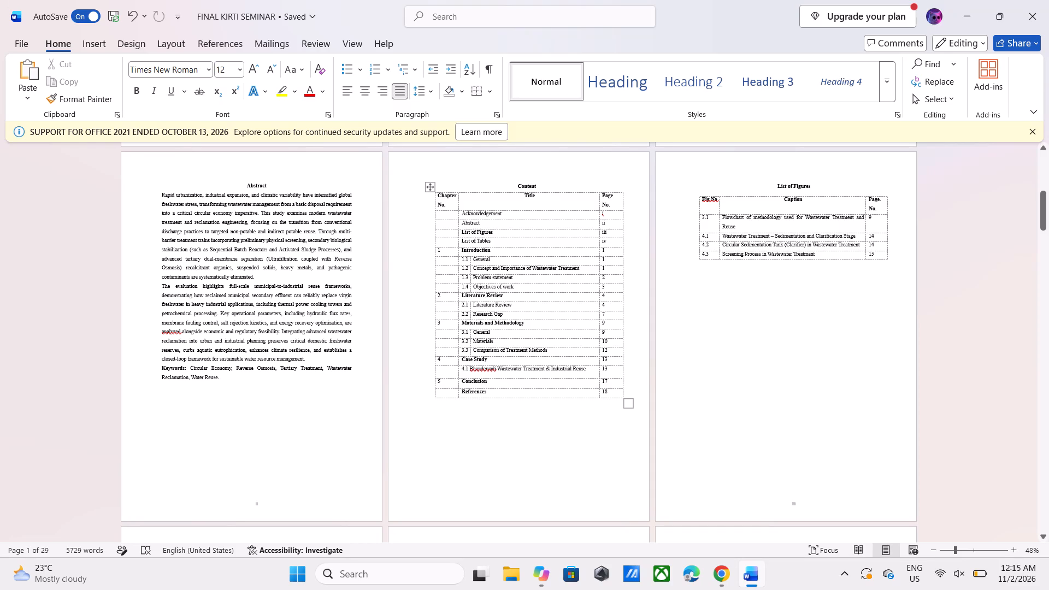
ctrl+scroll(538, 202, up, 1)
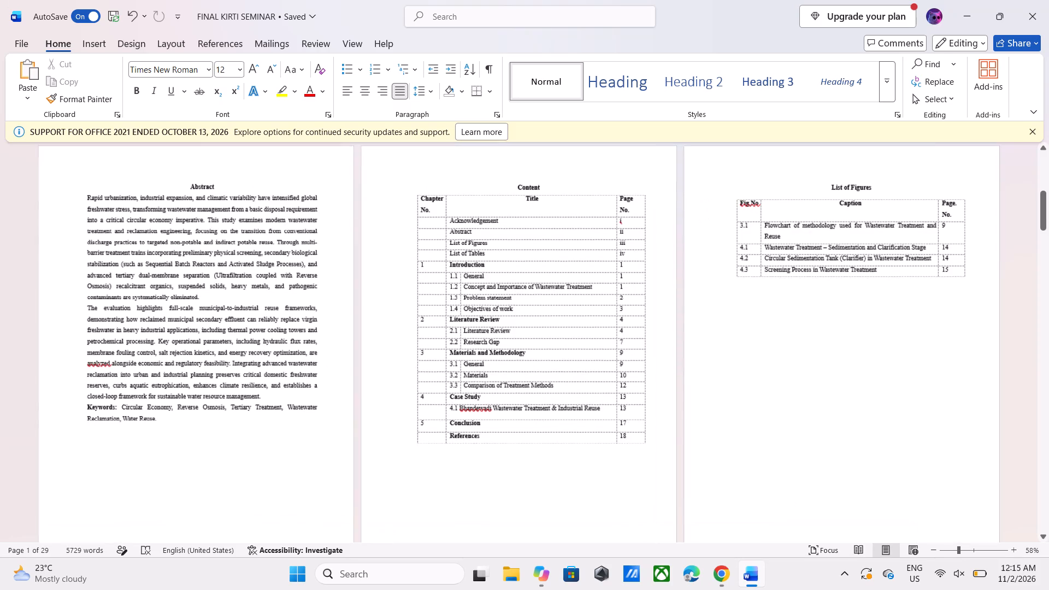
ctrl+scroll(538, 202, up, 1)
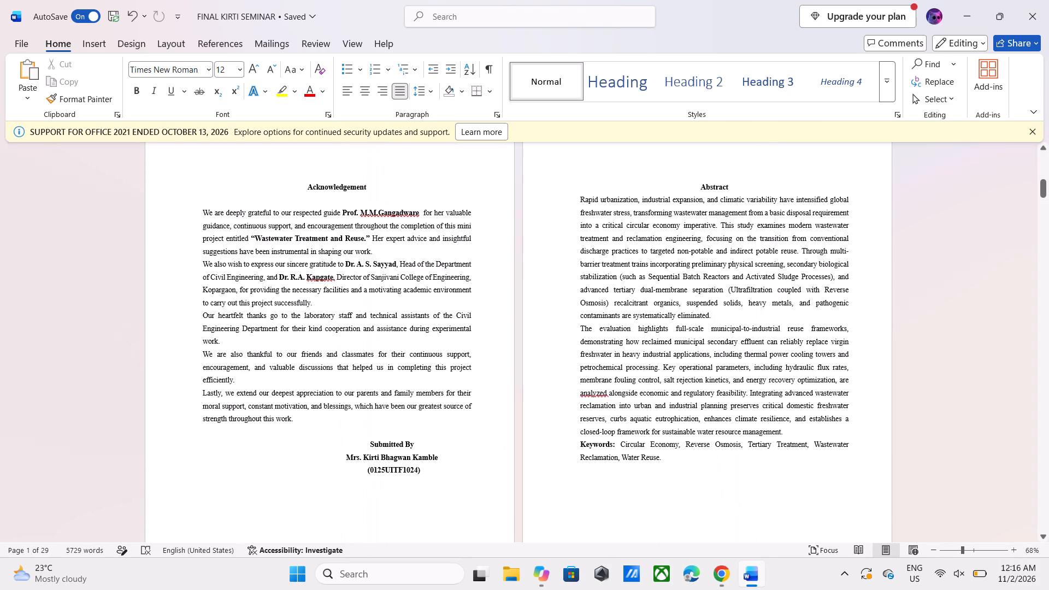
scroll(531, 243, up, 11)
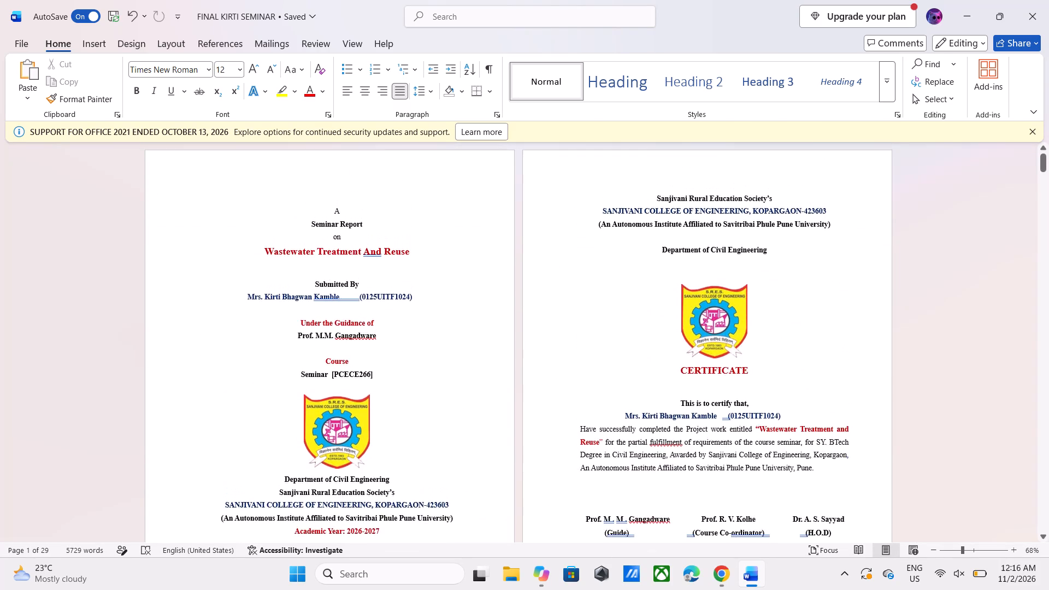
scroll(531, 243, down, 8)
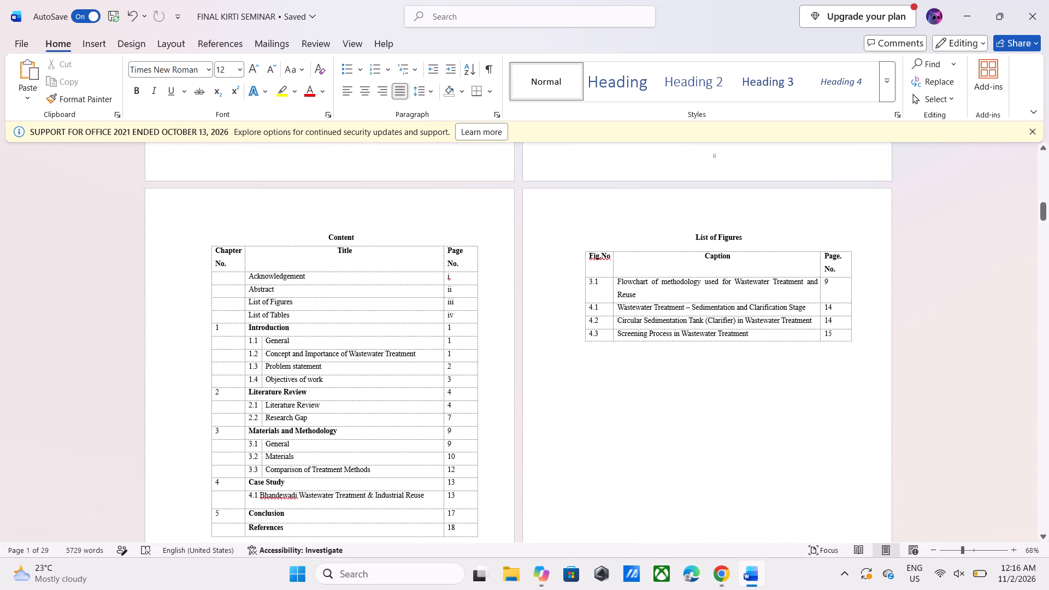
ctrl+scroll(325, 255, up, 2)
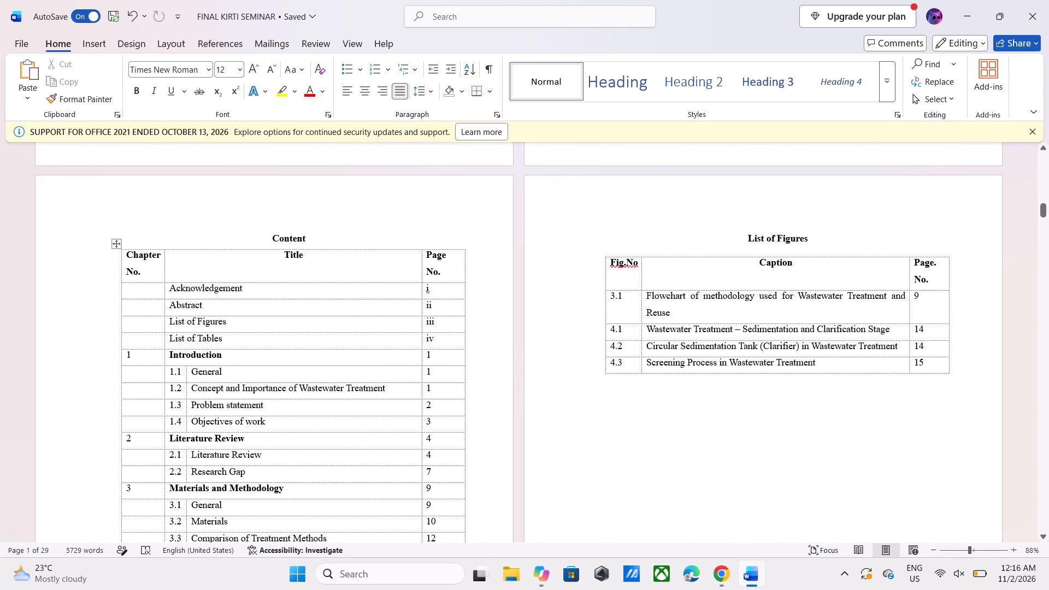
ctrl+scroll(236, 245, up, 1)
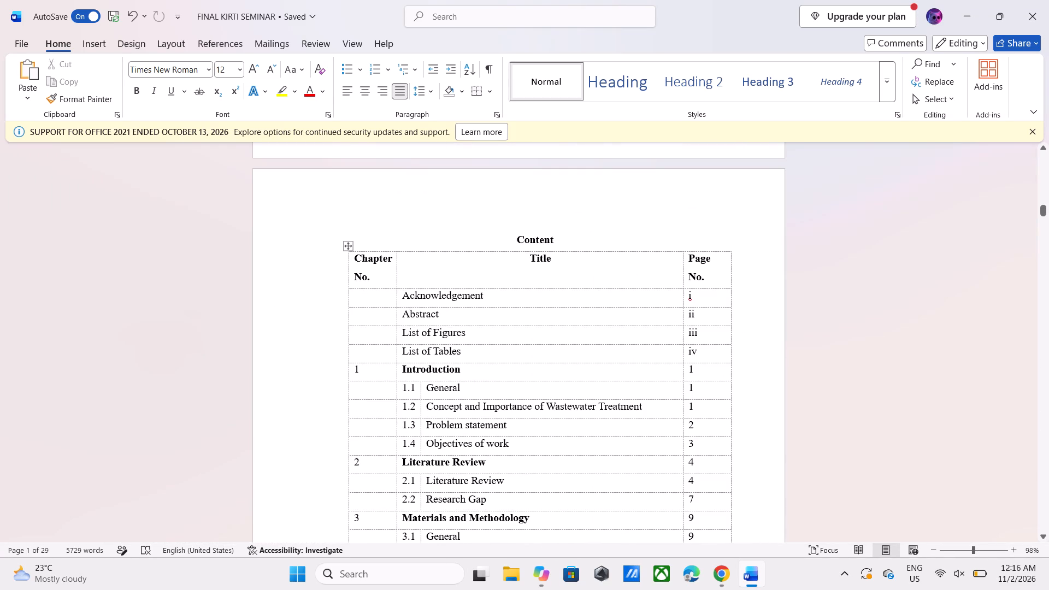
click(486, 296)
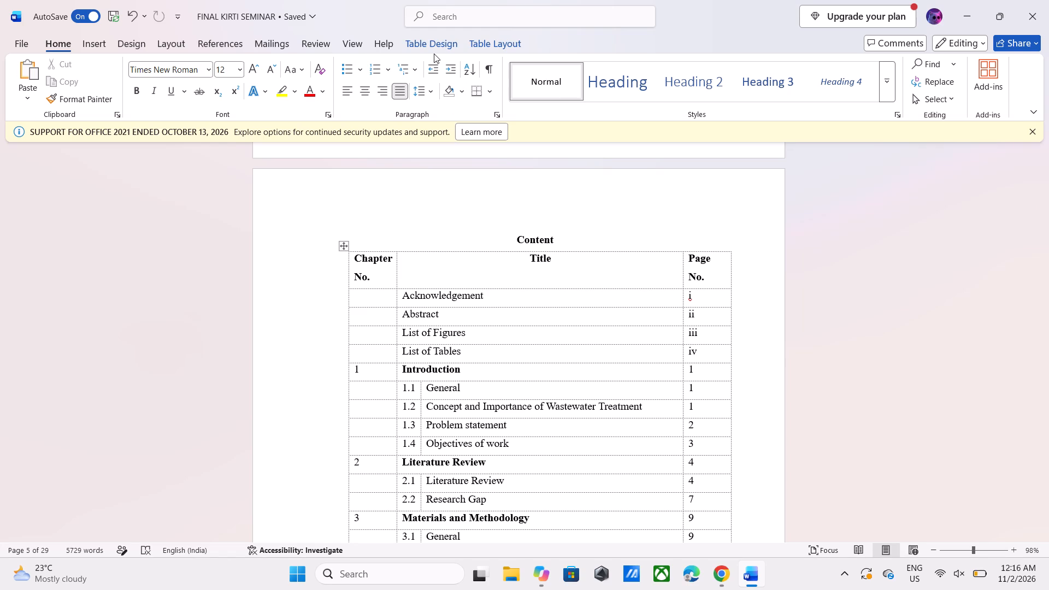
click(434, 32)
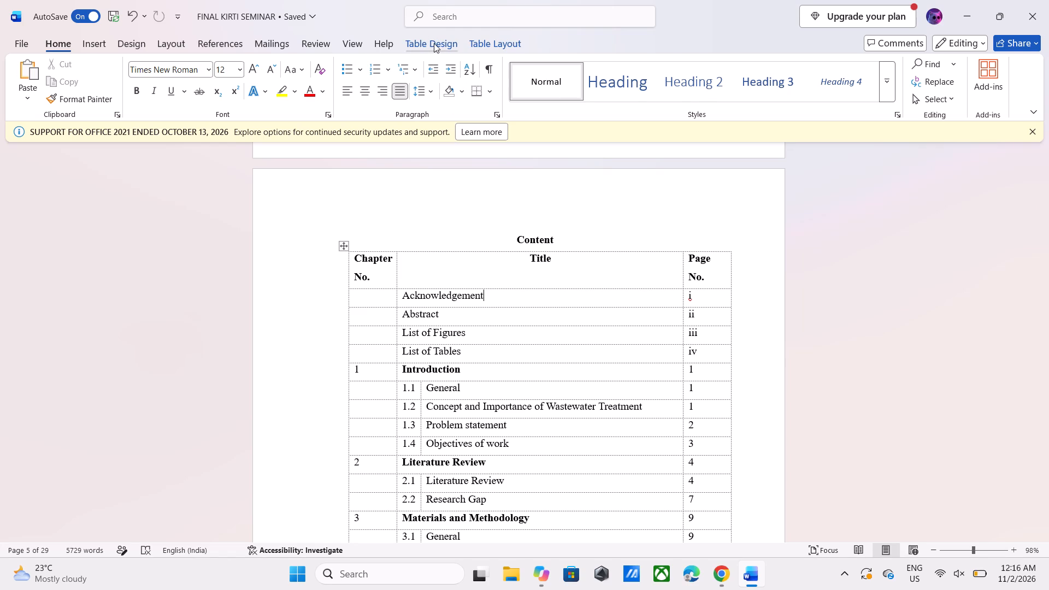
click(434, 43)
click(483, 40)
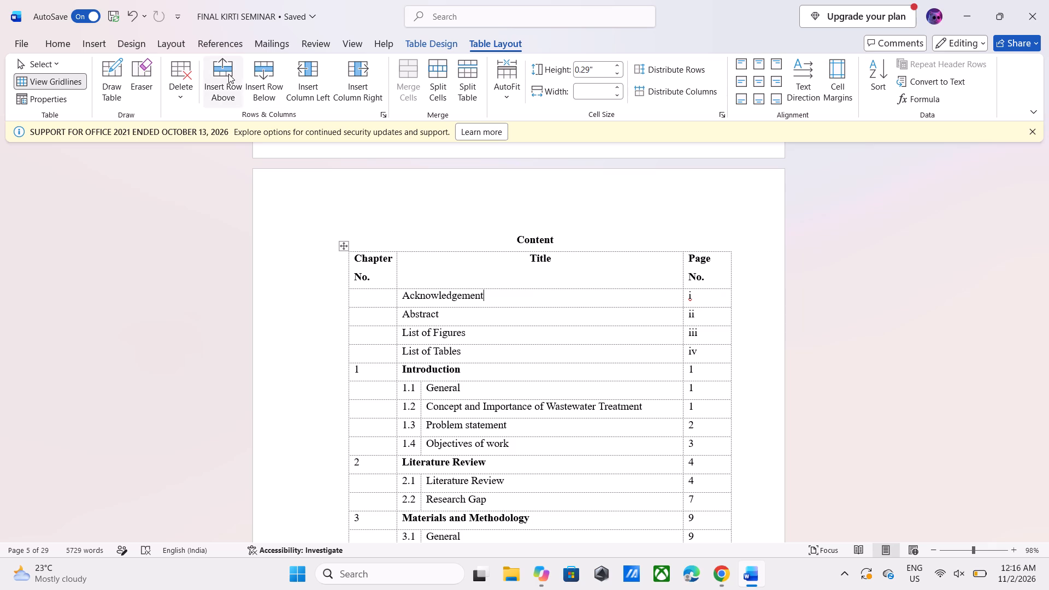
click(228, 74)
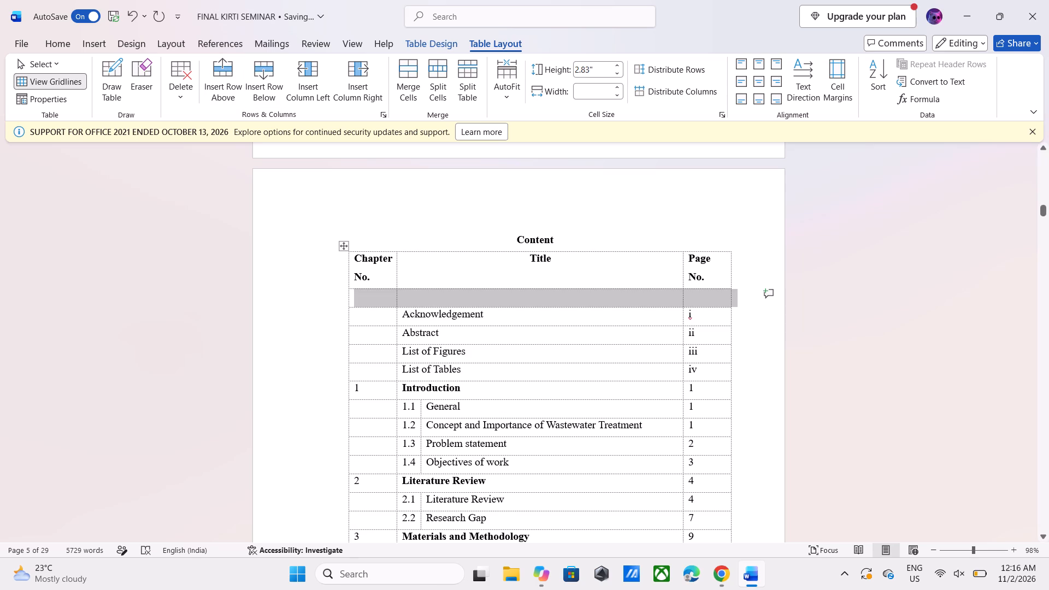
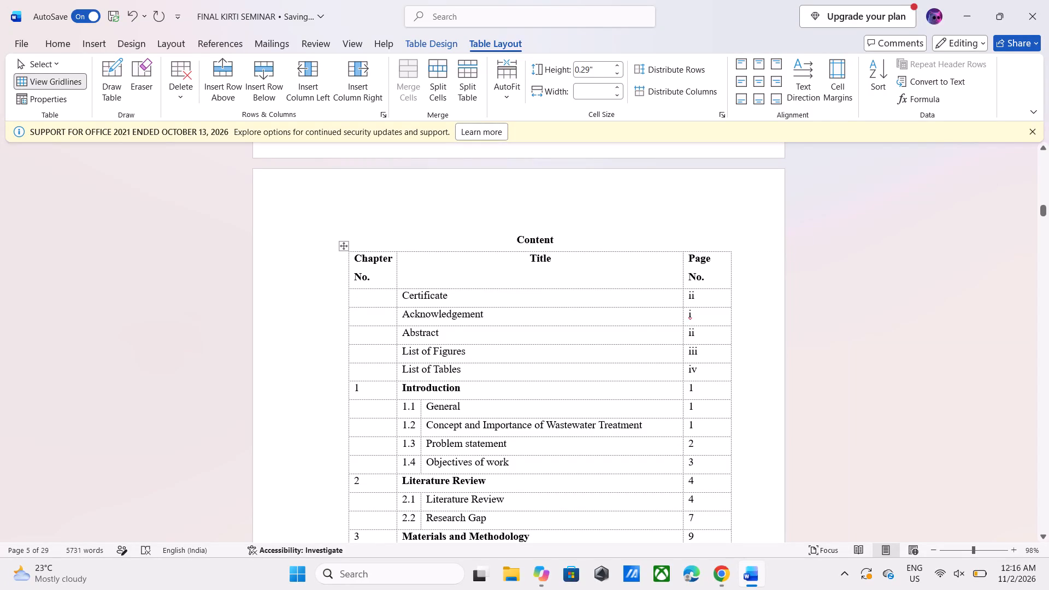
Set the Content table's page numbers to iii for Acknowledgement and iv for Abstract.
text(iii)
key(BackSpace)
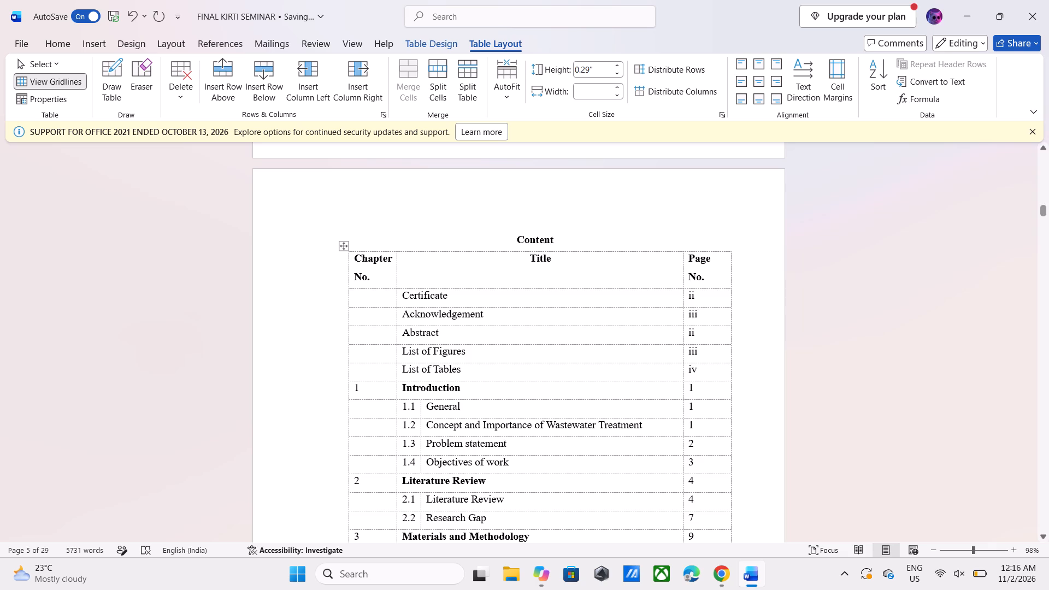
click(712, 340)
key(BackSpace)
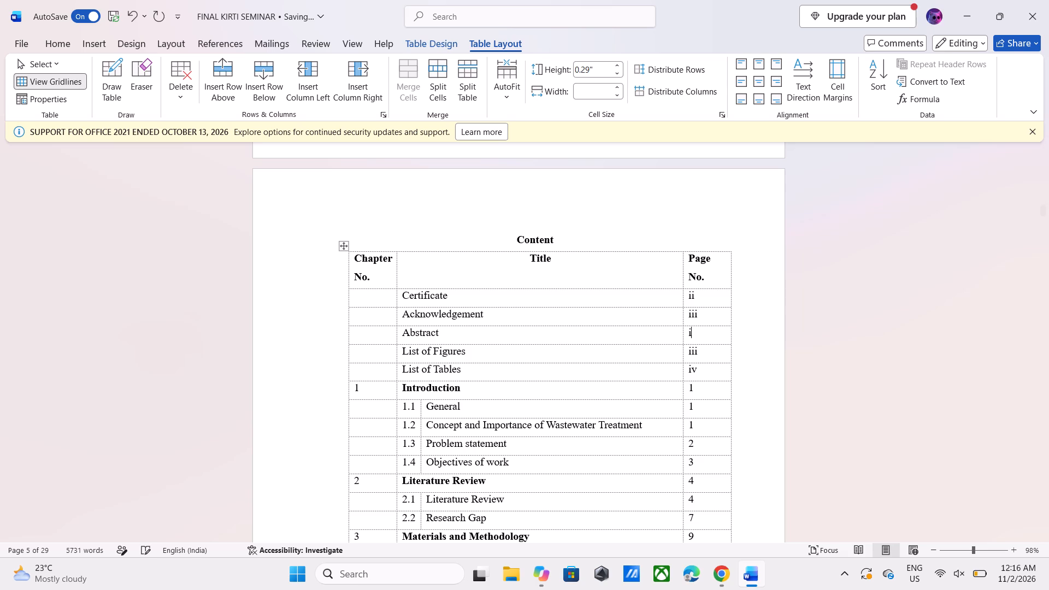
key(v)
Set the page numbers of the List of Figures and List of Tables entries in the Content table to v.
click(715, 350)
key(BackSpace)
key(BackSpace)
key(BackSpace)
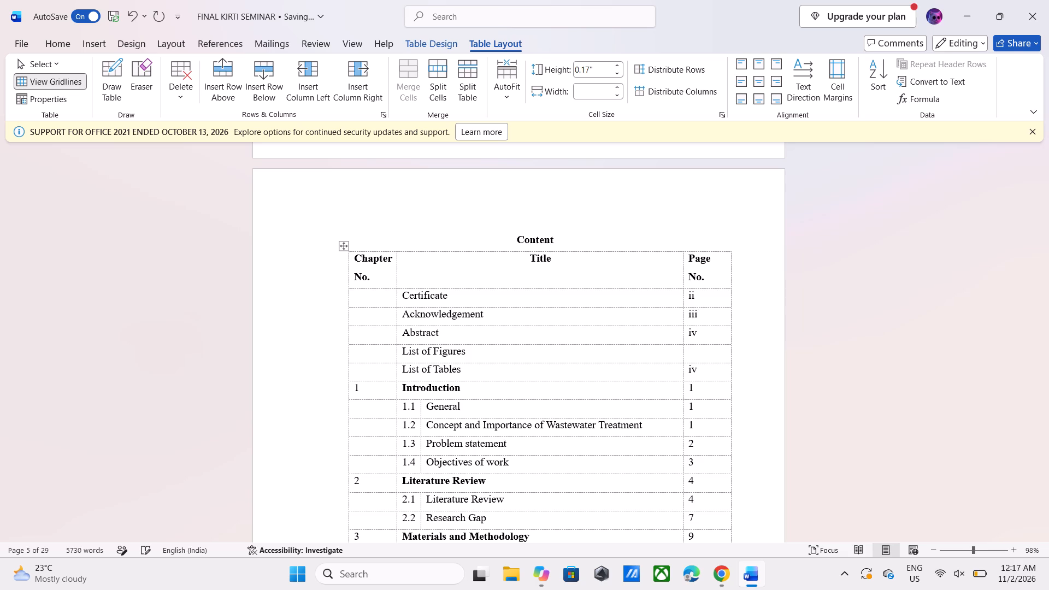
key(v)
click(715, 376)
key(BackSpace)
key(BackSpace)
text(v)
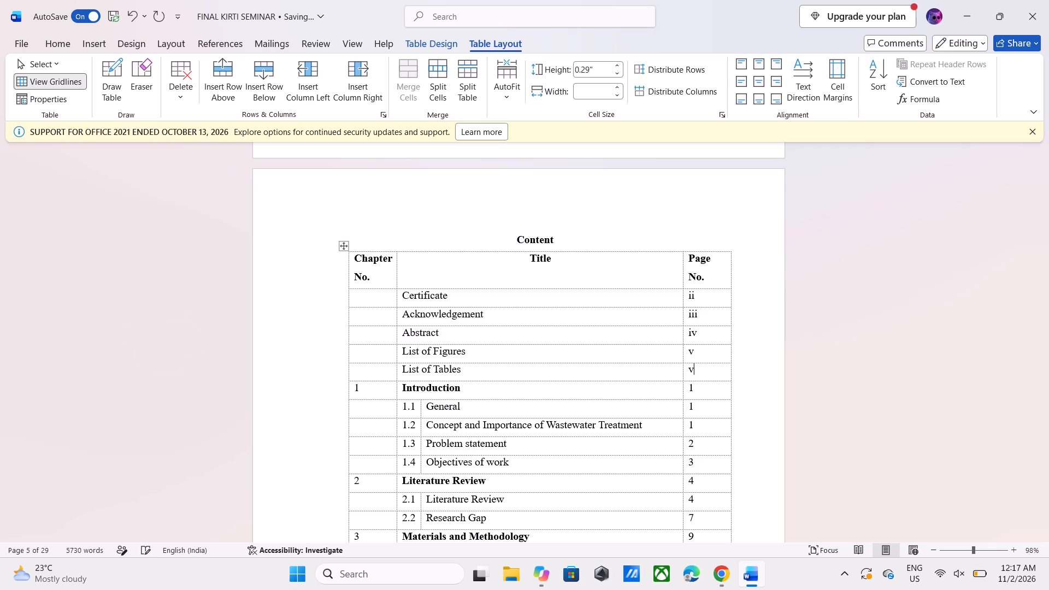
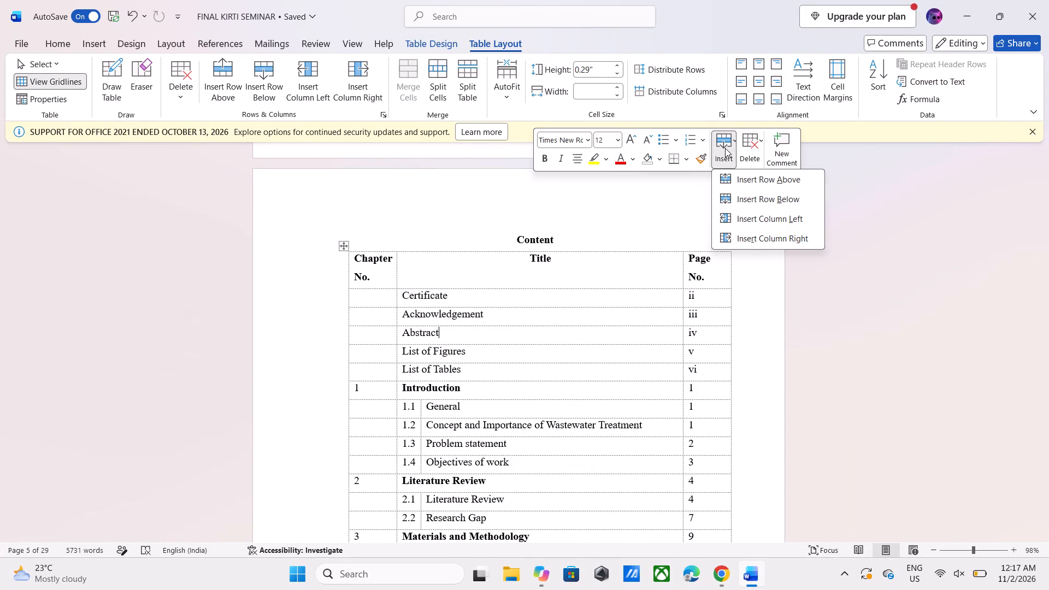
Insert a row below Abstract in the Content table, titled Content with page number v.
click(762, 195)
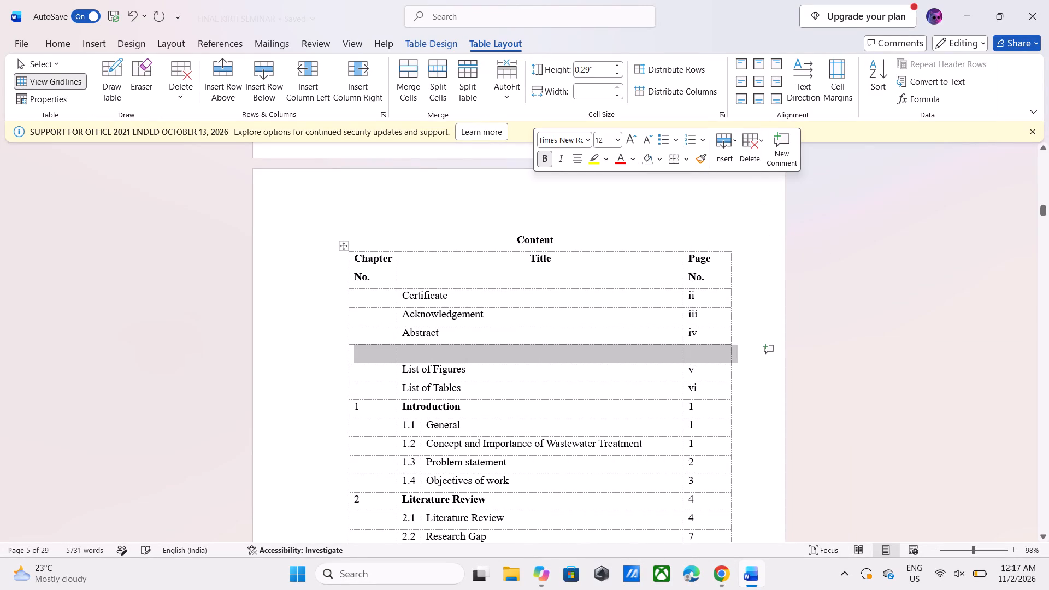
click(544, 347)
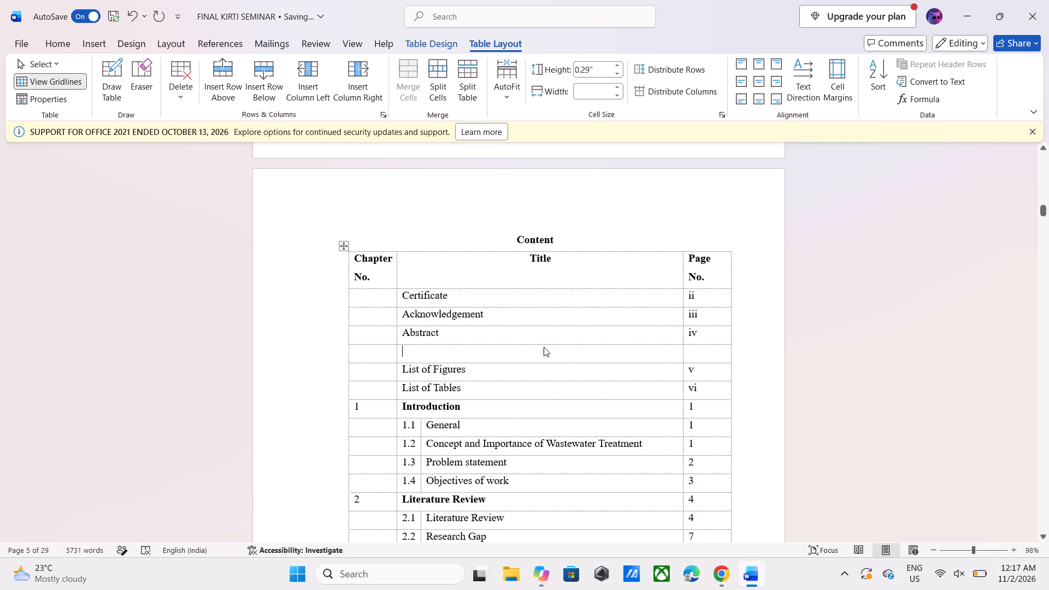
key(shift+c)
text(ontent)
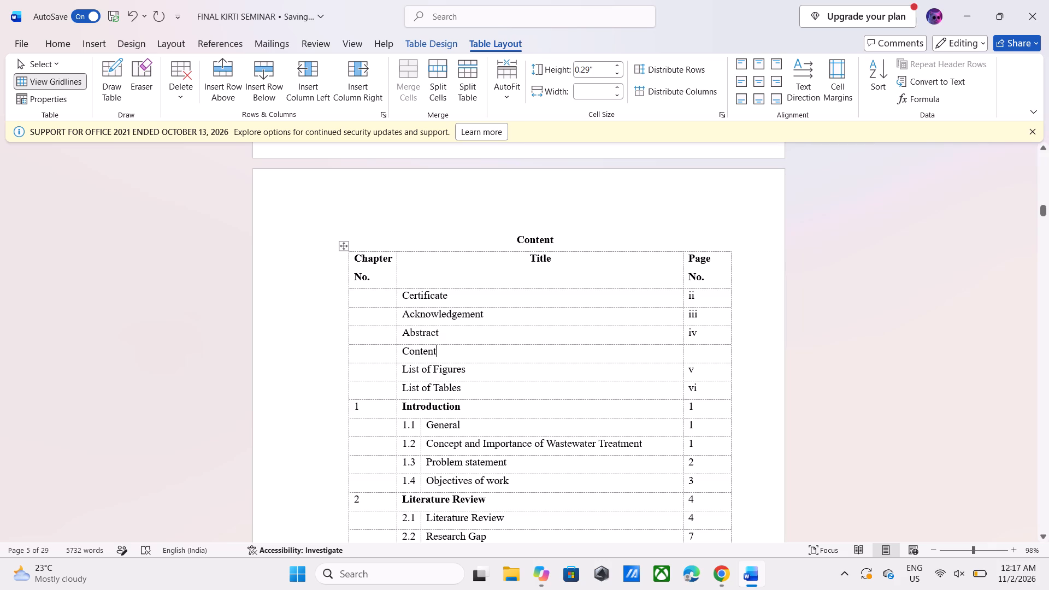
click(707, 352)
key(v)
Set the Content table's page numbers to vi for List of Figures and vii for List of Tables.
click(703, 374)
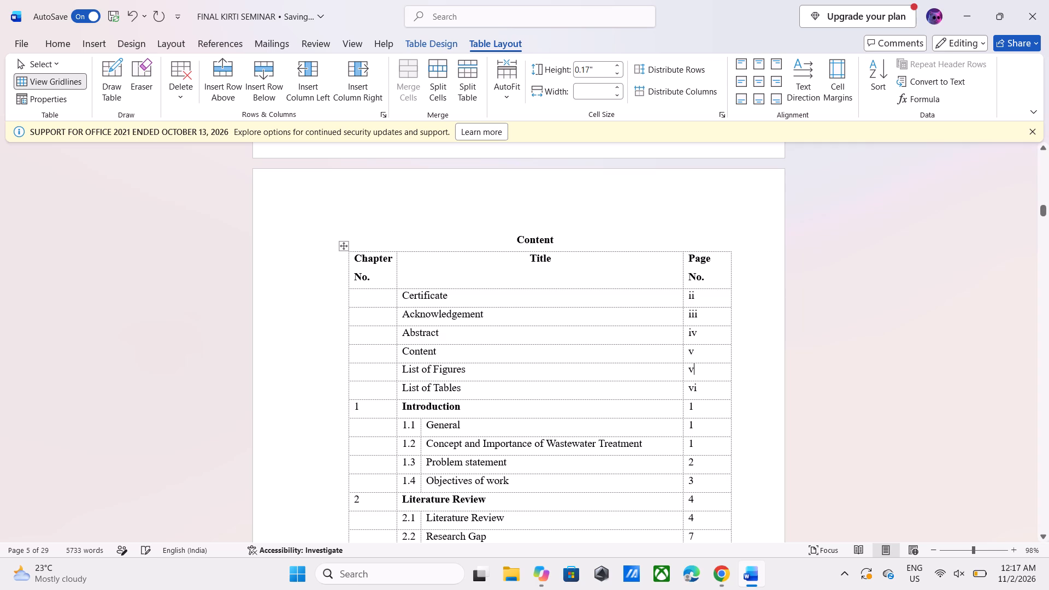
key(i)
click(703, 386)
key(i)
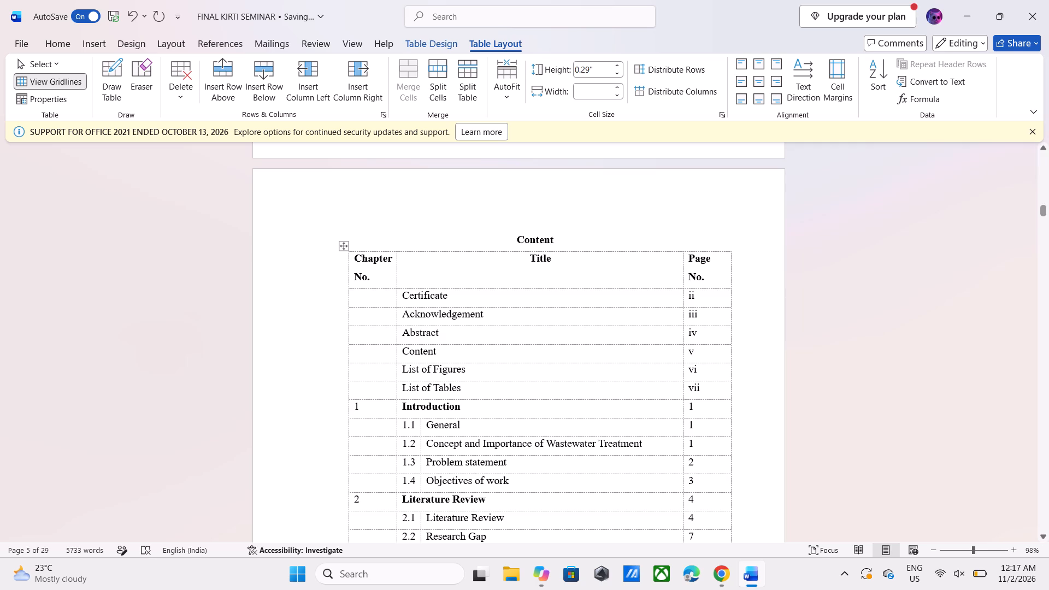
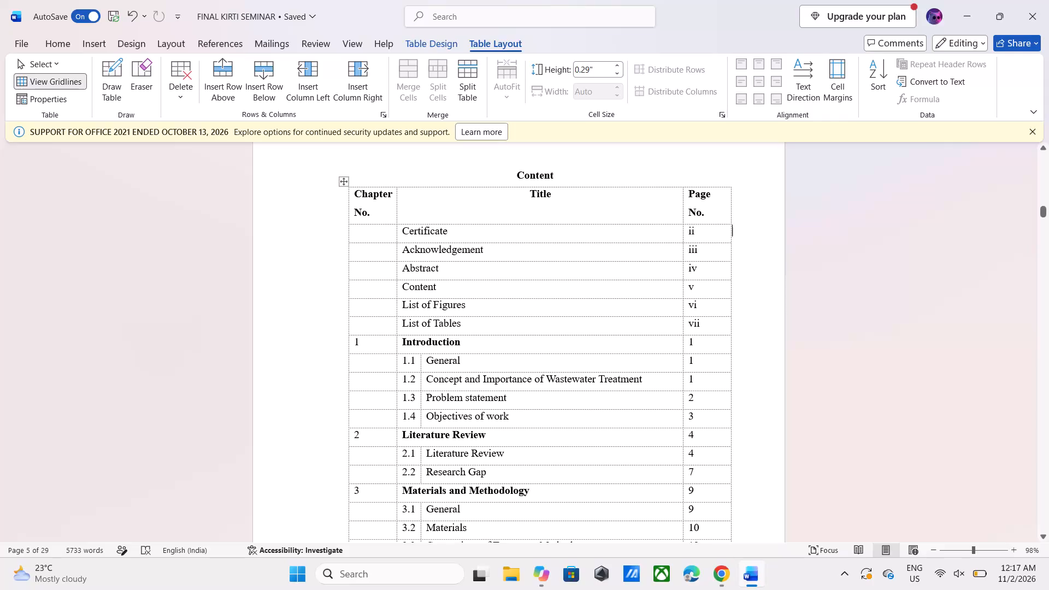
Review the pages from the Content table through Chapter 1, checking the footer page numbers against the table's entries.
scroll(875, 288, down, 2)
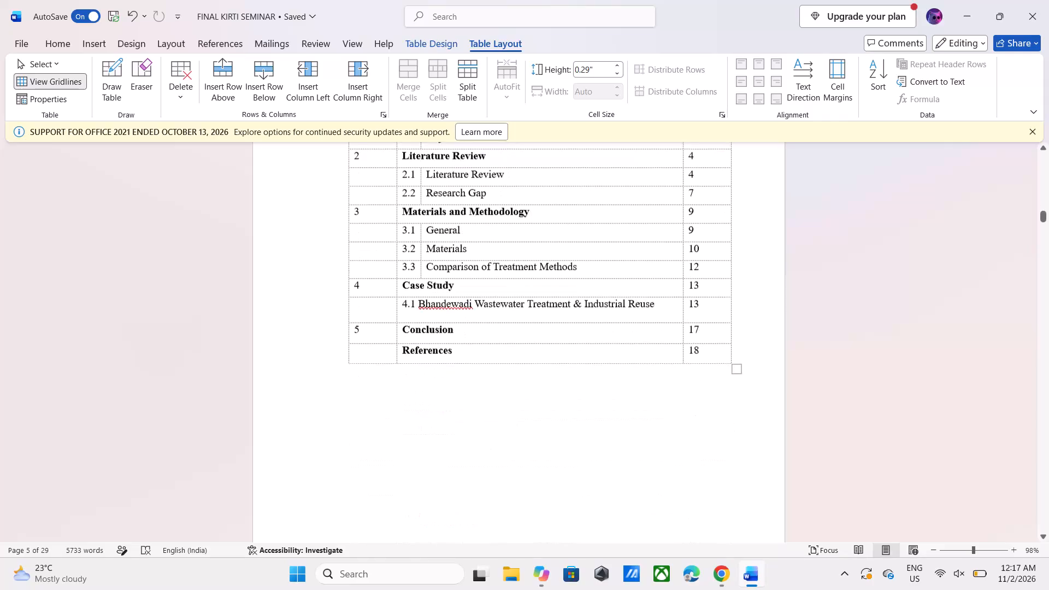
scroll(875, 288, down, 2)
ctrl+scroll(890, 259, down, 2)
scroll(890, 259, down, 1)
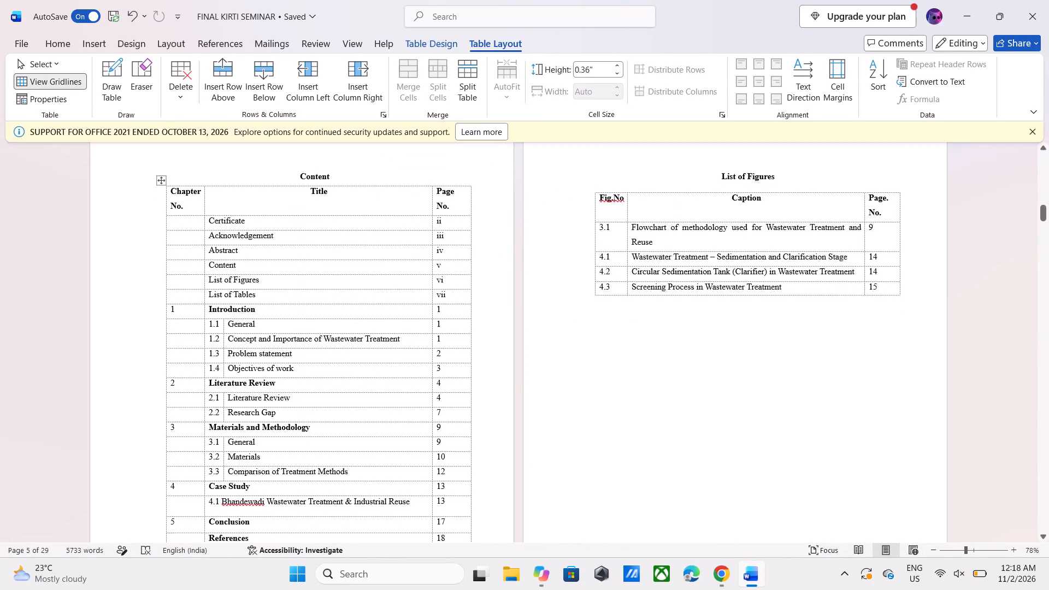
scroll(890, 259, down, 2)
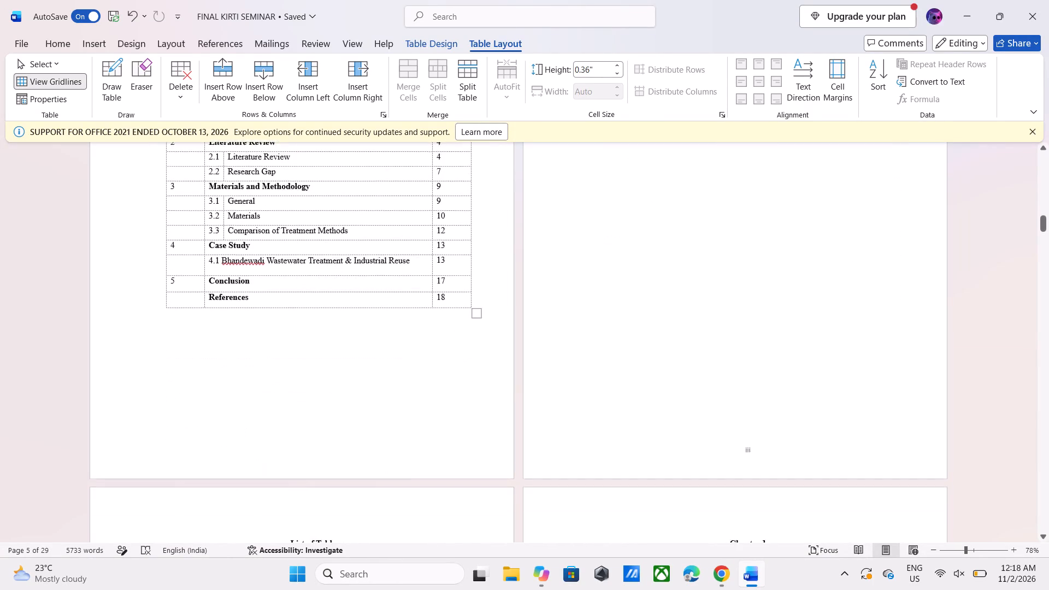
scroll(890, 259, down, 3)
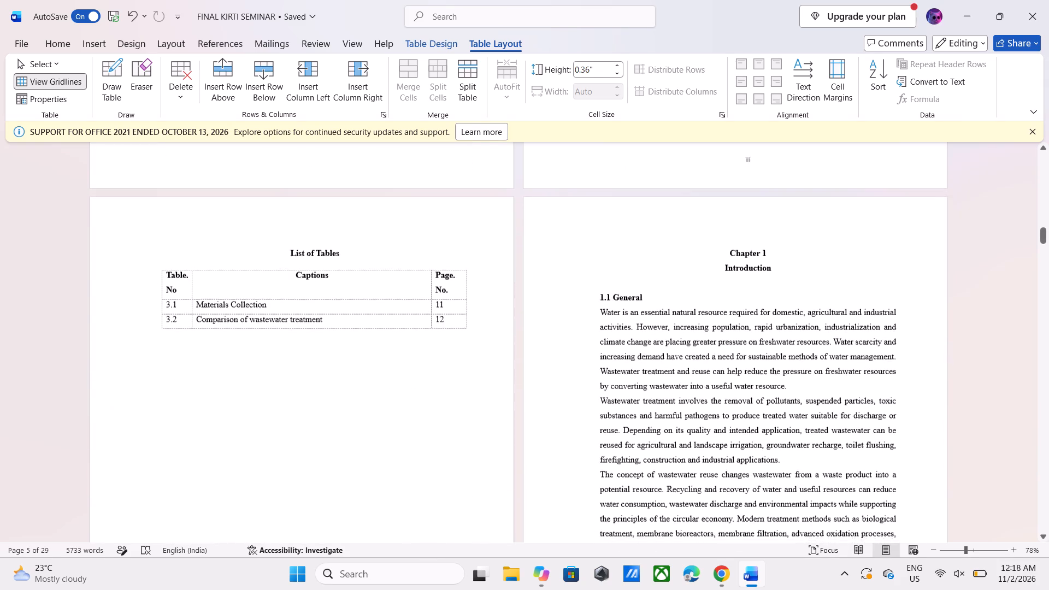
scroll(890, 259, down, 2)
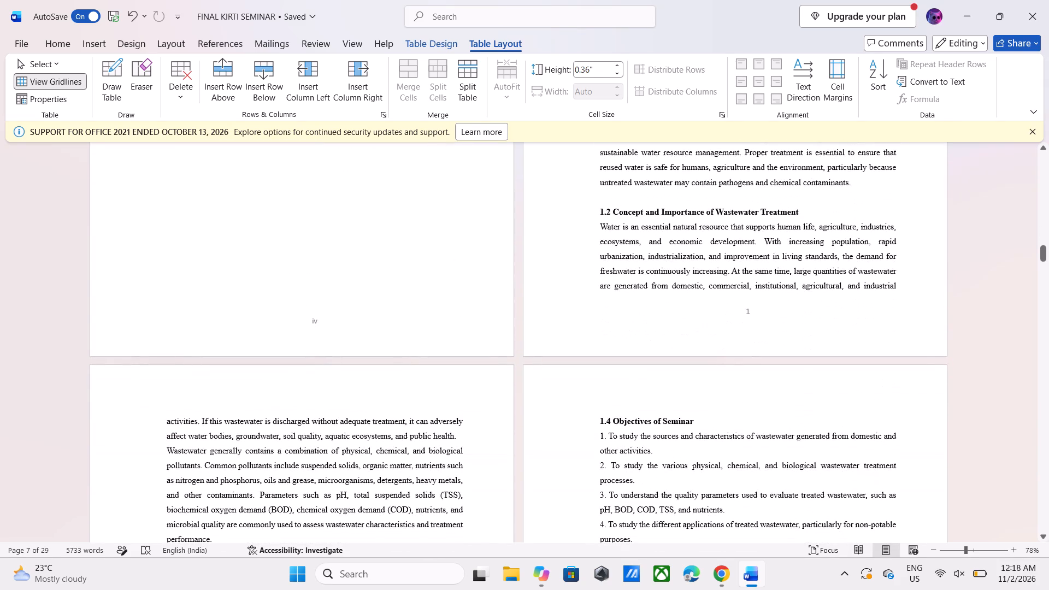
scroll(890, 259, up, 2)
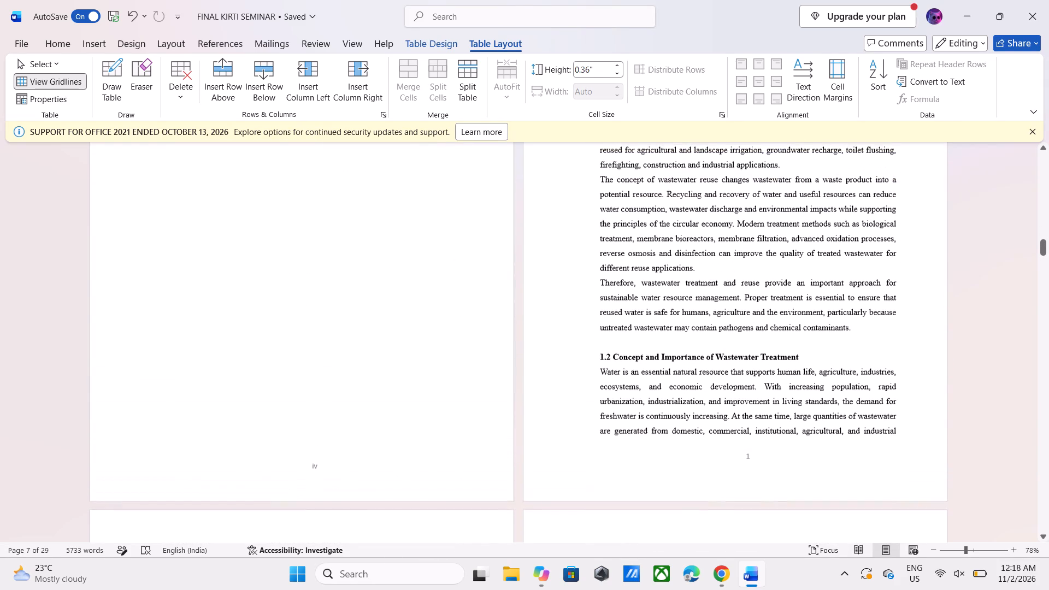
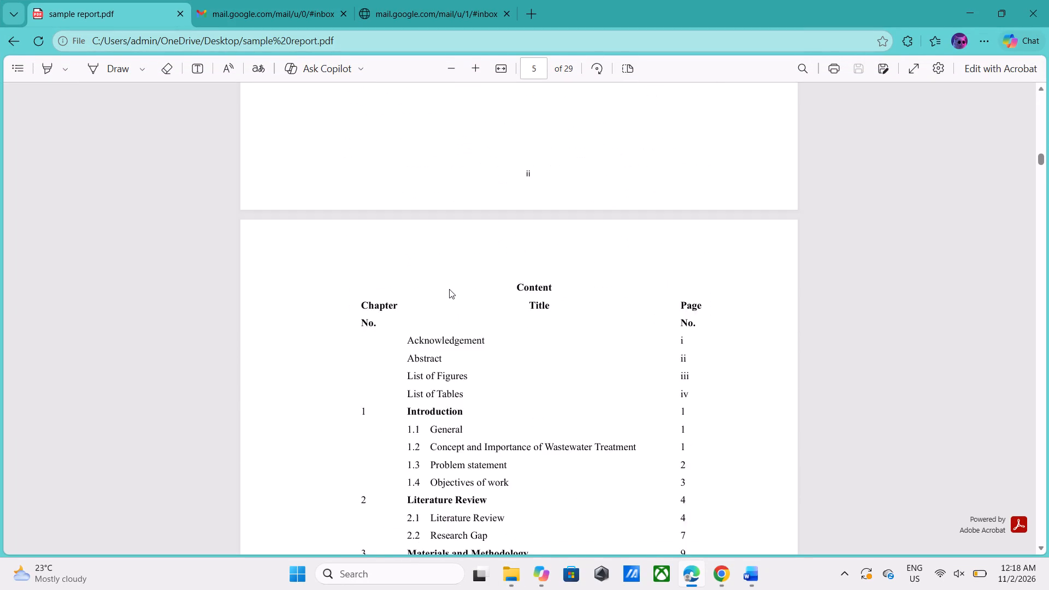
Compare the Chapter 1 section page numbers in the sample report PDF with the entries in the Word report's Content table.
scroll(449, 289, down, 10)
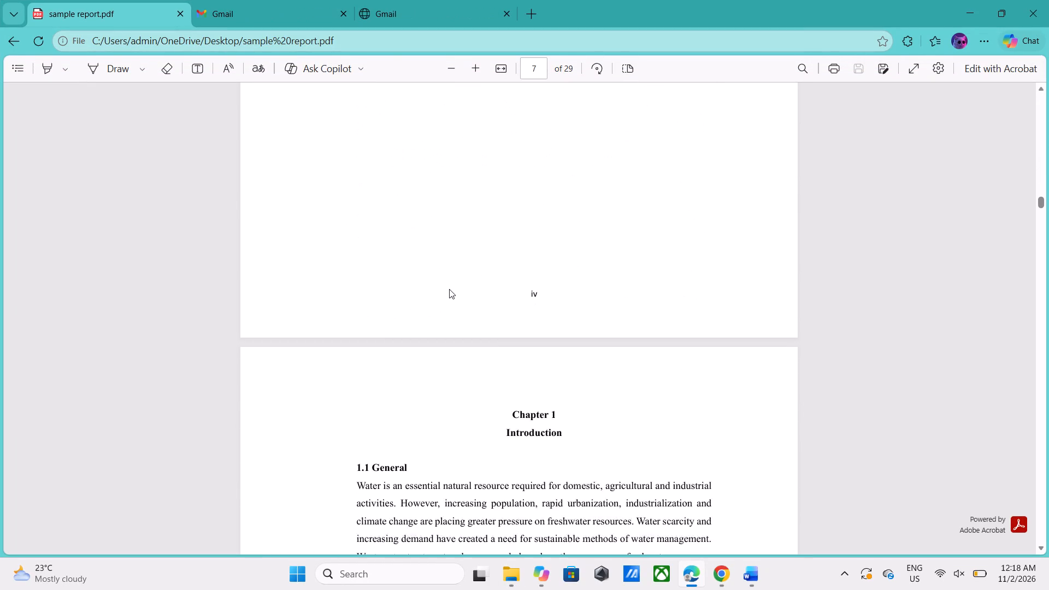
scroll(449, 289, down, 4)
key(alt+Tab)
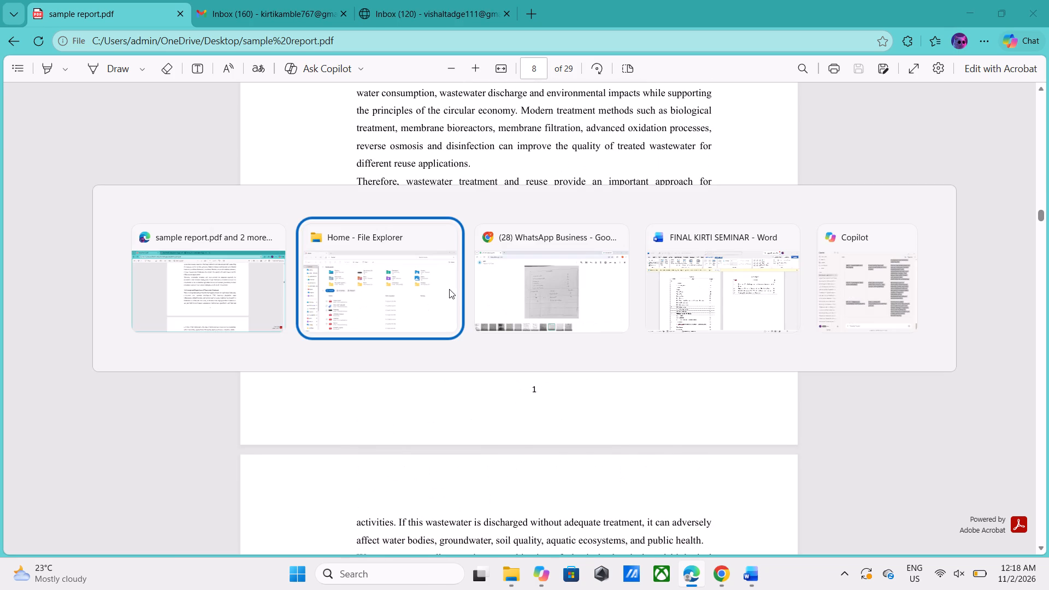
key(alt+Tab)
key(alt+Tab)
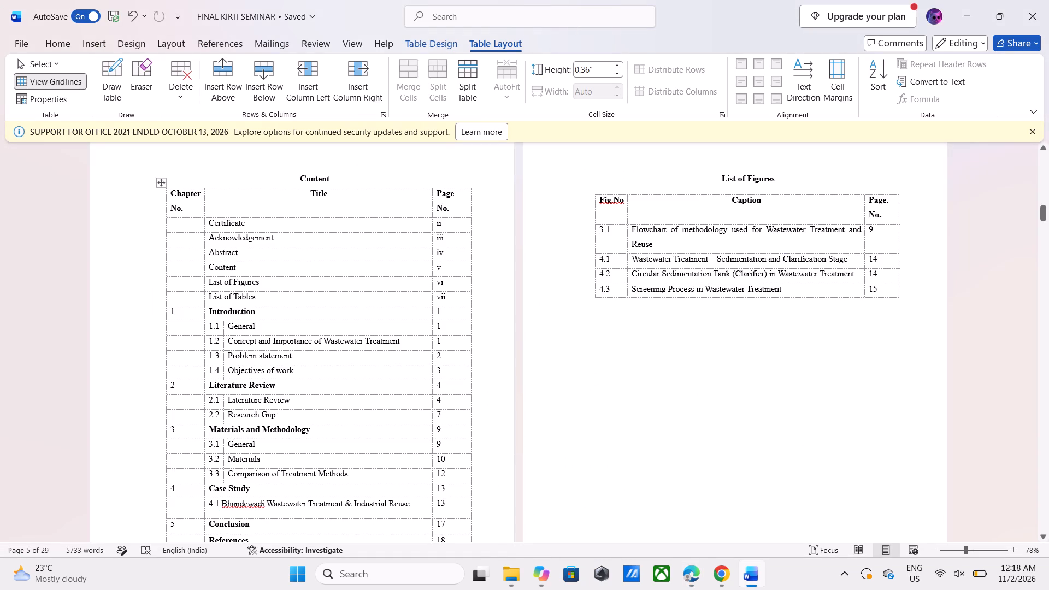
scroll(415, 344, down, 1)
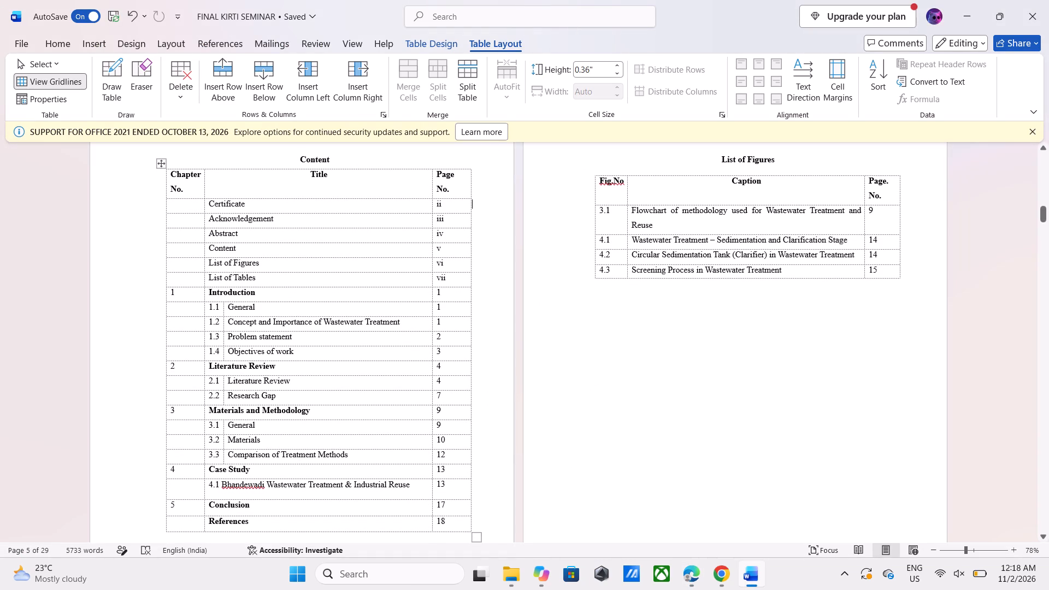
key(alt+Tab)
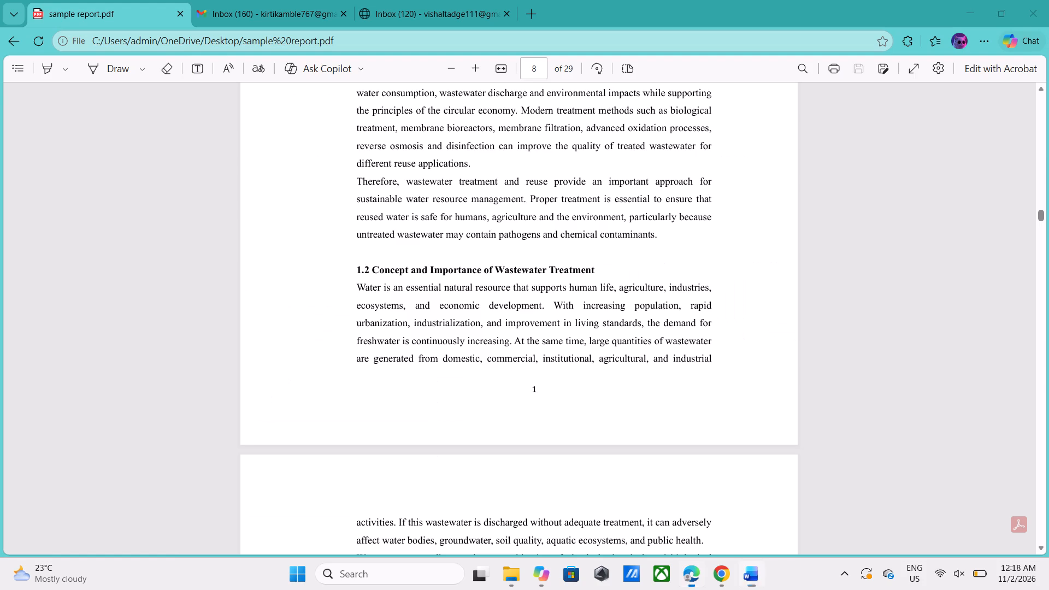
scroll(415, 344, down, 5)
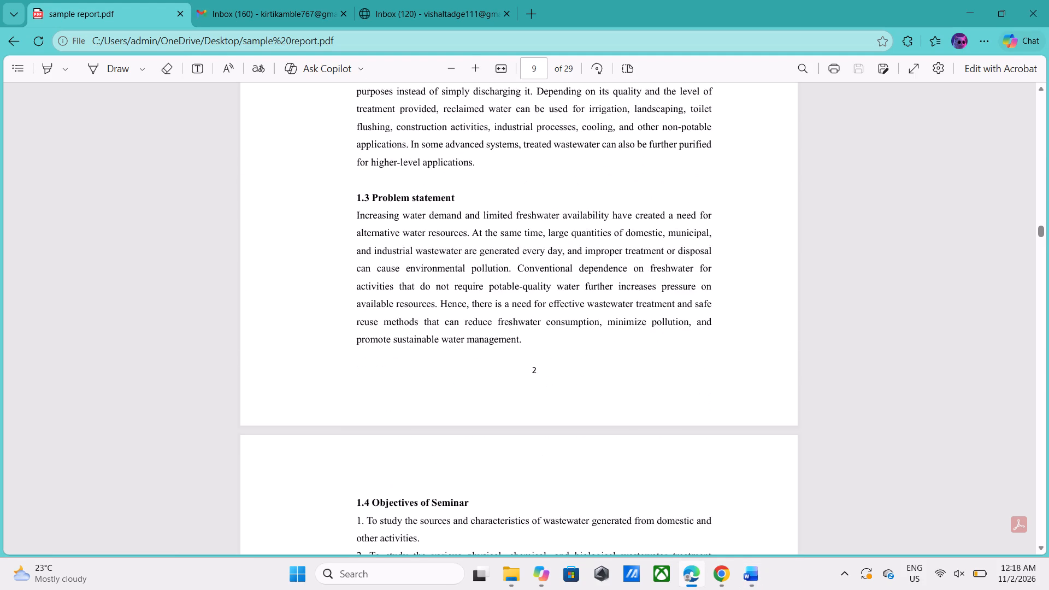
scroll(415, 344, down, 3)
key(alt+Tab)
scroll(415, 344, down, 1)
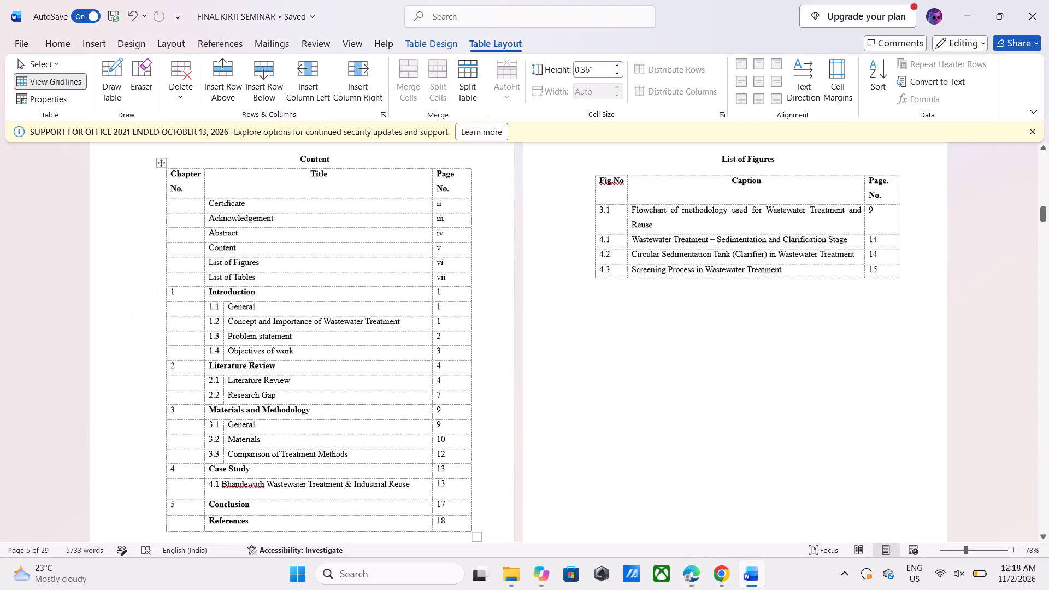
scroll(415, 344, down, 2)
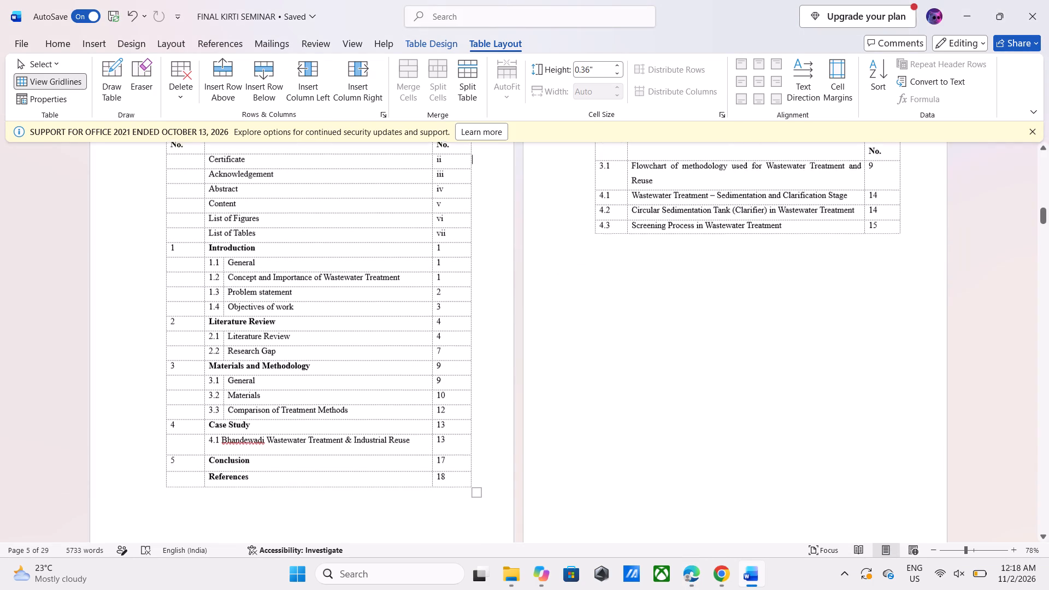
scroll(415, 344, down, 1)
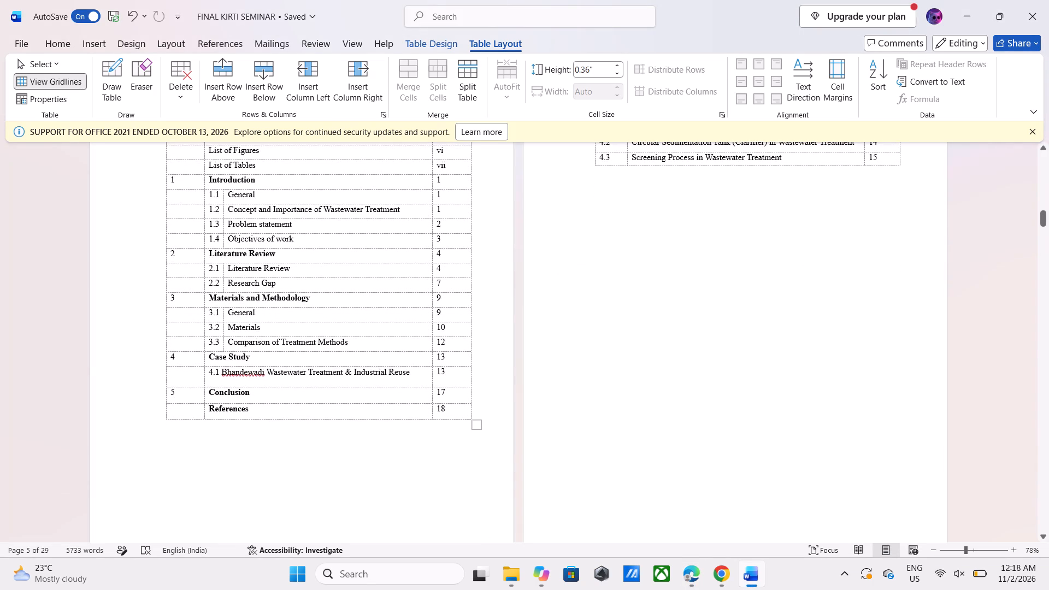
Check the PDF pages from Literature Review to the Chapter 3 methodology flowchart against the Word Content table's page numbers.
key(alt+Tab)
key(alt+Tab)
key(alt+Tab)
key(alt+Tab)
key(alt+Tab)
key(alt+Tab)
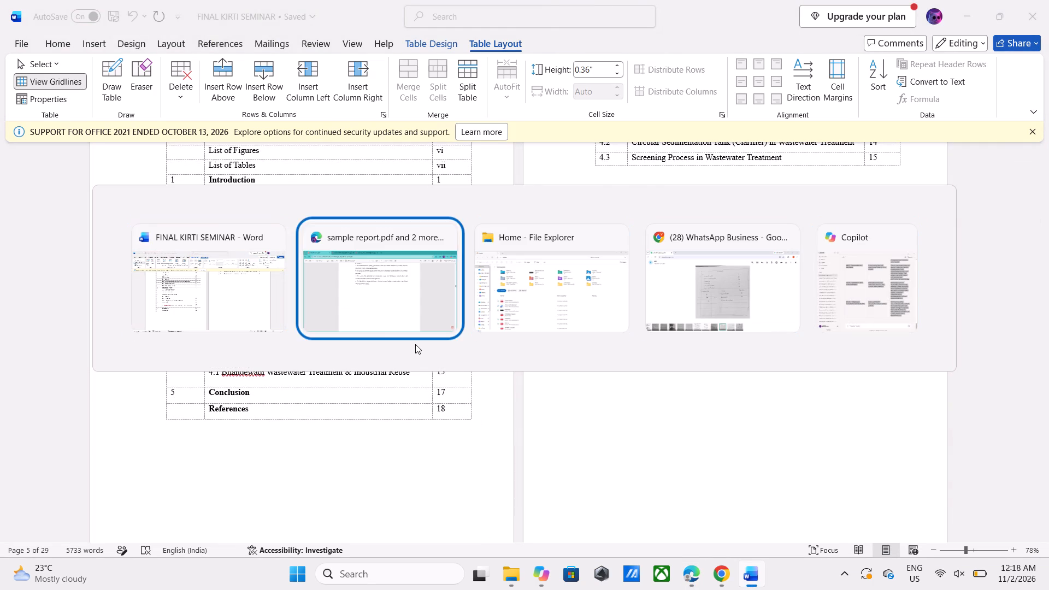
scroll(415, 344, down, 6)
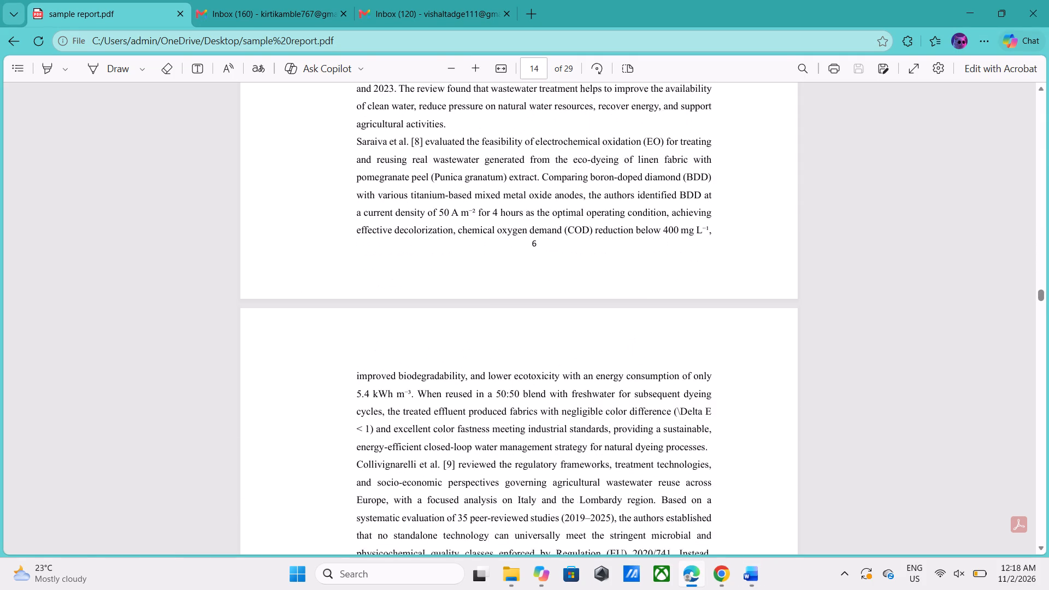
scroll(415, 344, down, 8)
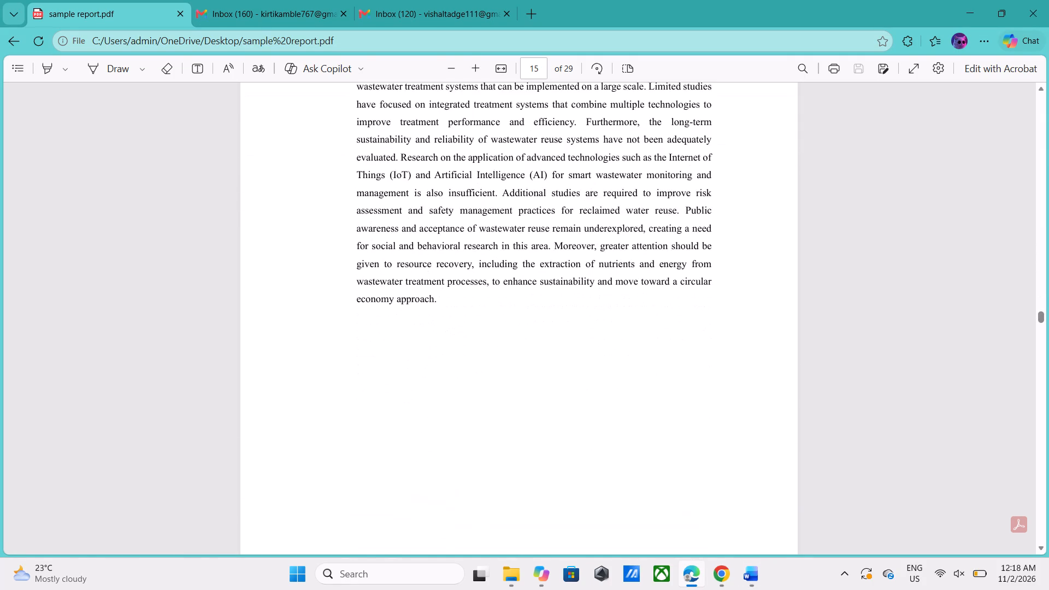
scroll(415, 344, down, 2)
scroll(415, 344, up, 4)
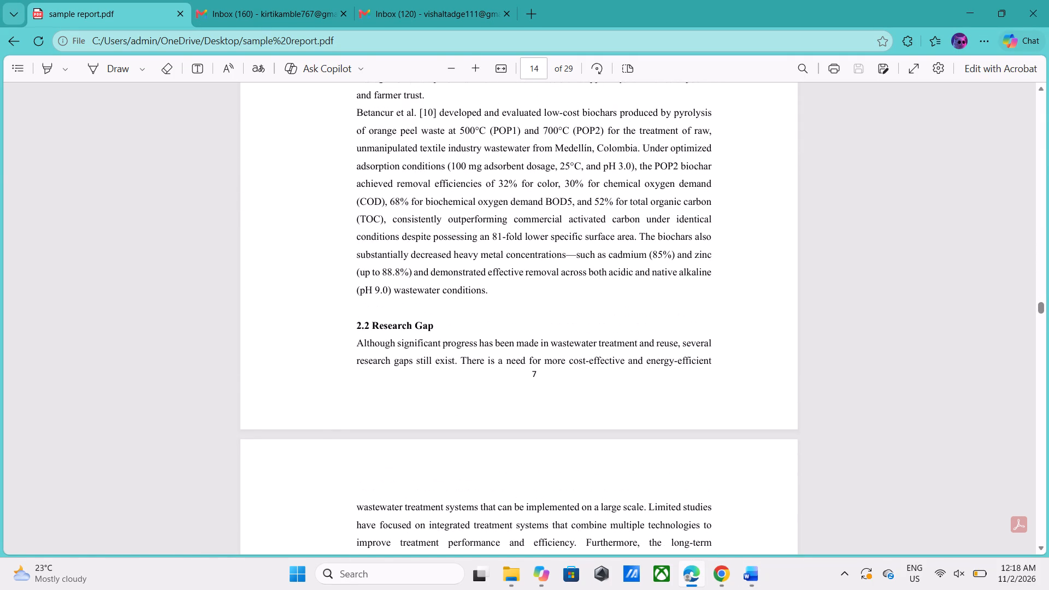
scroll(415, 344, down, 6)
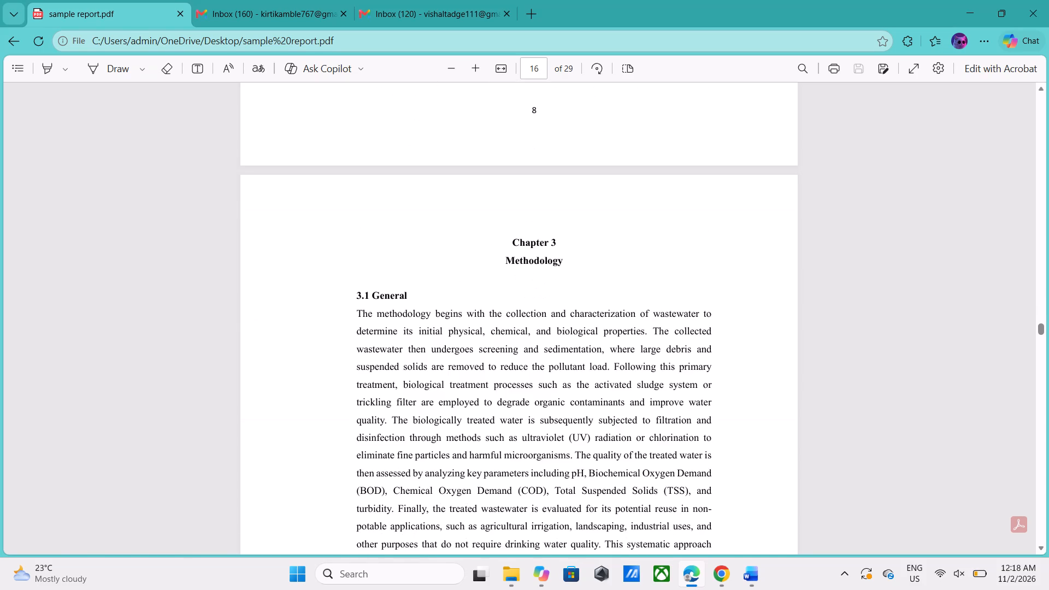
scroll(415, 344, down, 3)
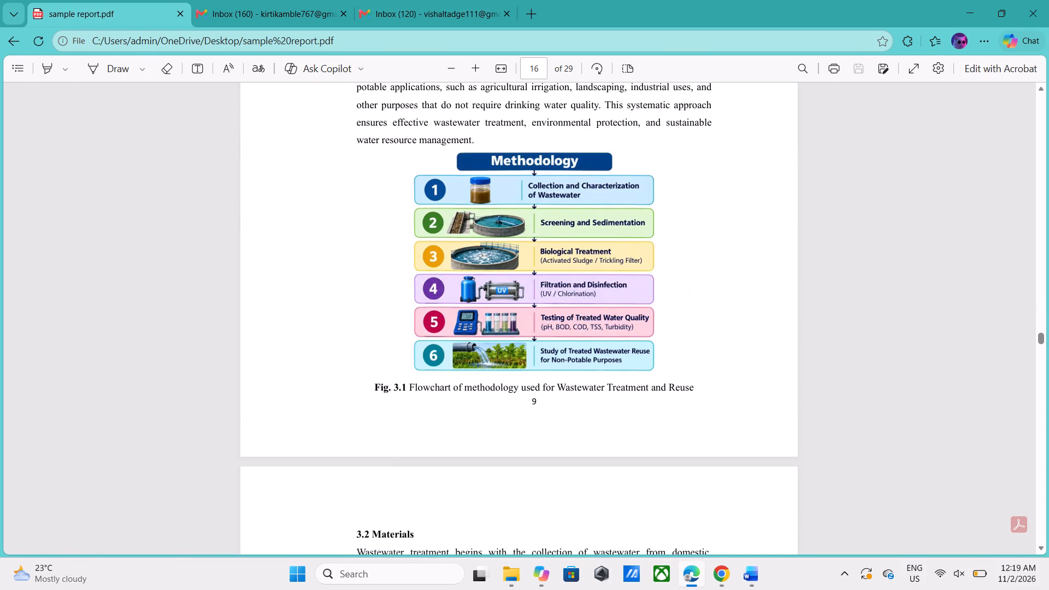
scroll(415, 344, down, 1)
key(alt+Tab)
scroll(415, 344, down, 1)
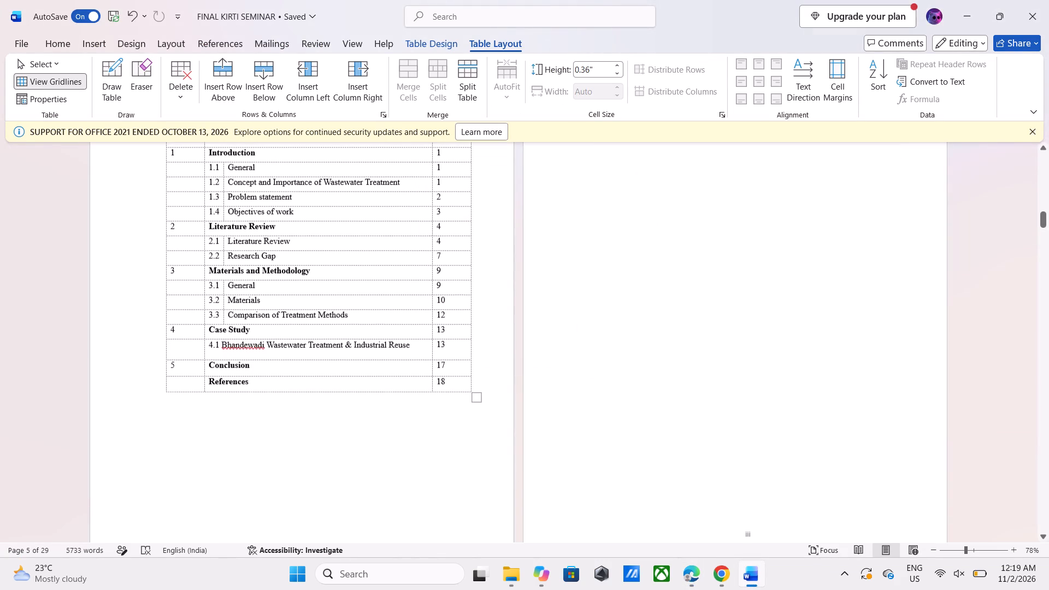
Check the PDF pages for Materials, Comparison of Treatment Methods and the Chapter 4 Case Study against the Word Content table's page numbers.
key(alt+Tab)
scroll(459, 345, down, 4)
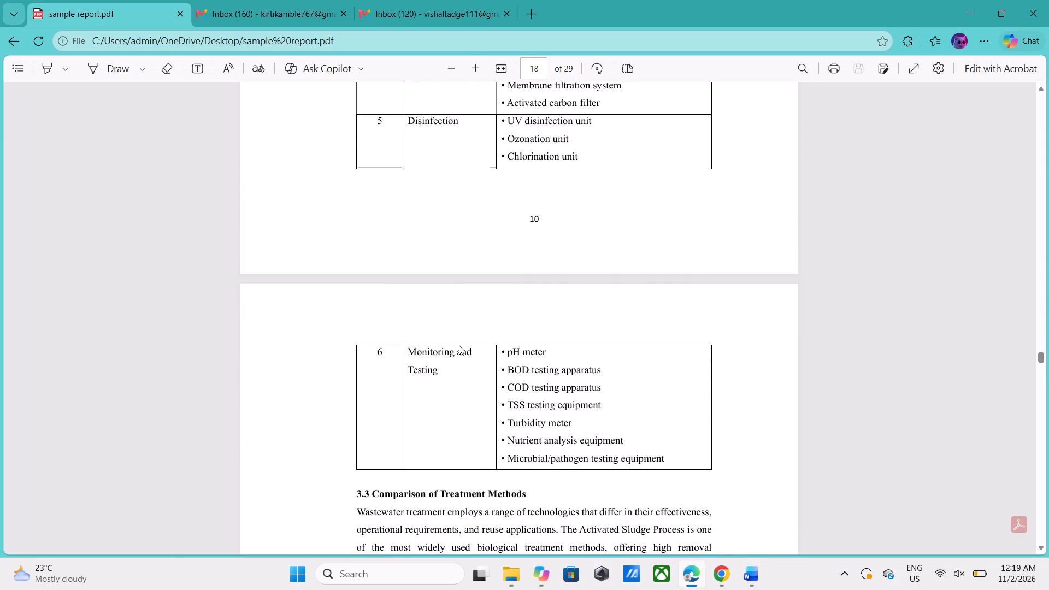
scroll(459, 345, down, 7)
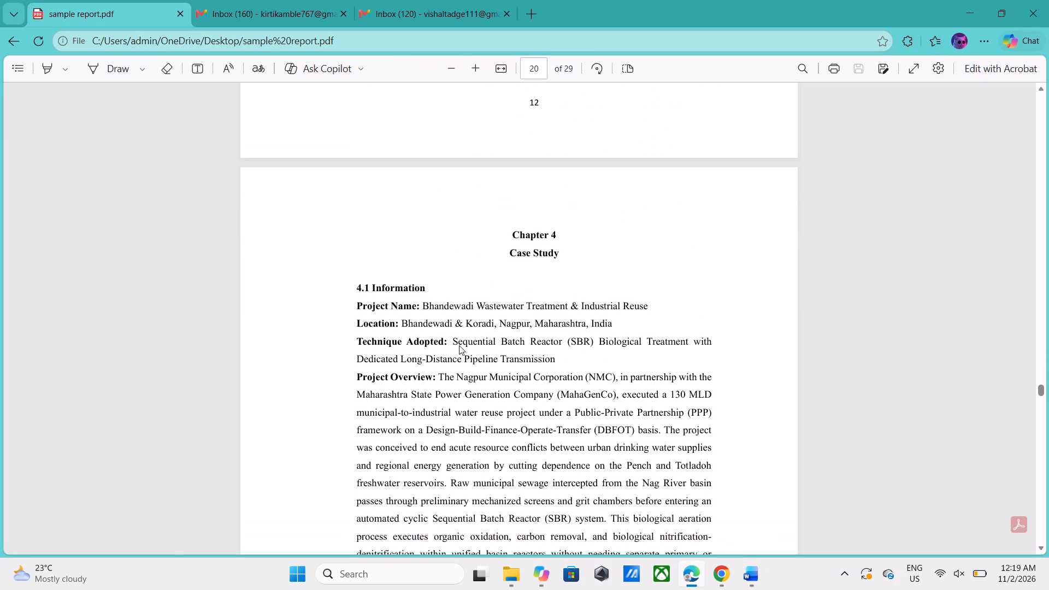
scroll(459, 345, down, 1)
key(alt+Tab)
scroll(459, 345, down, 1)
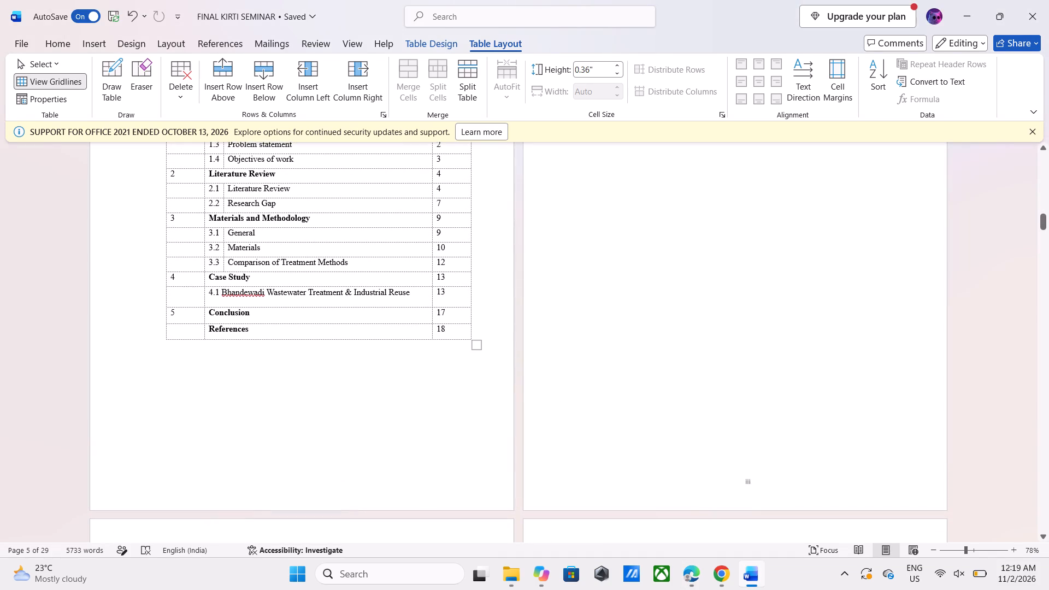
key(alt+Tab)
scroll(459, 345, down, 1)
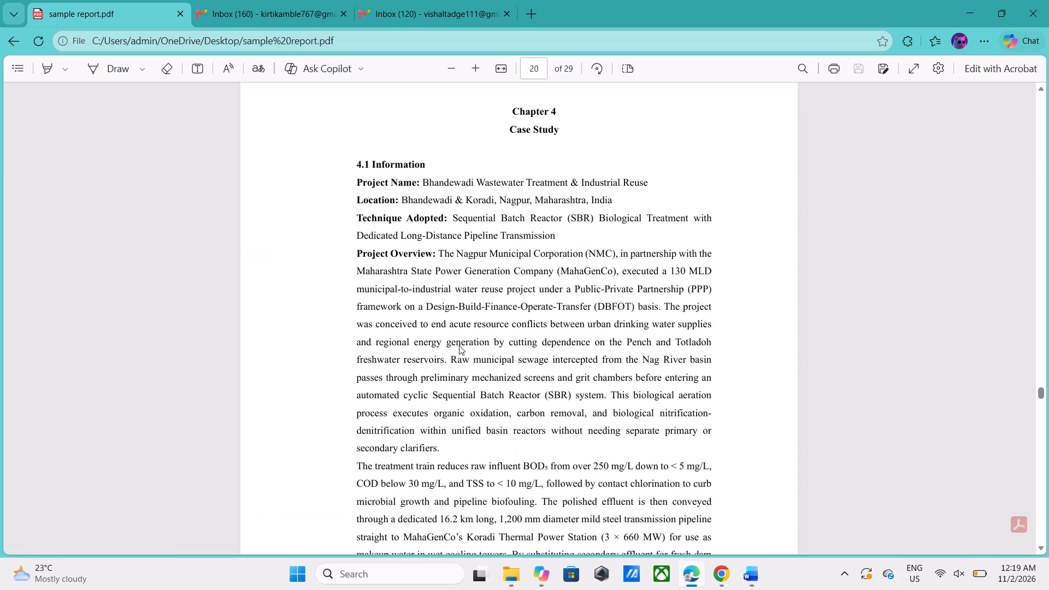
scroll(459, 345, down, 1)
key(alt+Tab)
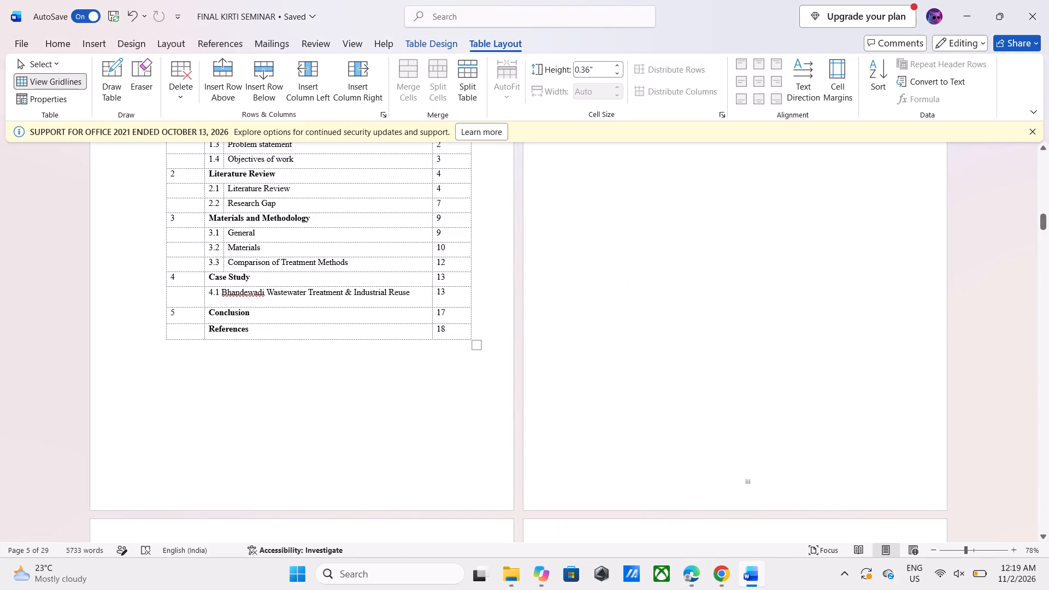
scroll(395, 291, up, 1)
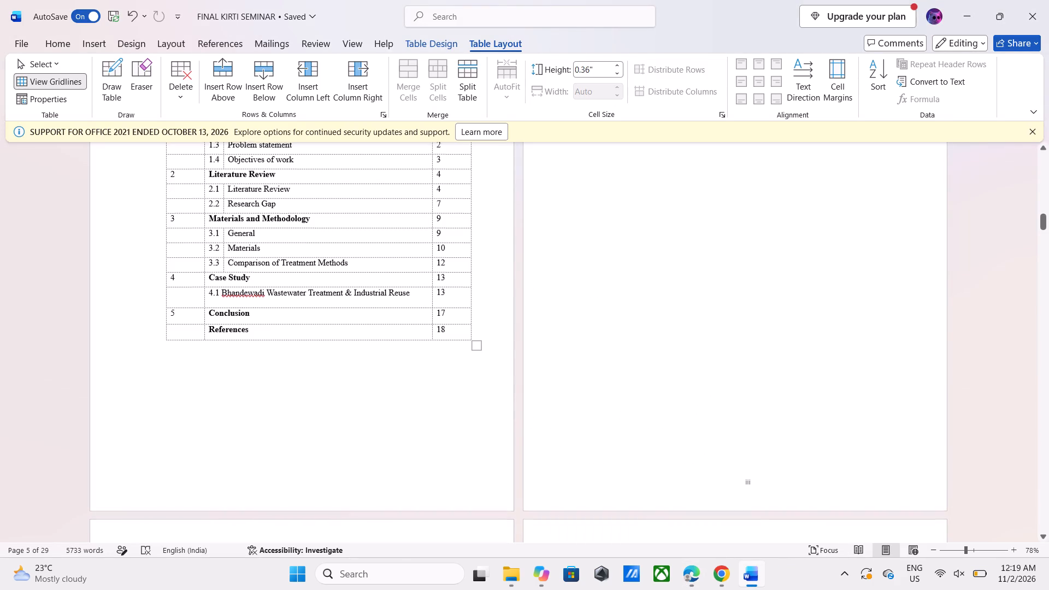
scroll(395, 291, up, 1)
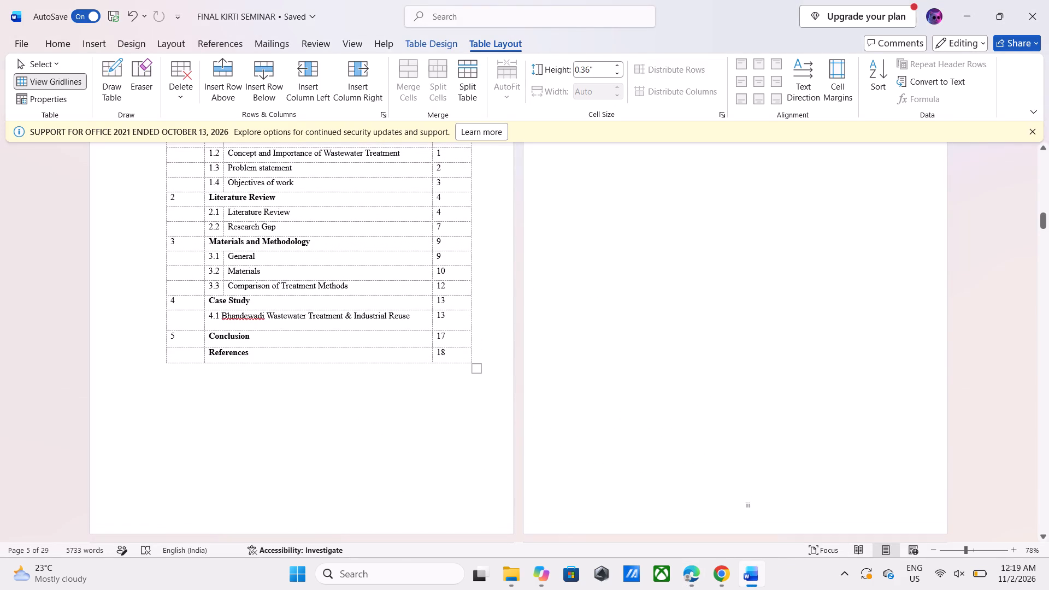
scroll(375, 363, down, 1)
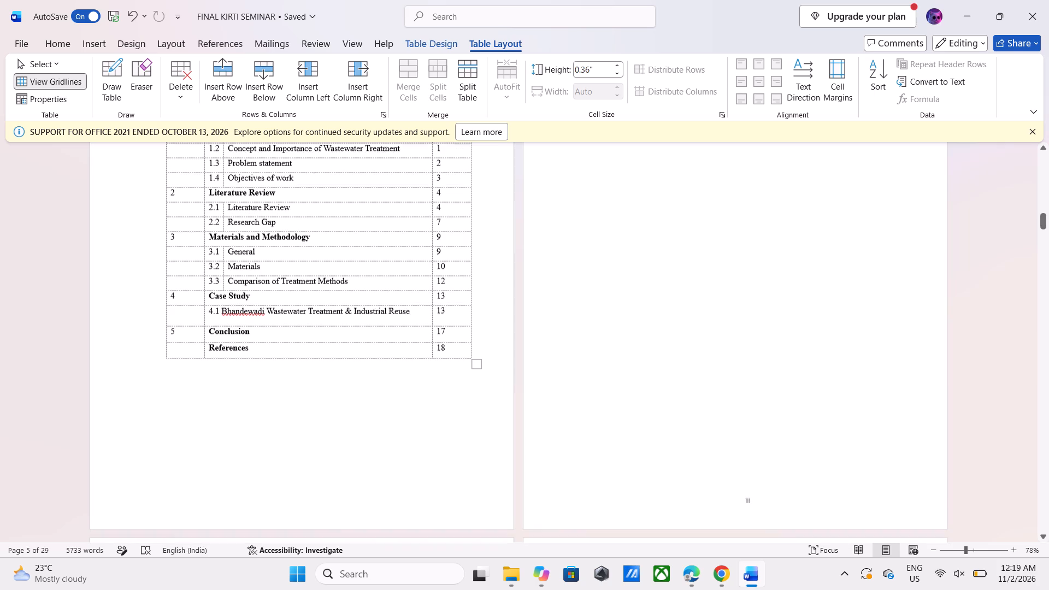
scroll(375, 363, down, 1)
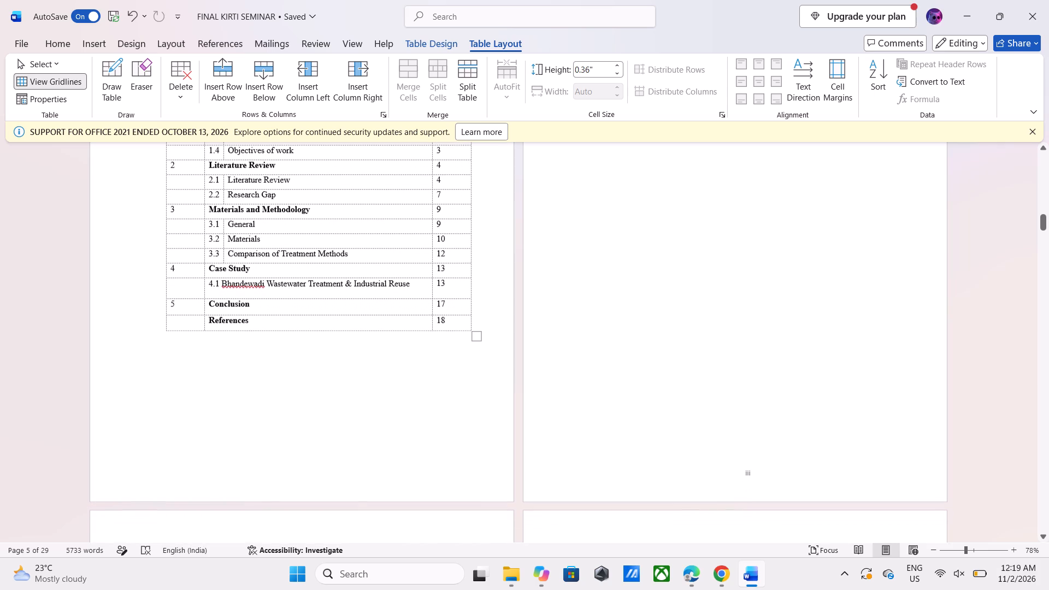
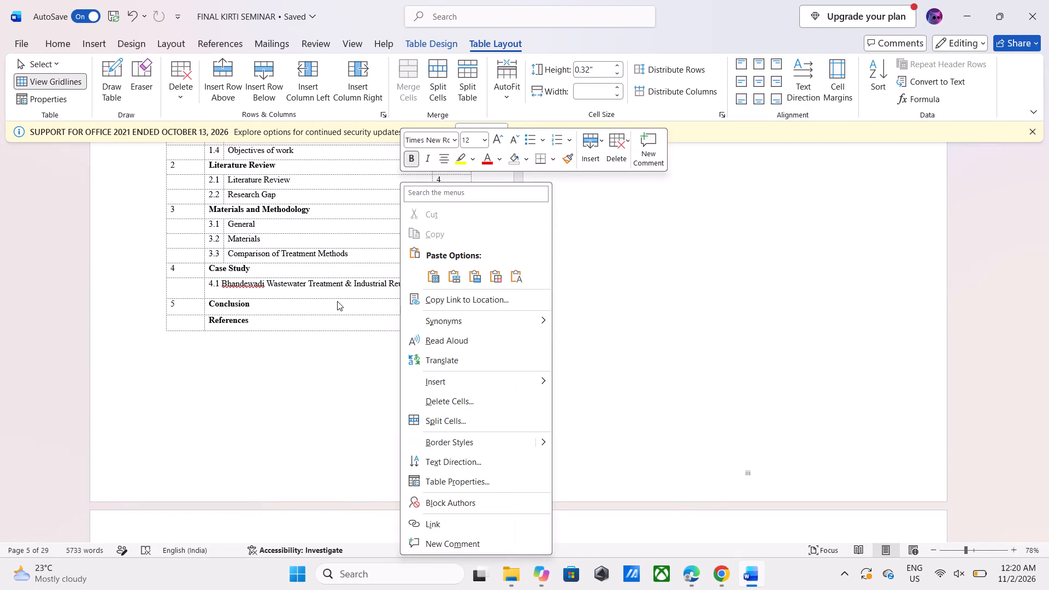
Insert three blank rows below the Conclusion row in the Word report's Content table.
click(337, 301)
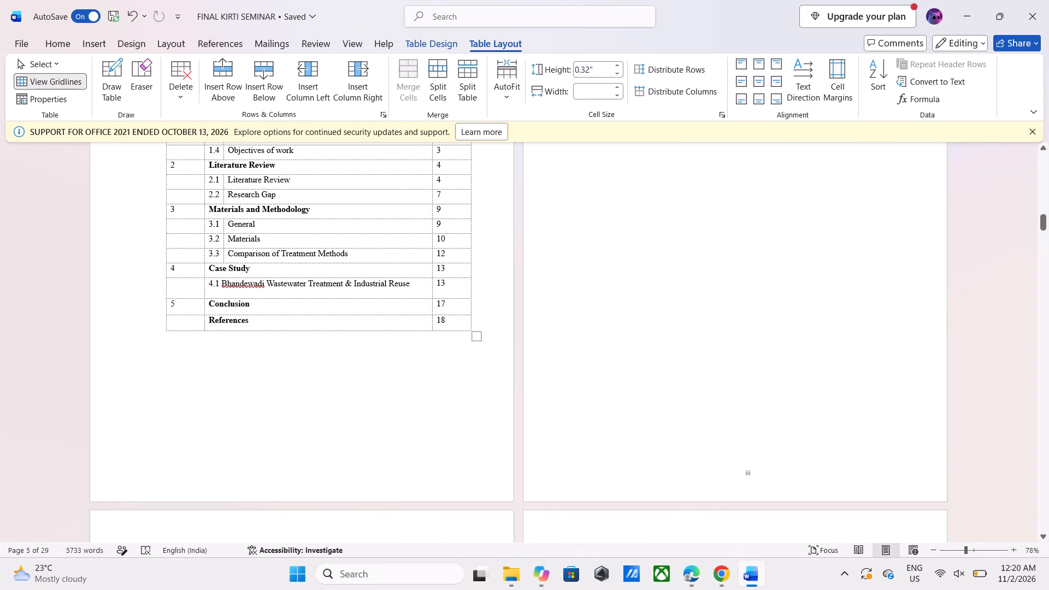
click(278, 68)
click(276, 69)
click(276, 69)
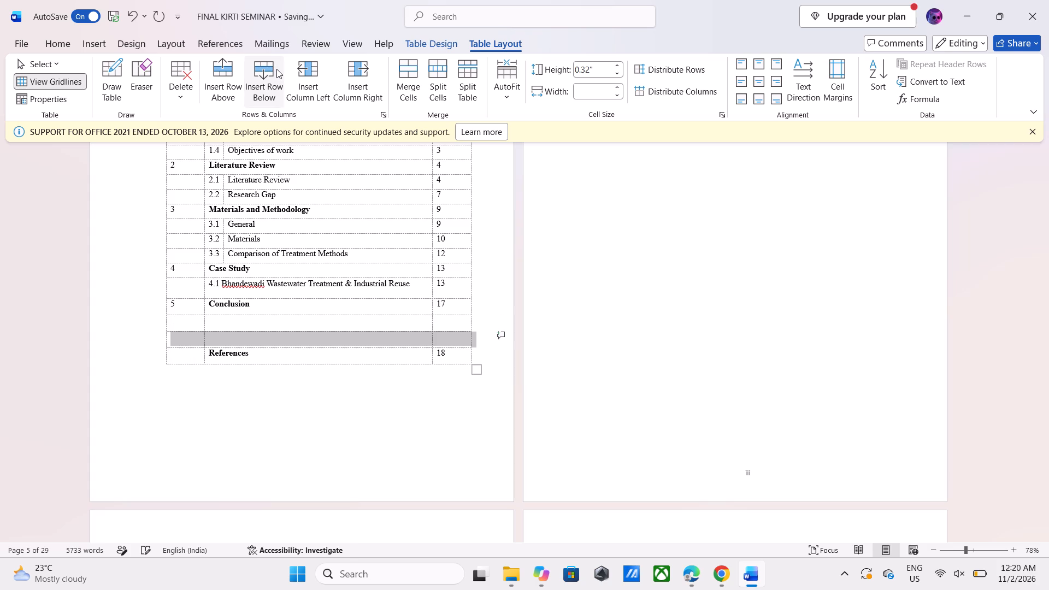
Copy the heading "5.1 Concluding Remarks" from the sample report PDF into the first blank row under Conclusion in the Word Content table.
click(271, 326)
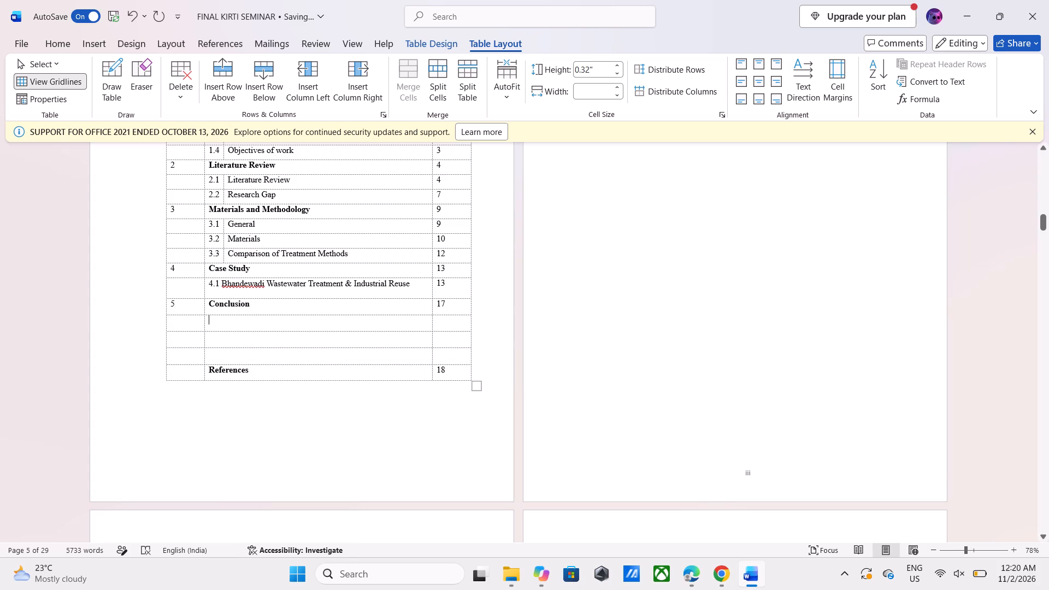
click(684, 563)
scroll(577, 309, down, 17)
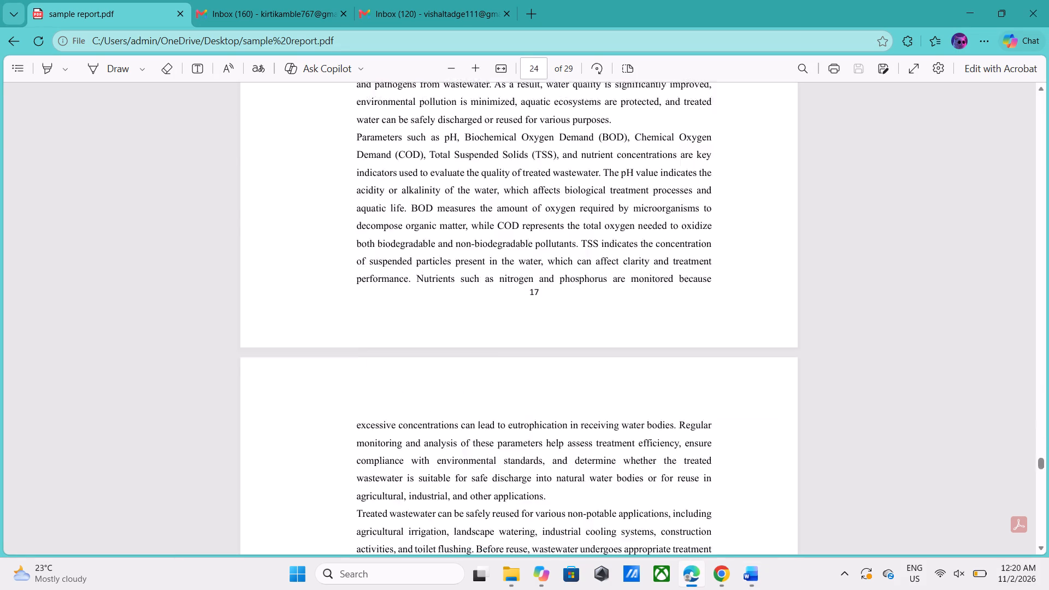
scroll(577, 309, down, 20)
scroll(577, 309, up, 5)
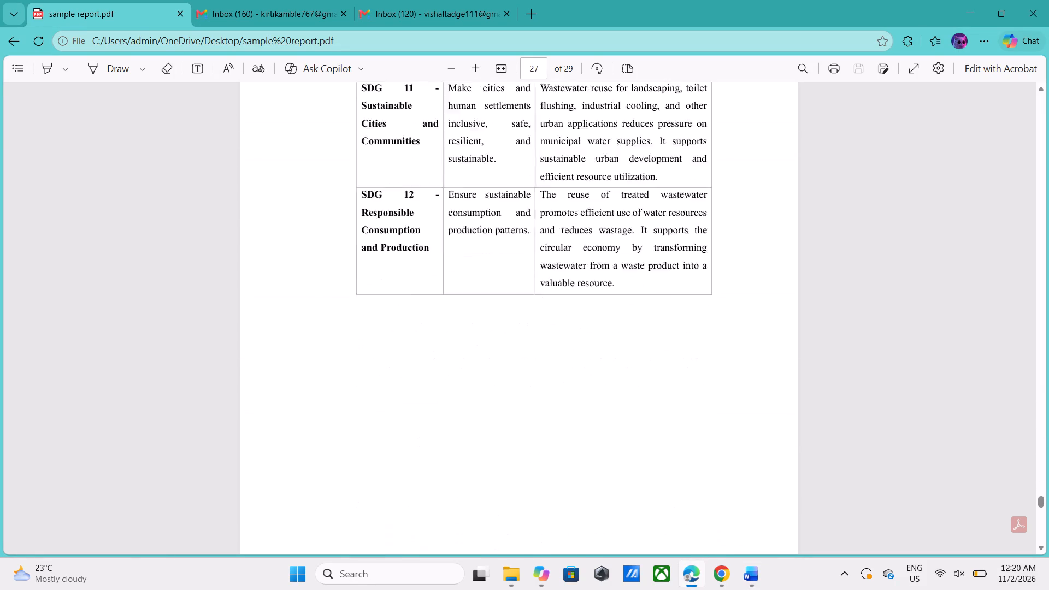
scroll(577, 309, up, 5)
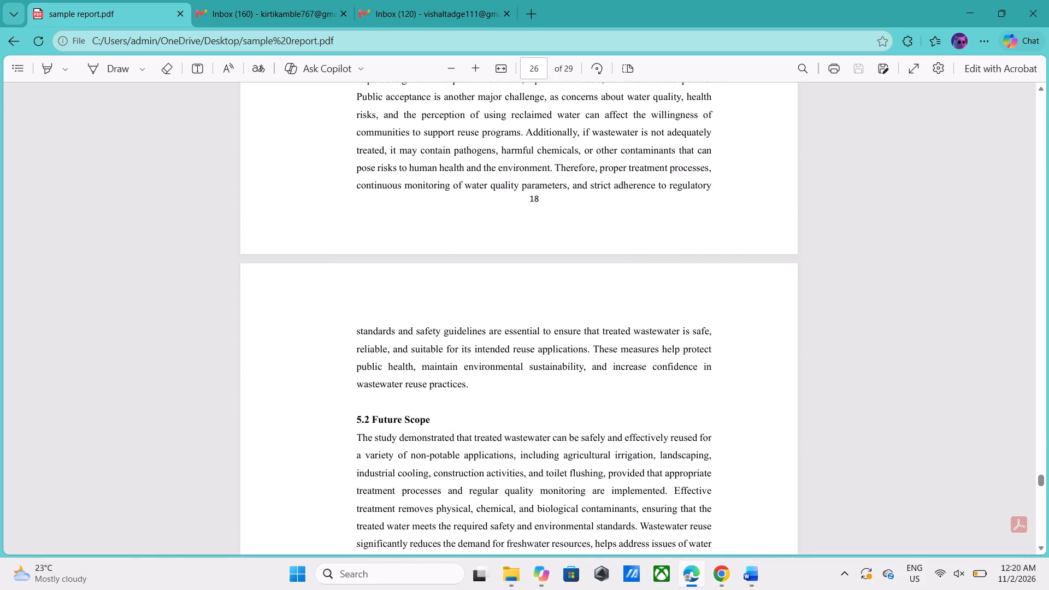
scroll(577, 309, up, 6)
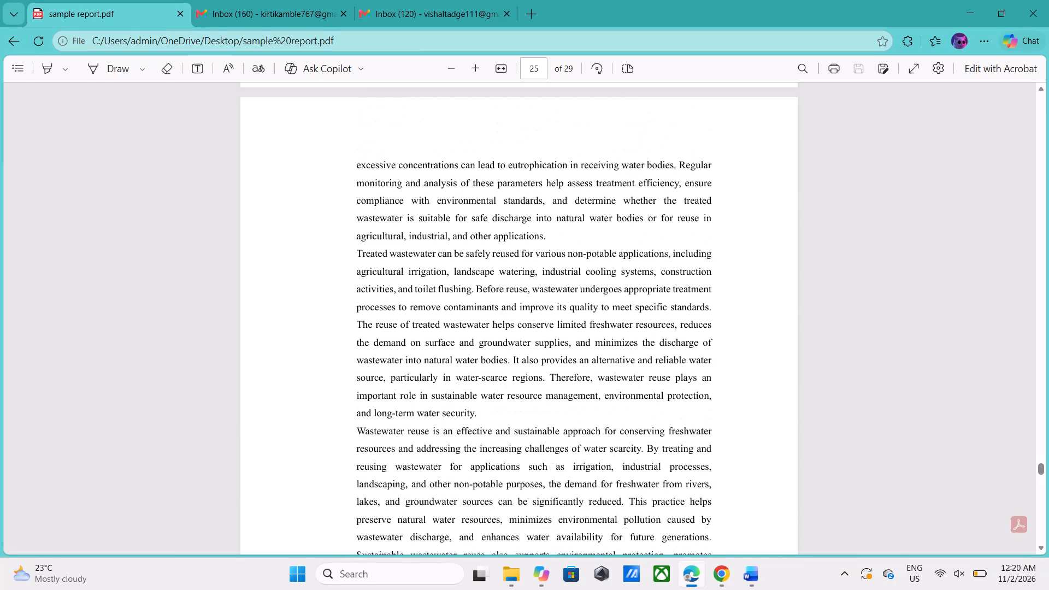
click(577, 309)
scroll(577, 309, up, 5)
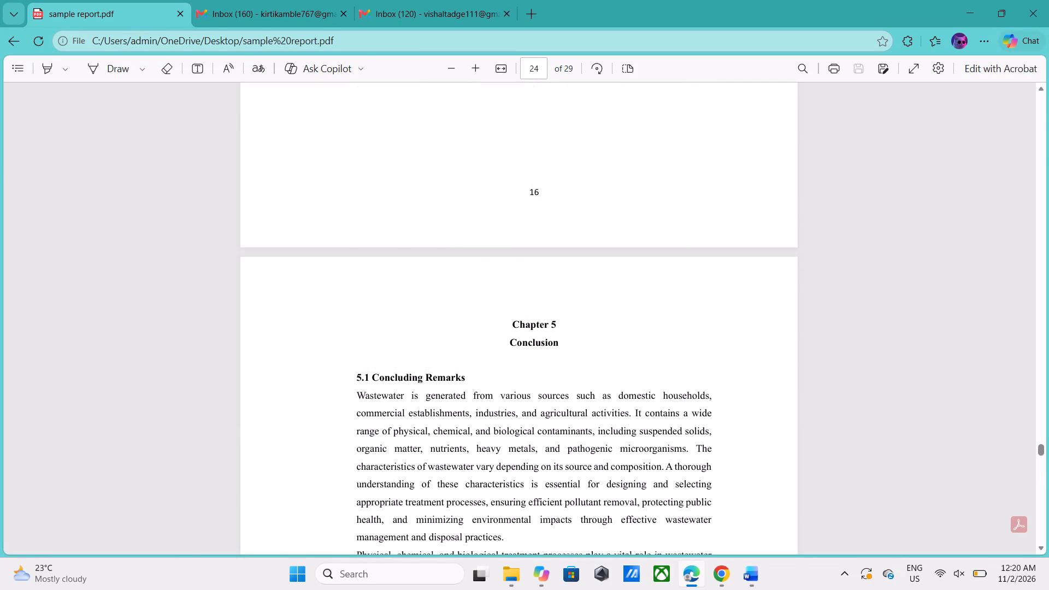
drag(475, 386, 351, 383)
click(351, 383)
drag(355, 380, 487, 377)
key(ctrl+c)
key(alt+Tab)
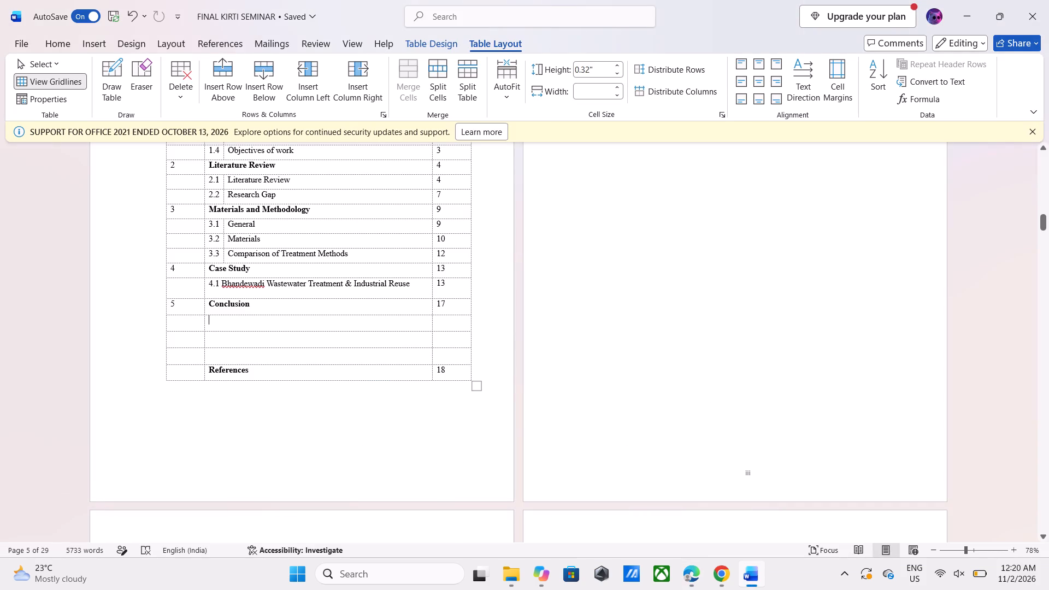
key(ctrl+v)
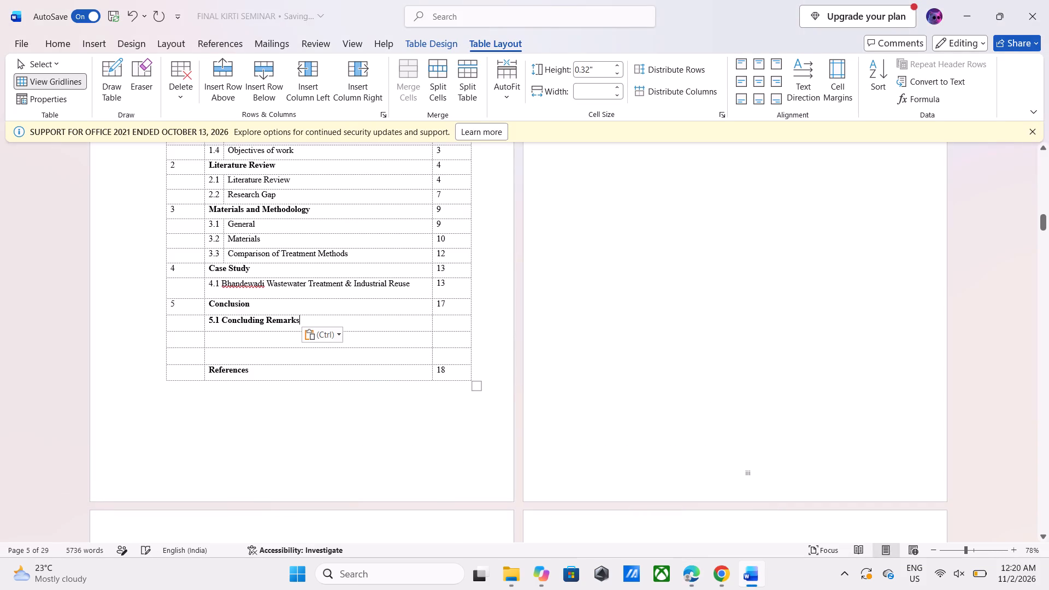
Remove the bold formatting from the 5.1 Concluding Remarks entry.
drag(304, 317, 209, 333)
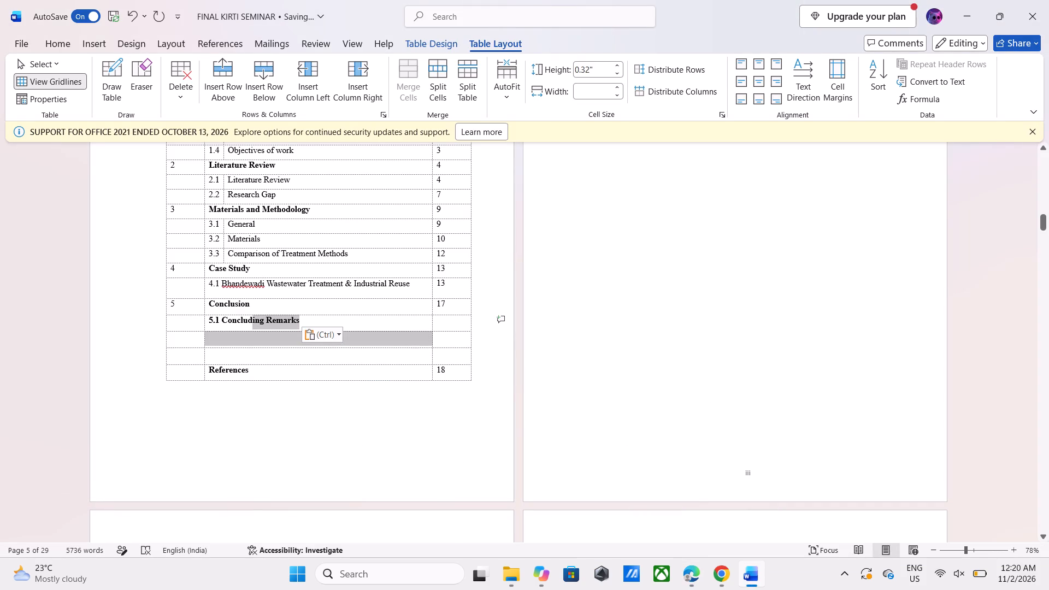
drag(209, 333, 208, 327)
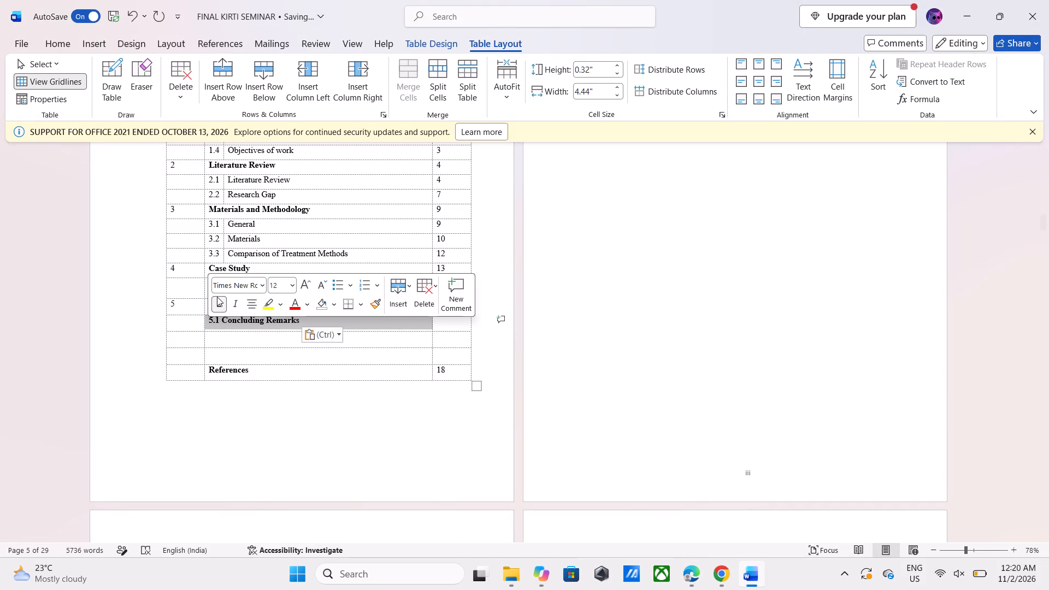
click(217, 297)
click(247, 344)
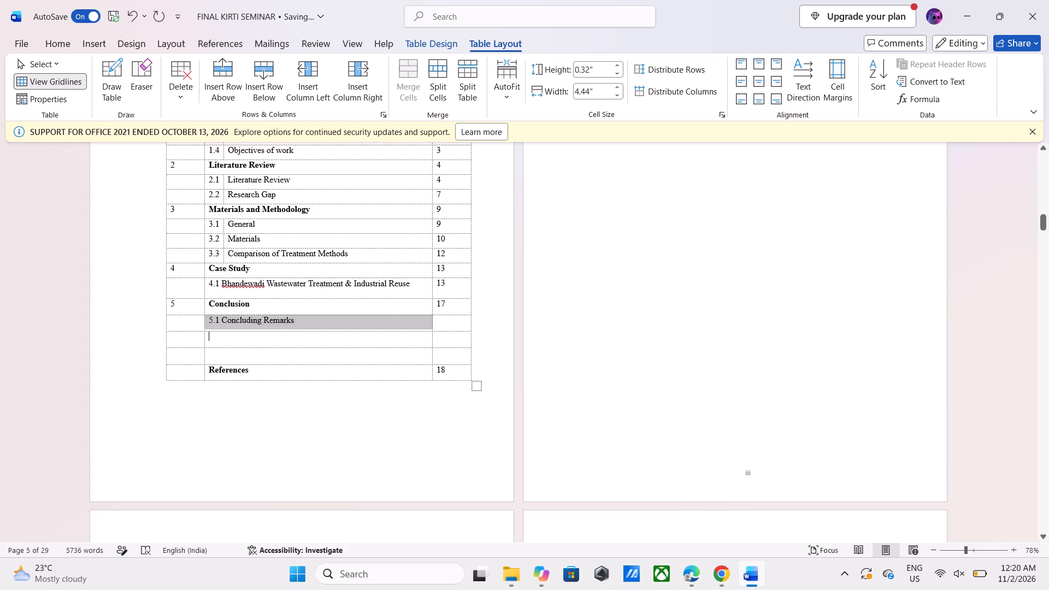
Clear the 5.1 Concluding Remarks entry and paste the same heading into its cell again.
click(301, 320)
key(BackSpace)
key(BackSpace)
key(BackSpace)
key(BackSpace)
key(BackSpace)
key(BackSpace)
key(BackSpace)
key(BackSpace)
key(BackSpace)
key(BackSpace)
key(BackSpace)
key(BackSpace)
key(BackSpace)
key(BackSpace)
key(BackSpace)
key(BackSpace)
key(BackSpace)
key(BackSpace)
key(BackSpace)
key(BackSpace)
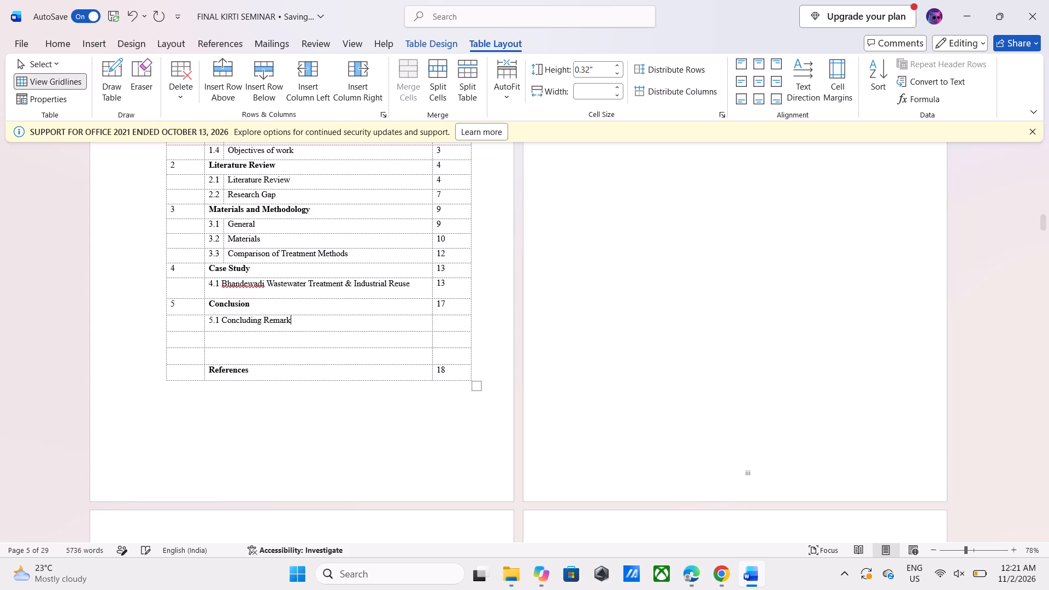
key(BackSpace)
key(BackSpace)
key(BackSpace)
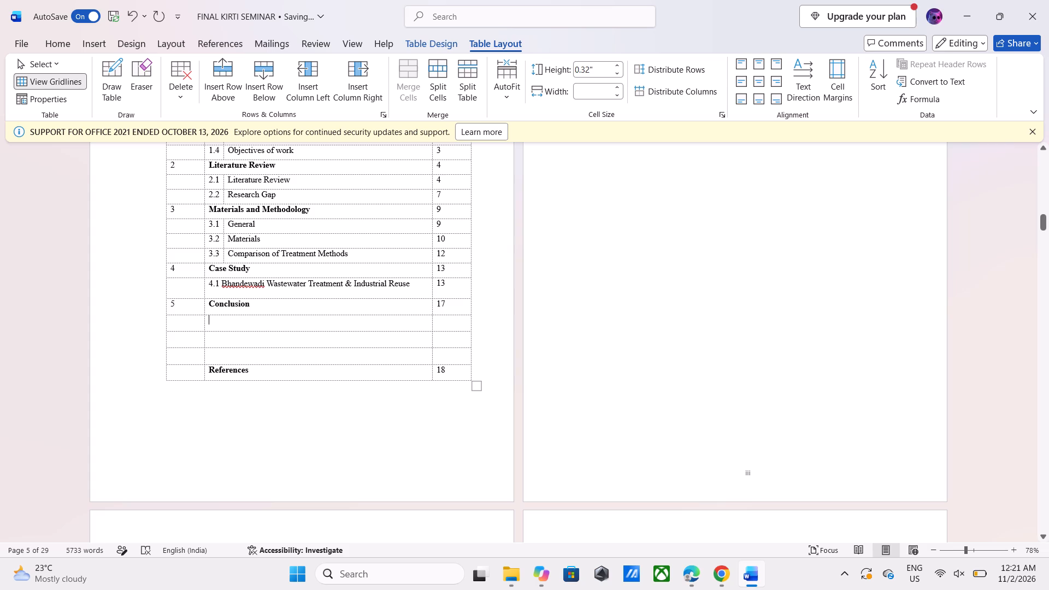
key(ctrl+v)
Copy the heading "5.2 Future Scope" from the sample report PDF into the row below 5.1 in the Word Content table, without bold.
click(249, 335)
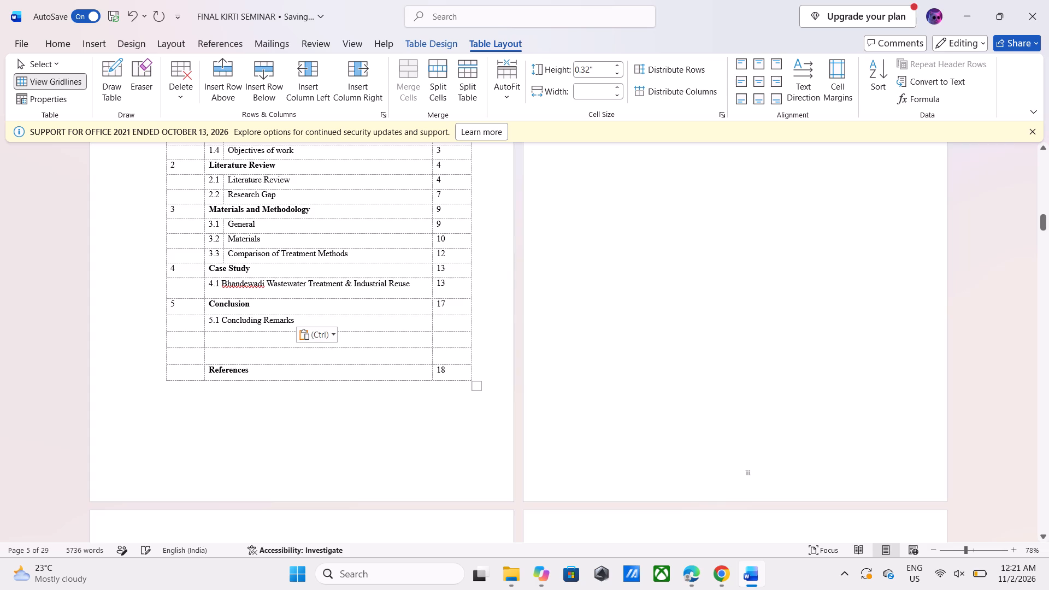
key(alt+Tab)
scroll(288, 396, down, 5)
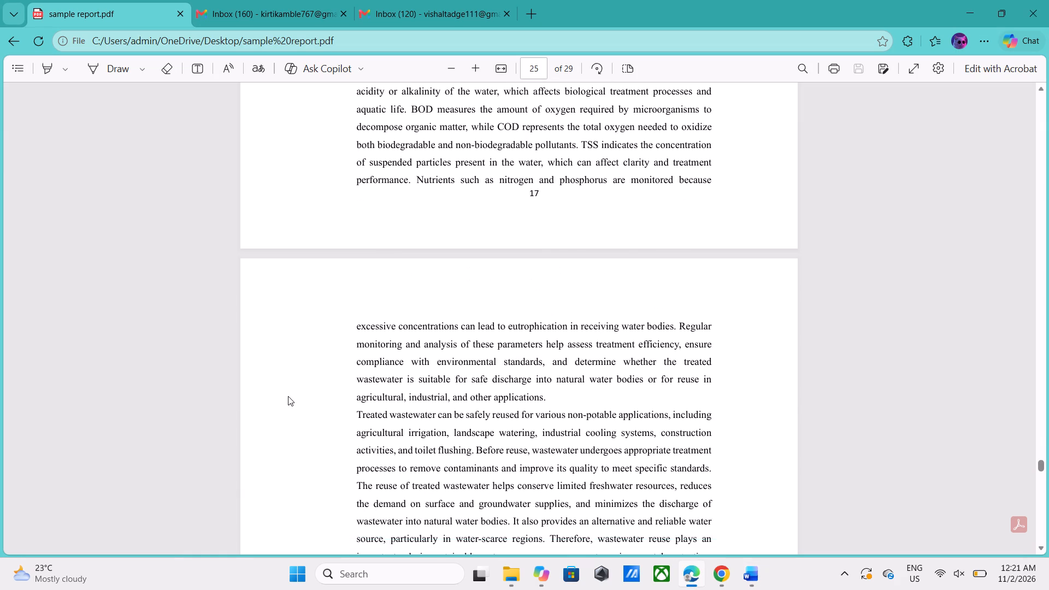
scroll(288, 396, down, 5)
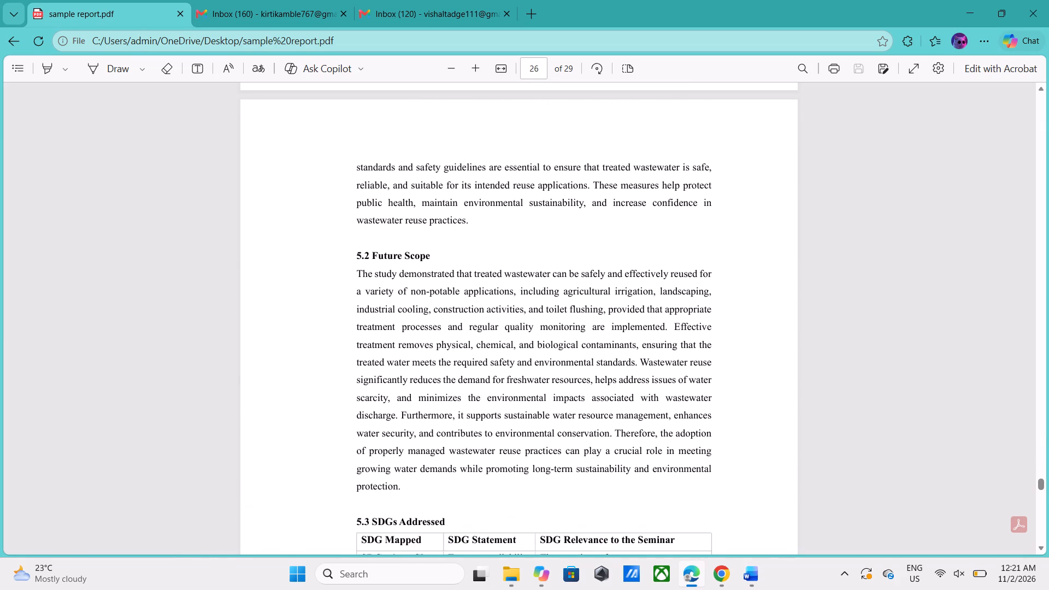
drag(433, 258, 346, 260)
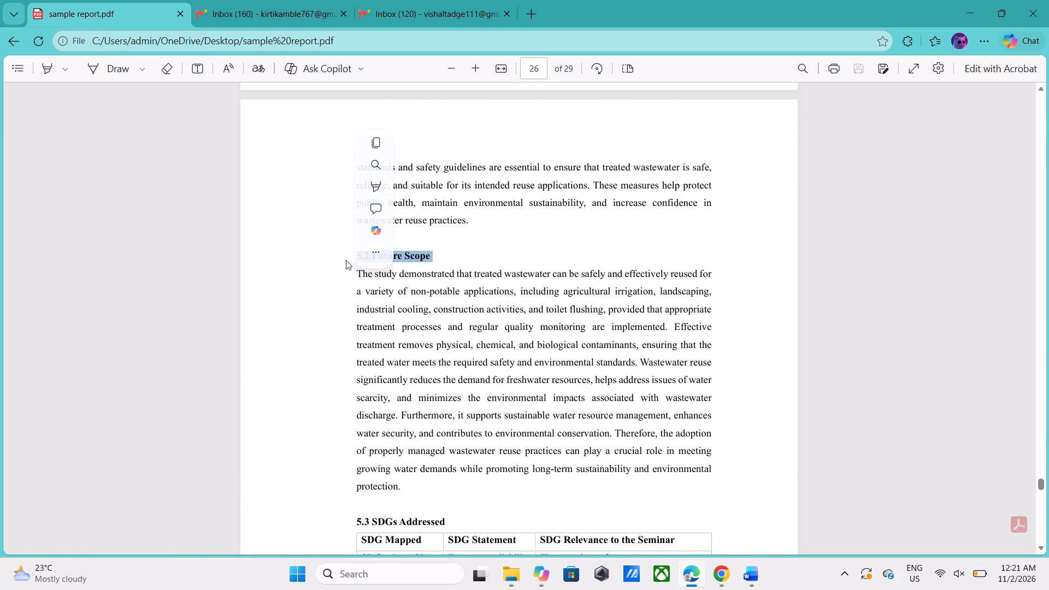
key(ctrl+c)
key(alt+Tab)
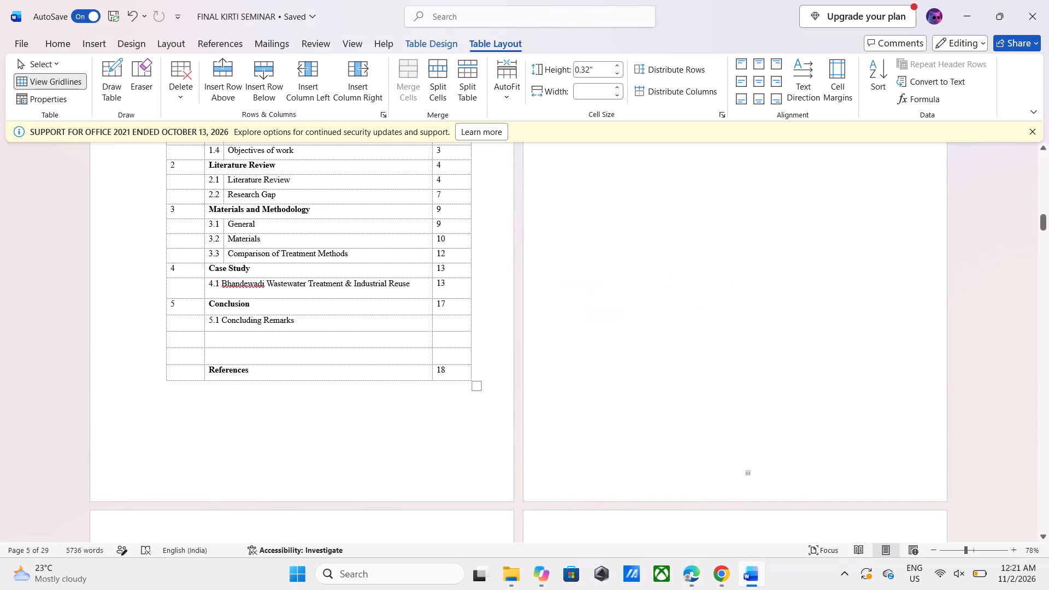
key(ctrl+v)
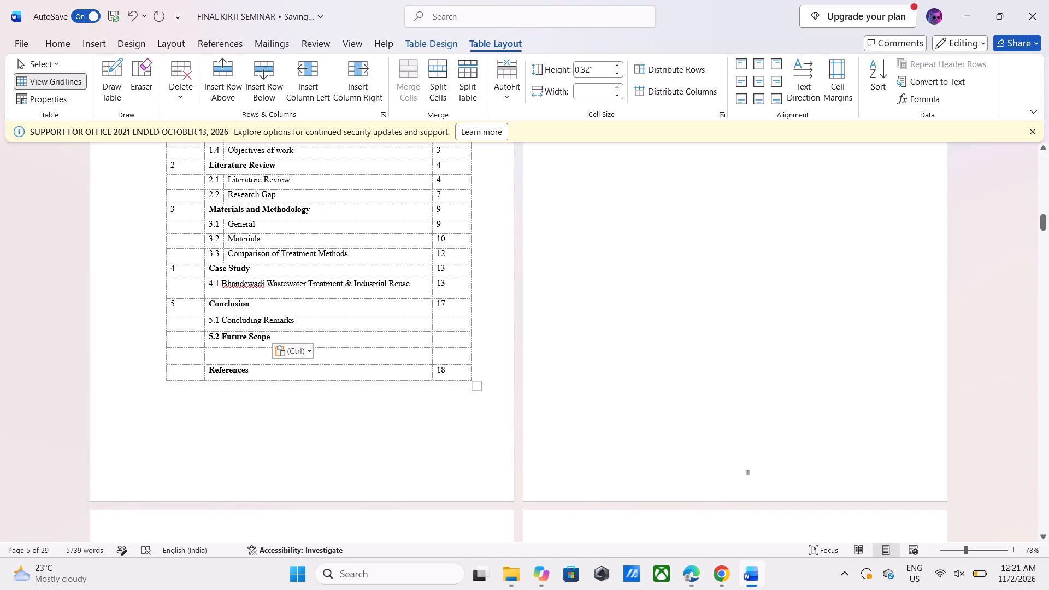
drag(290, 334, 207, 338)
click(216, 315)
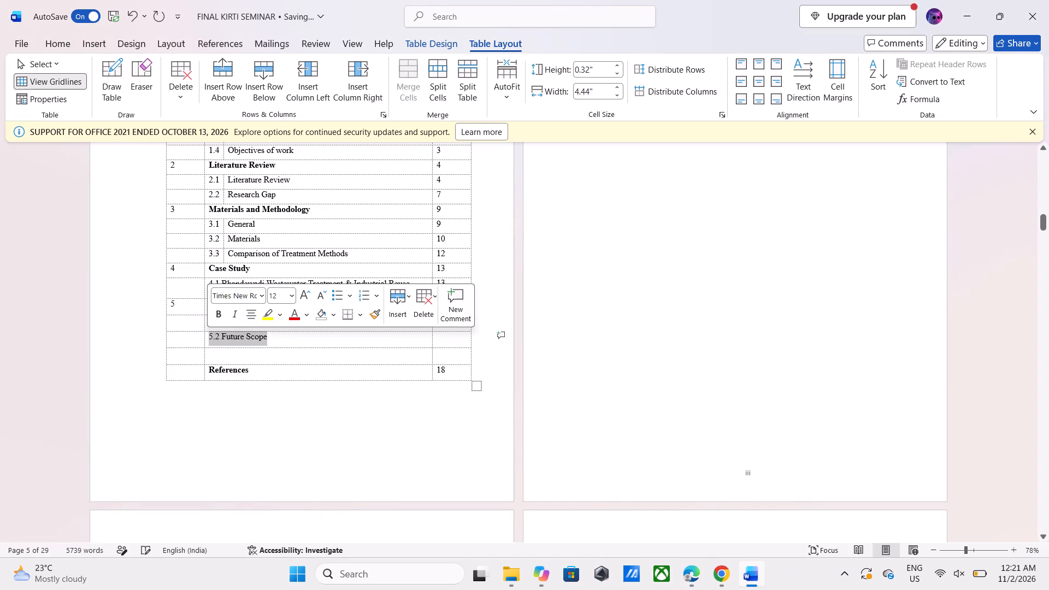
Copy the heading "5.3 SDGs Addressed" from the sample report PDF into the row below 5.2 in the Word Content table, without bold.
click(231, 355)
key(alt+Tab)
scroll(350, 361, down, 1)
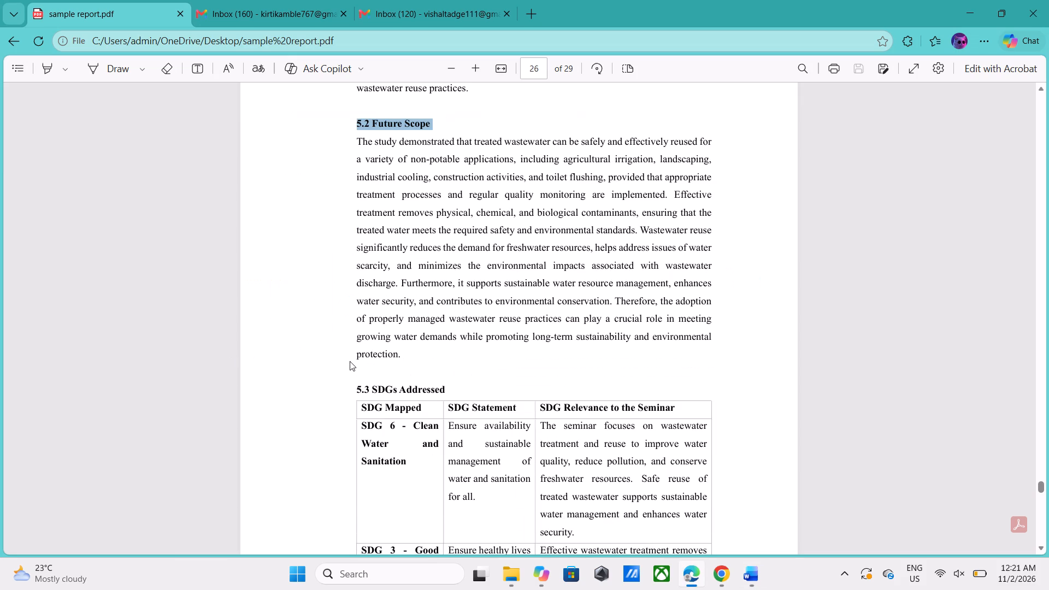
drag(448, 386, 343, 388)
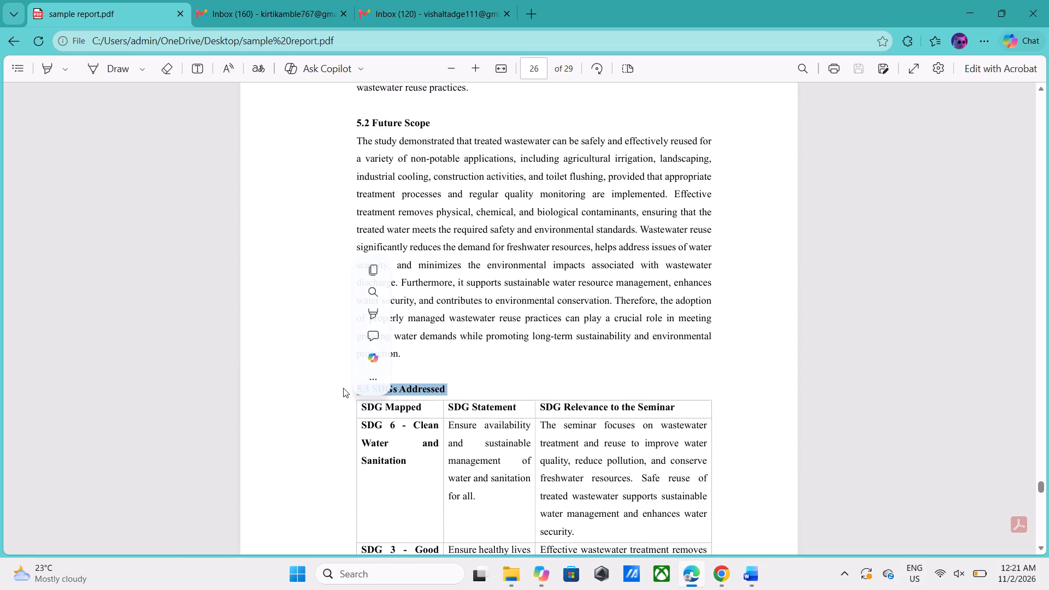
key(ctrl+c)
key(alt+Tab)
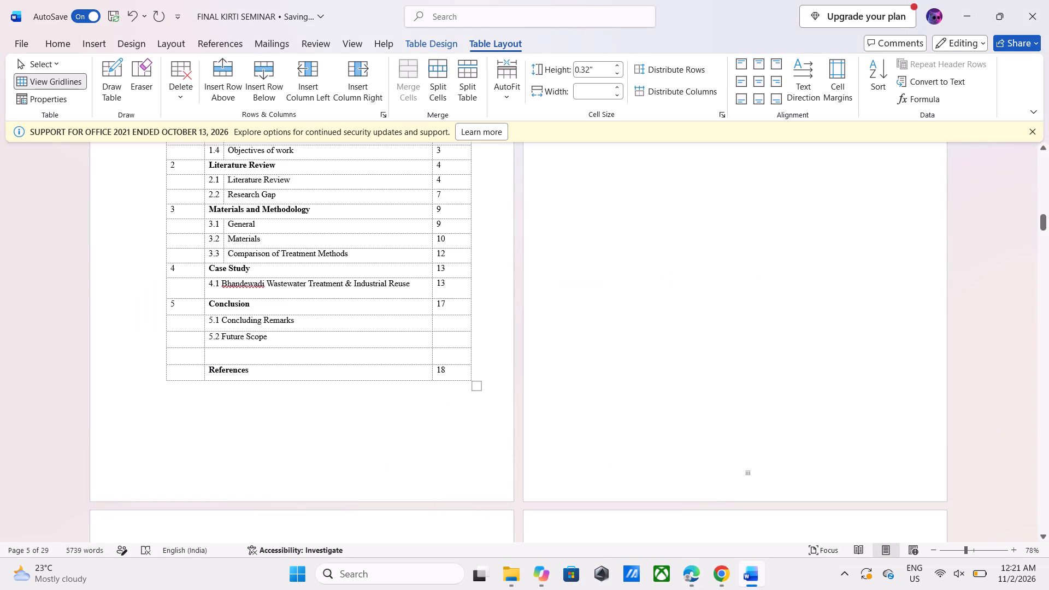
key(ctrl+v)
drag(296, 350, 296, 350)
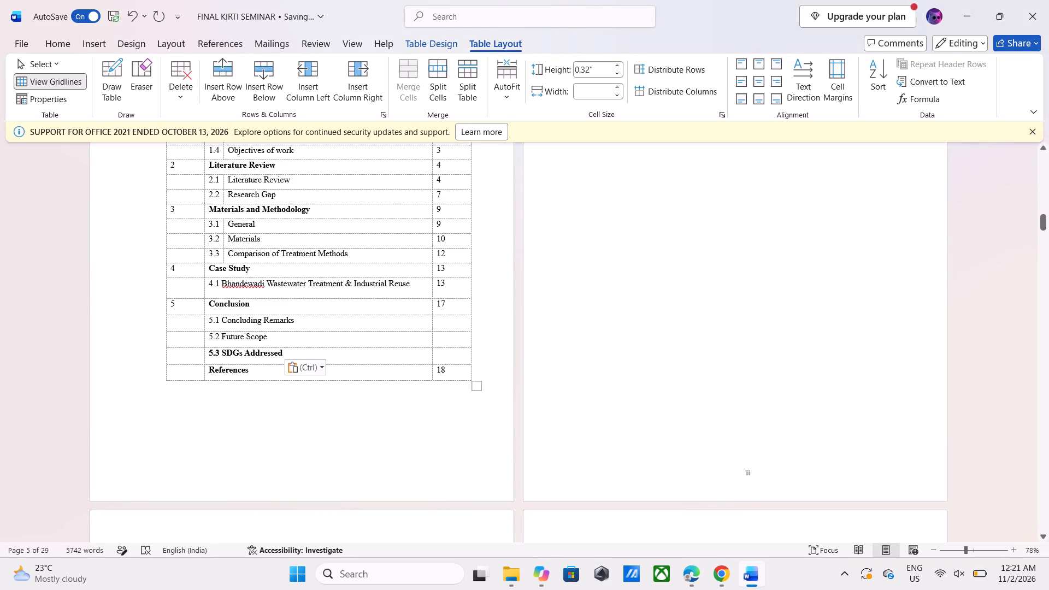
drag(296, 350, 208, 357)
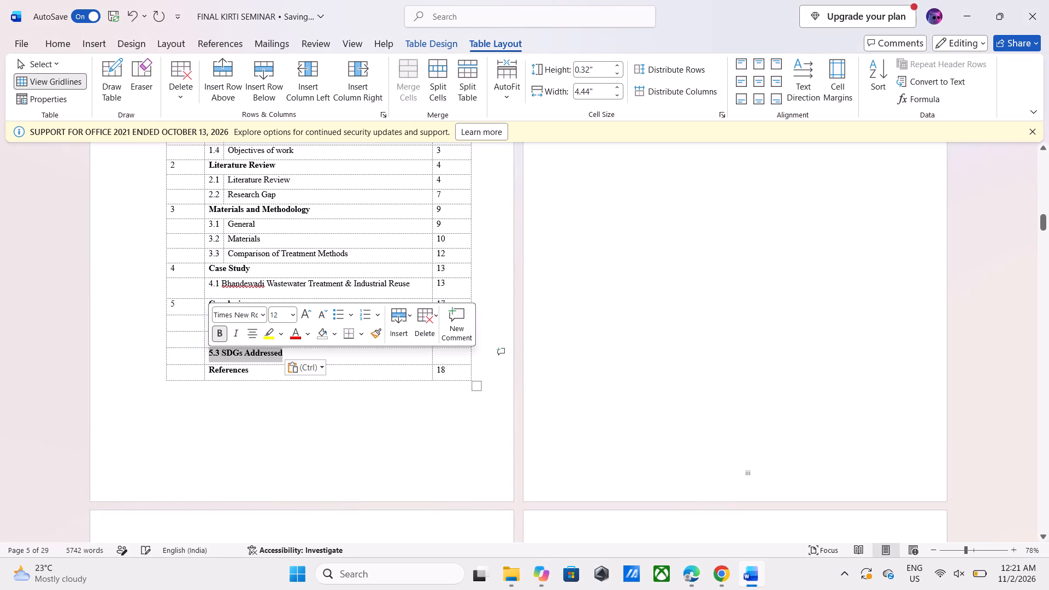
click(216, 338)
click(362, 430)
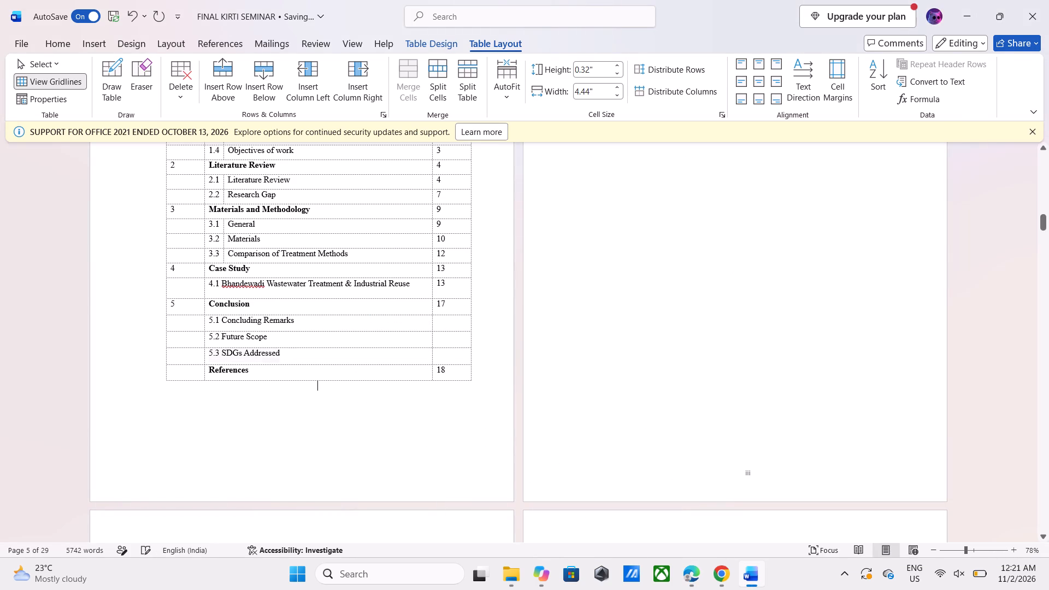
Check the page numbers of the Chapter 5 sections in the sample report PDF and return to the Word Content table.
key(alt+Tab)
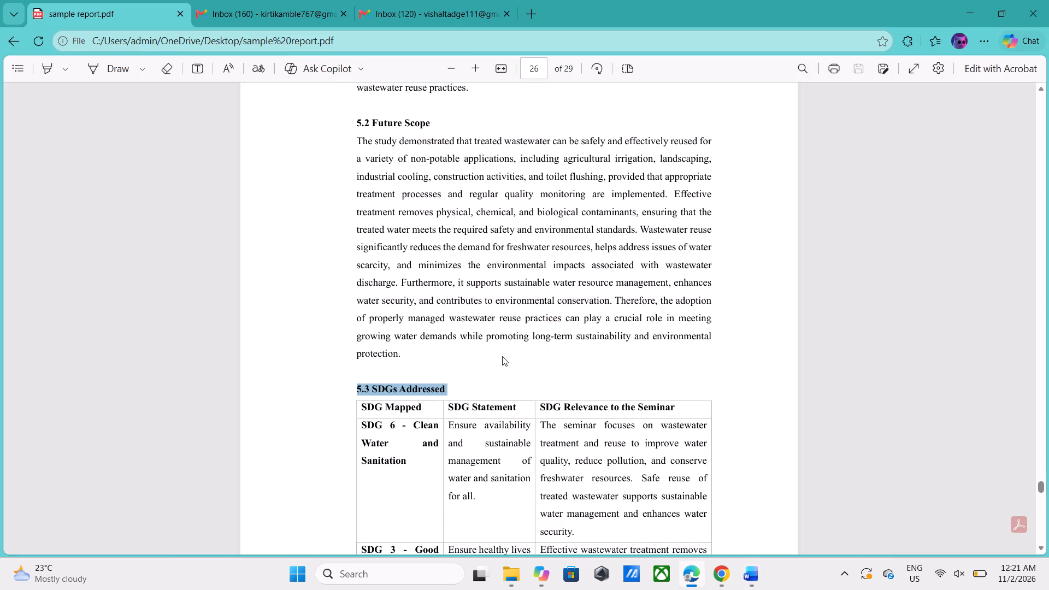
scroll(507, 356, down, 1)
scroll(507, 356, up, 3)
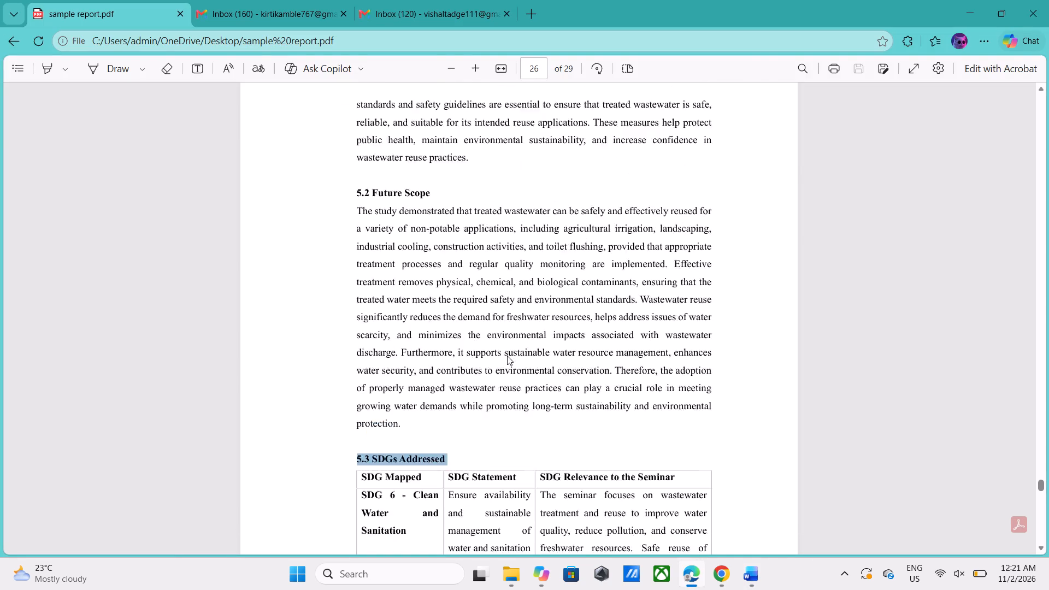
scroll(507, 356, up, 5)
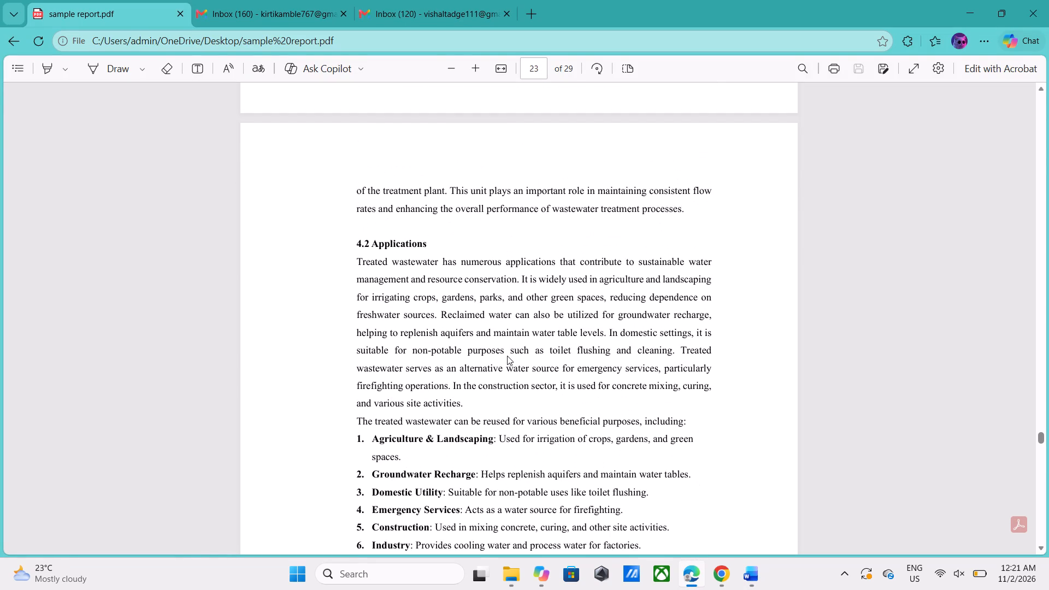
scroll(507, 356, down, 4)
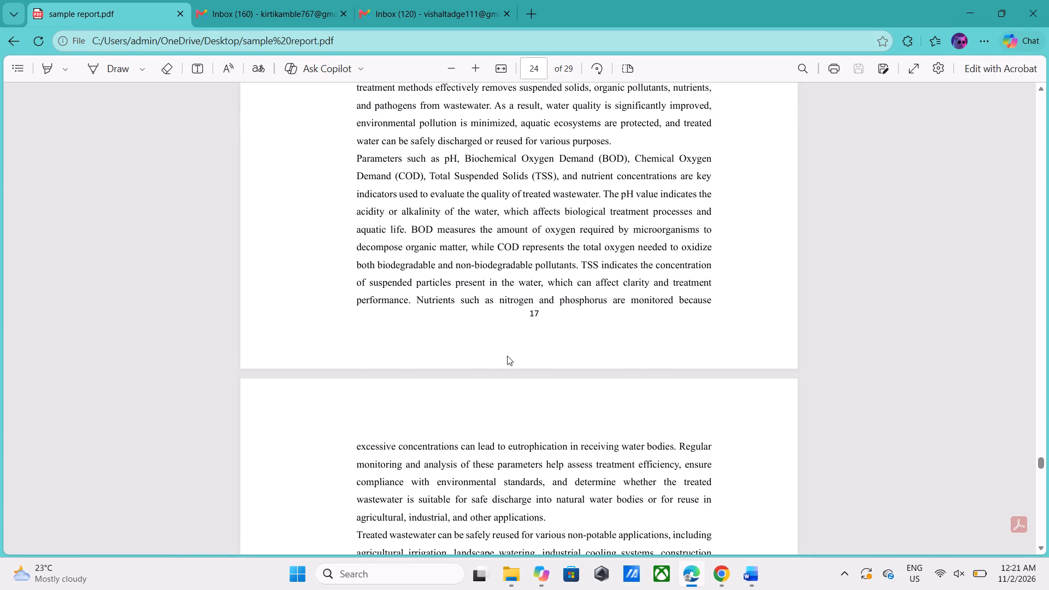
scroll(507, 356, down, 1)
key(alt+Tab)
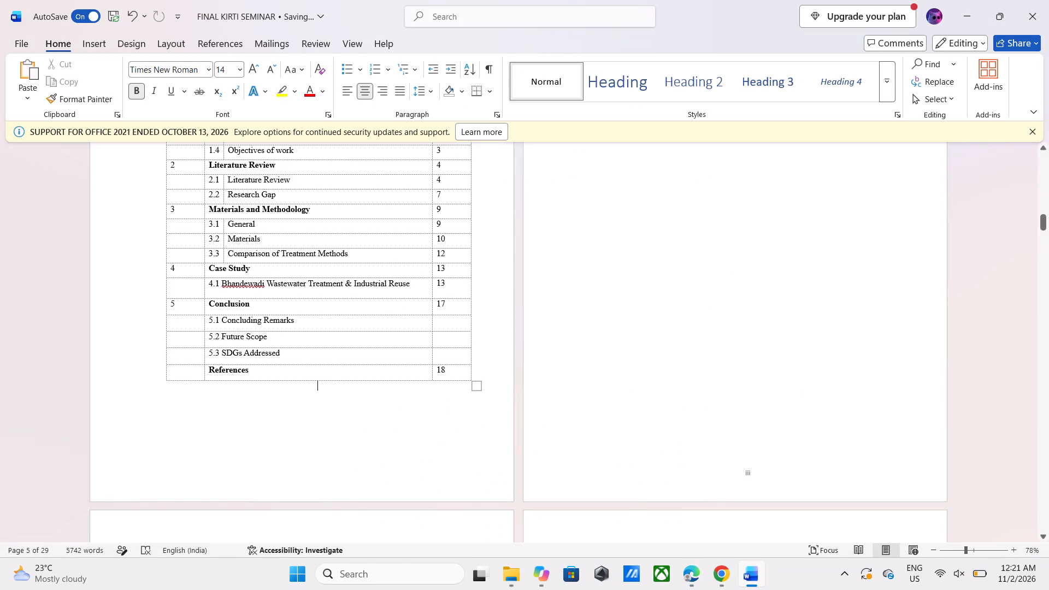
Enter page 17 for 5.1 Concluding Remarks and page 19 for 5.2 Future Scope in the Content table, checking the sample report PDF.
click(456, 327)
text(17)
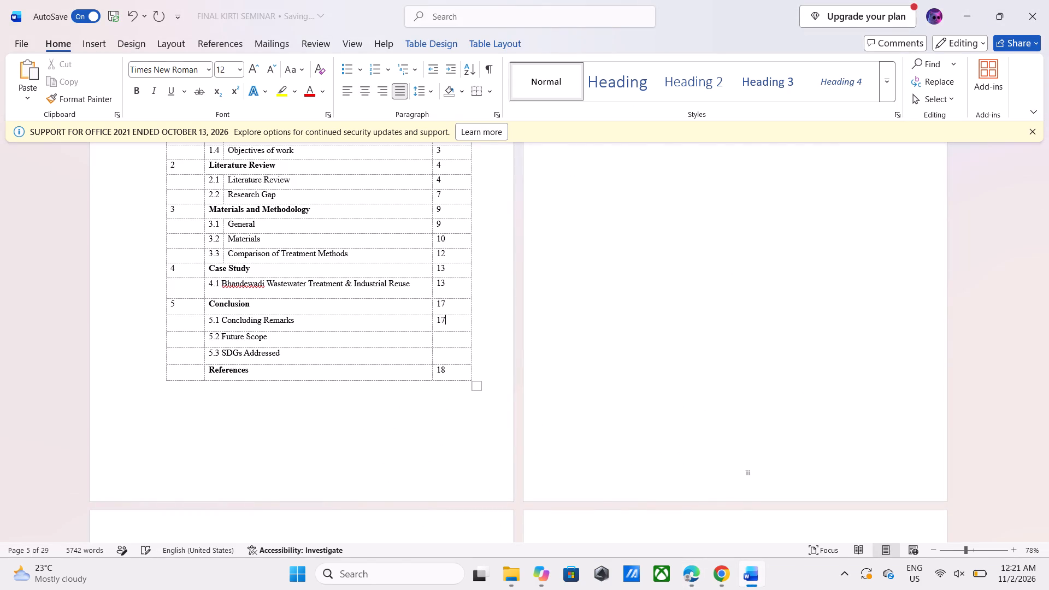
key(alt+Tab)
scroll(456, 327, down, 5)
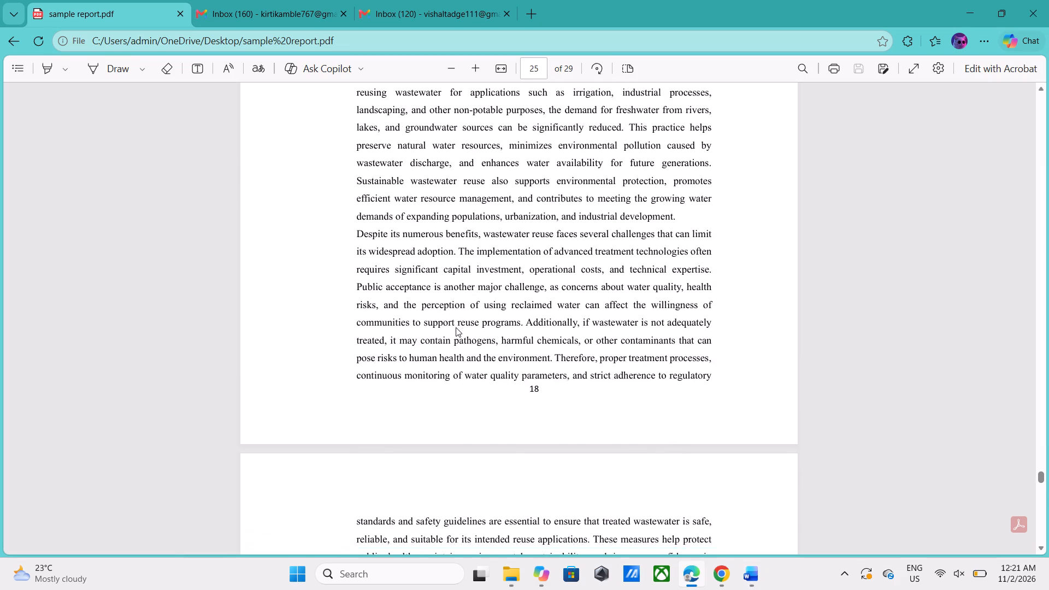
scroll(456, 327, down, 4)
scroll(456, 327, up, 3)
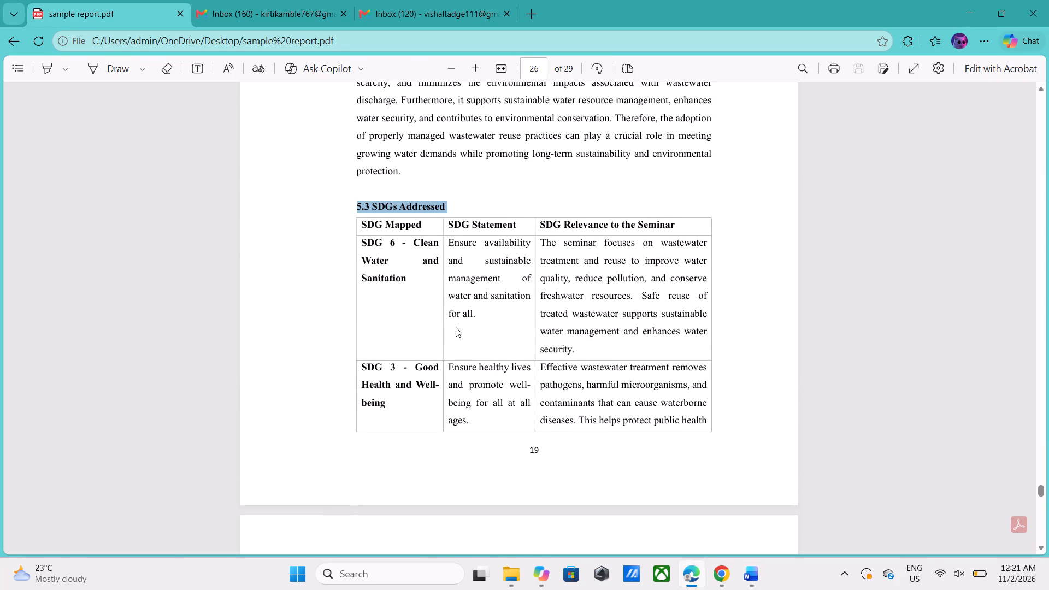
scroll(456, 327, up, 3)
key(alt+Tab)
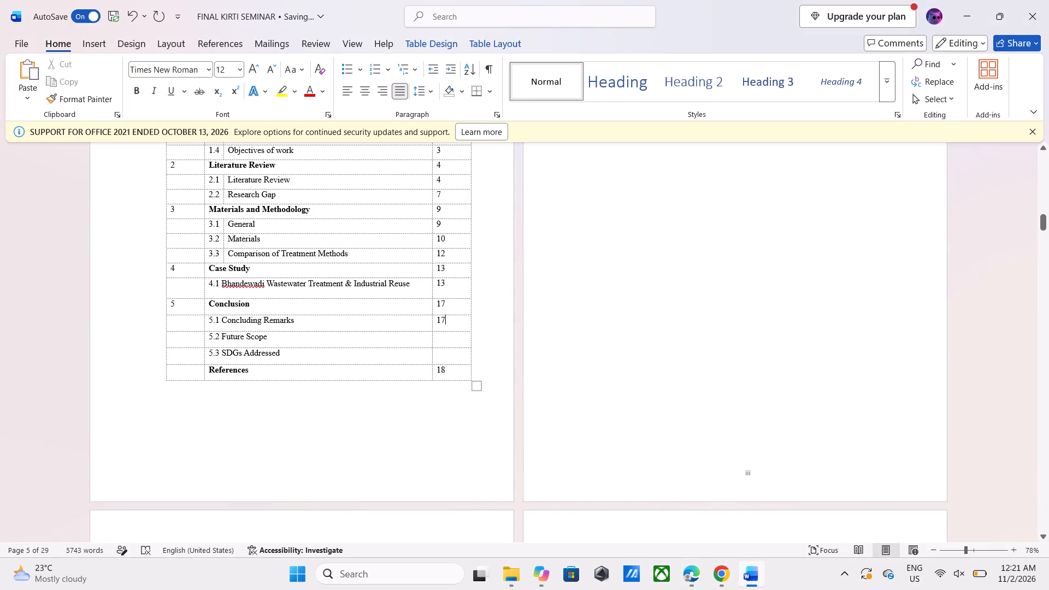
click(444, 333)
click(443, 337)
text(19)
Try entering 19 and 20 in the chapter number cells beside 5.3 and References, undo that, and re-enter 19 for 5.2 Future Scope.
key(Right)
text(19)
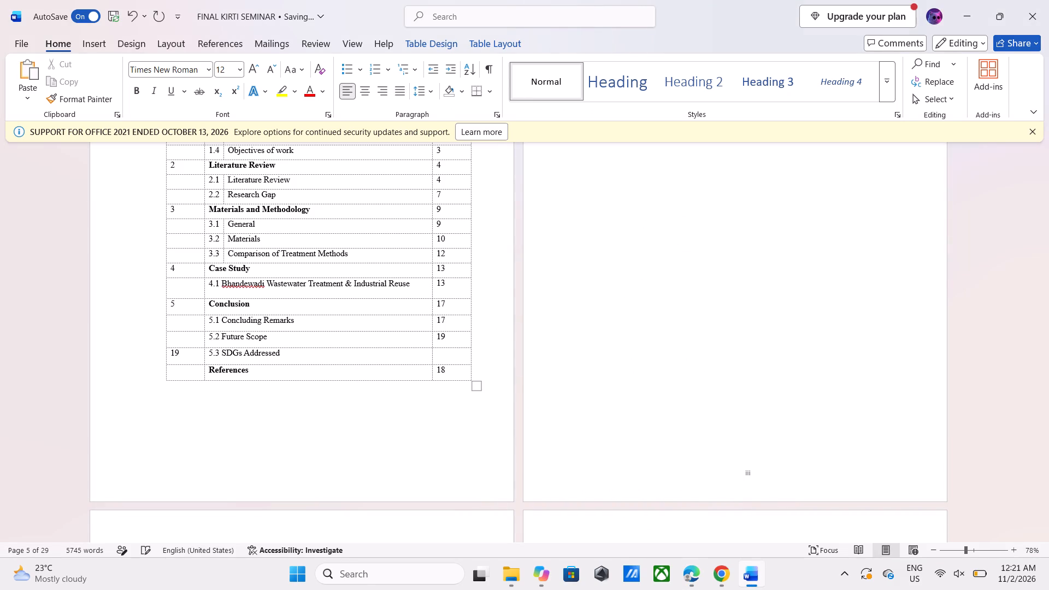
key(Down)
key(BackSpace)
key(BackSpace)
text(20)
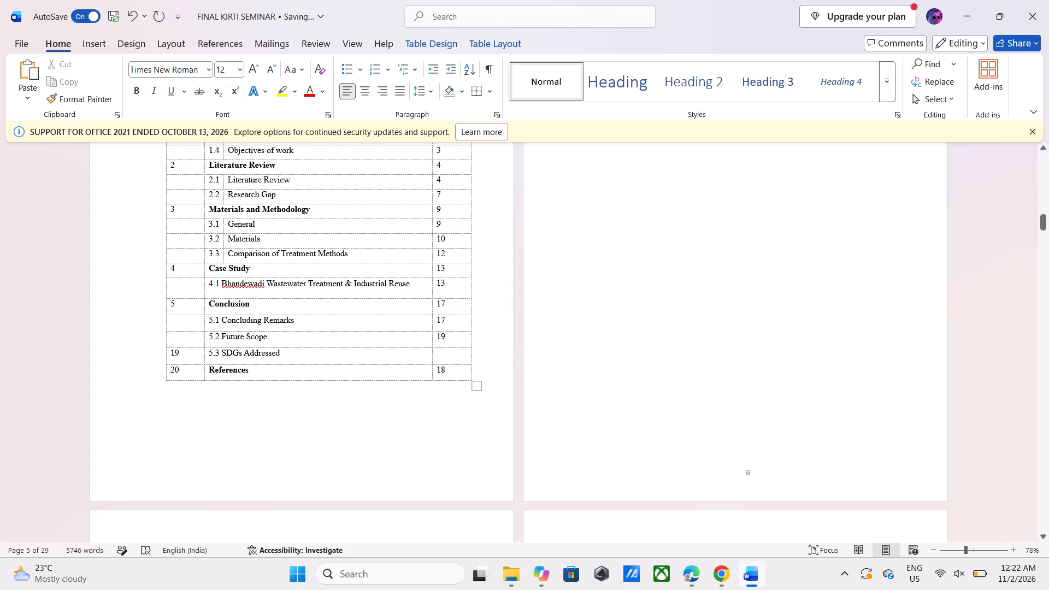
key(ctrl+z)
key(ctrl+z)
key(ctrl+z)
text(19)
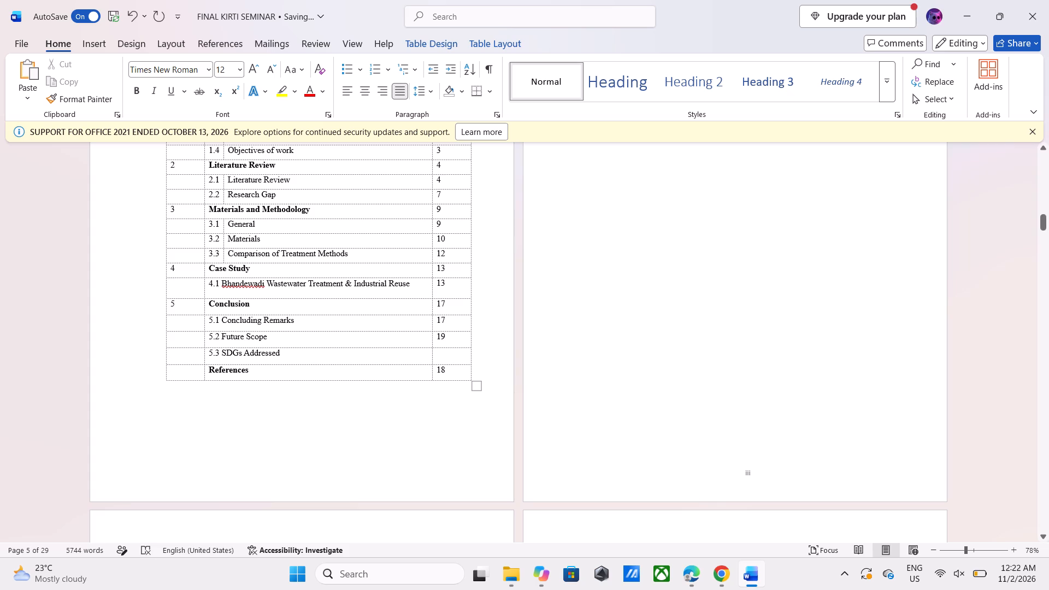
Enter 19 as the page number for 5.3 SDGs Addressed in the Content table.
click(450, 352)
text(19)
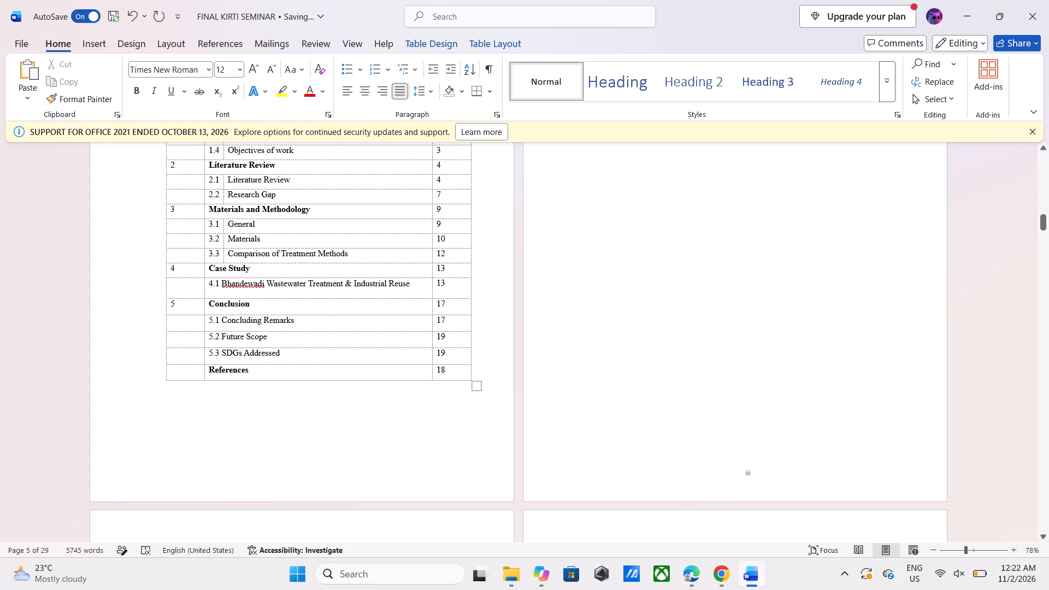
Set the References page number in the Content table to 21, checking where References starts in the sample report PDF.
click(456, 376)
key(BackSpace)
key(BackSpace)
text(20)
key(alt+Tab)
scroll(503, 361, down, 10)
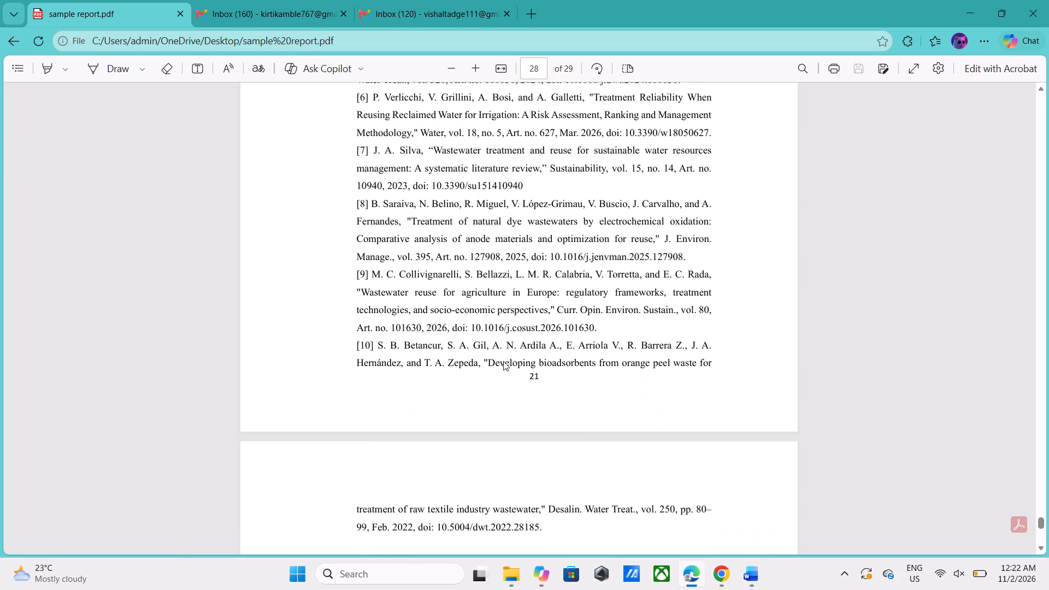
scroll(503, 361, up, 2)
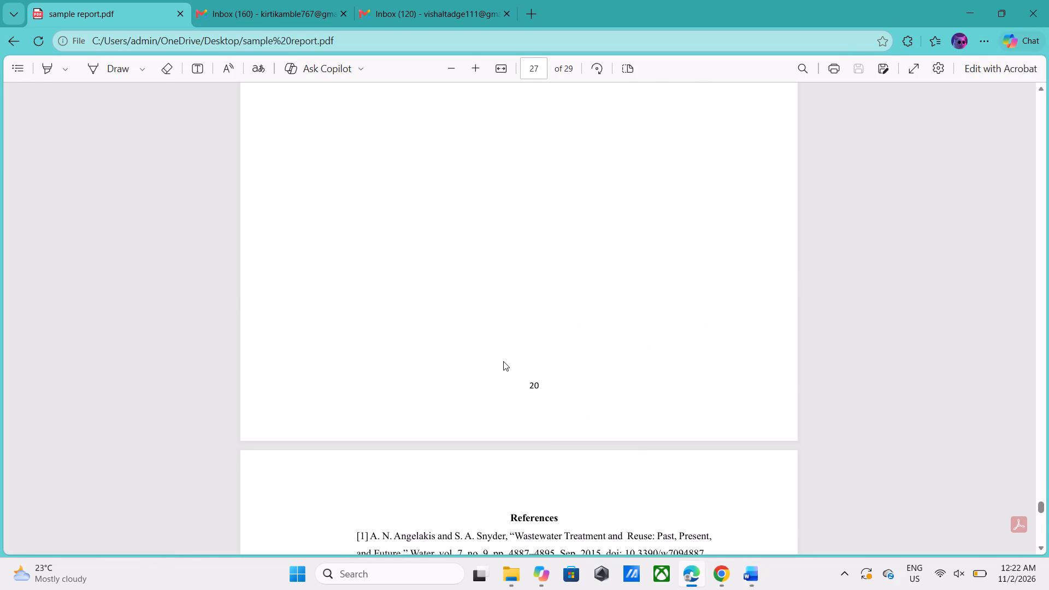
key(alt+Tab)
key(BackSpace)
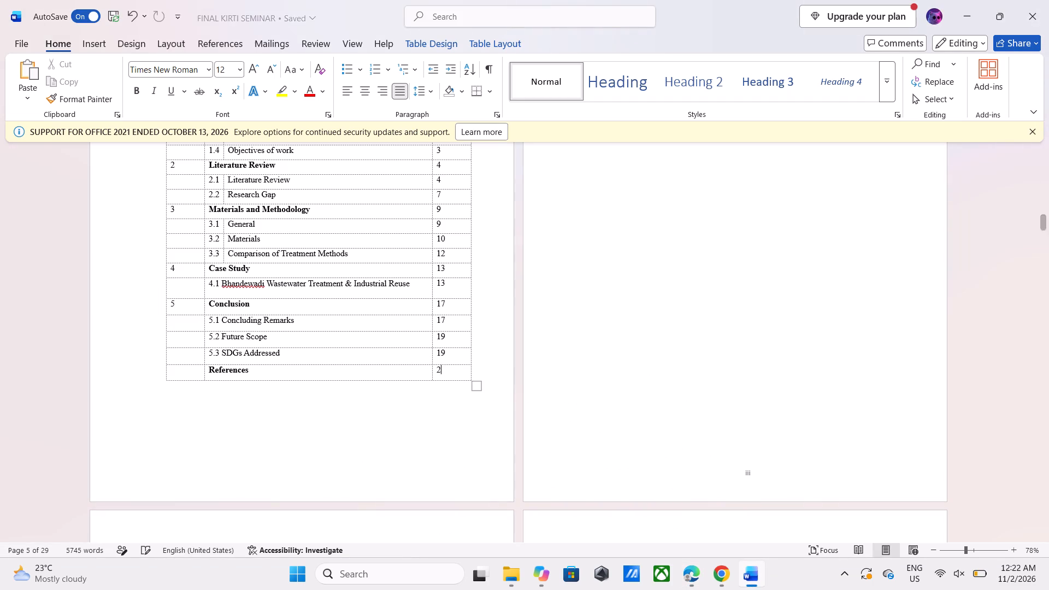
key(1)
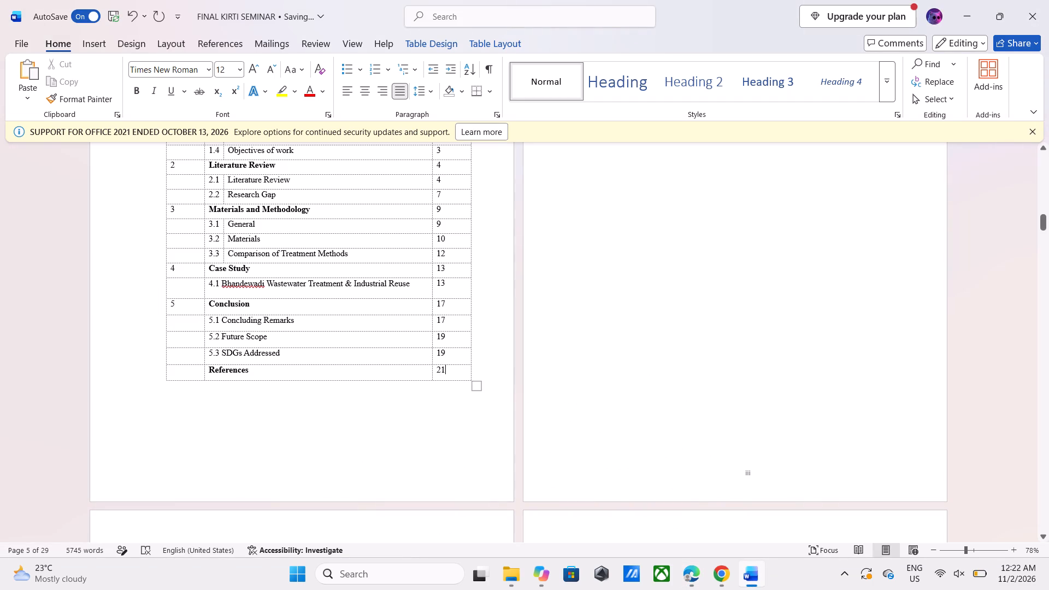
click(579, 358)
double_click(472, 417)
Review the entries and page numbers in the Content table, List of Figures and List of Tables.
scroll(472, 417, up, 1)
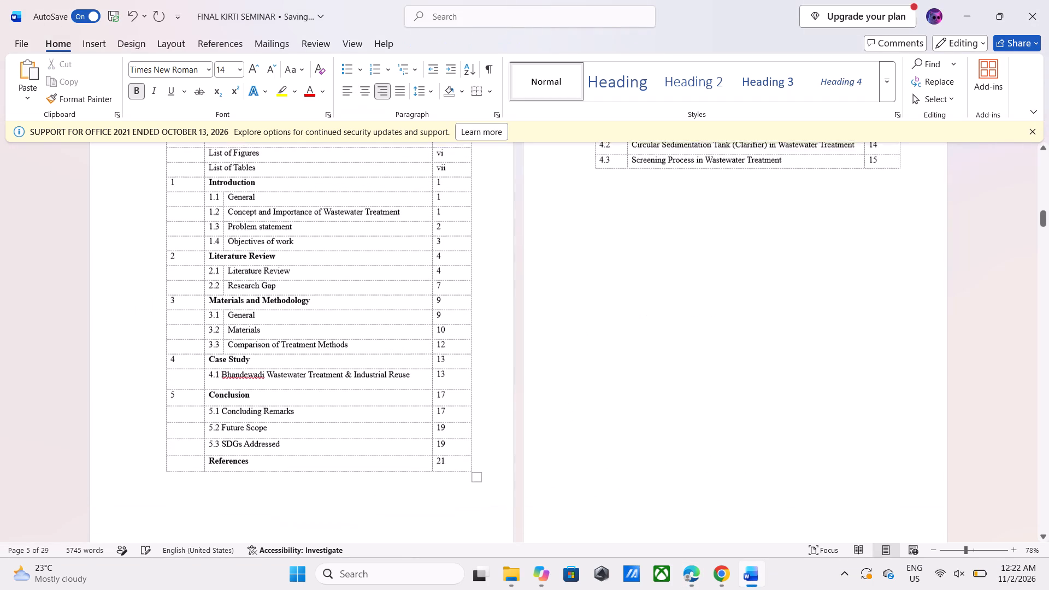
scroll(472, 417, up, 1)
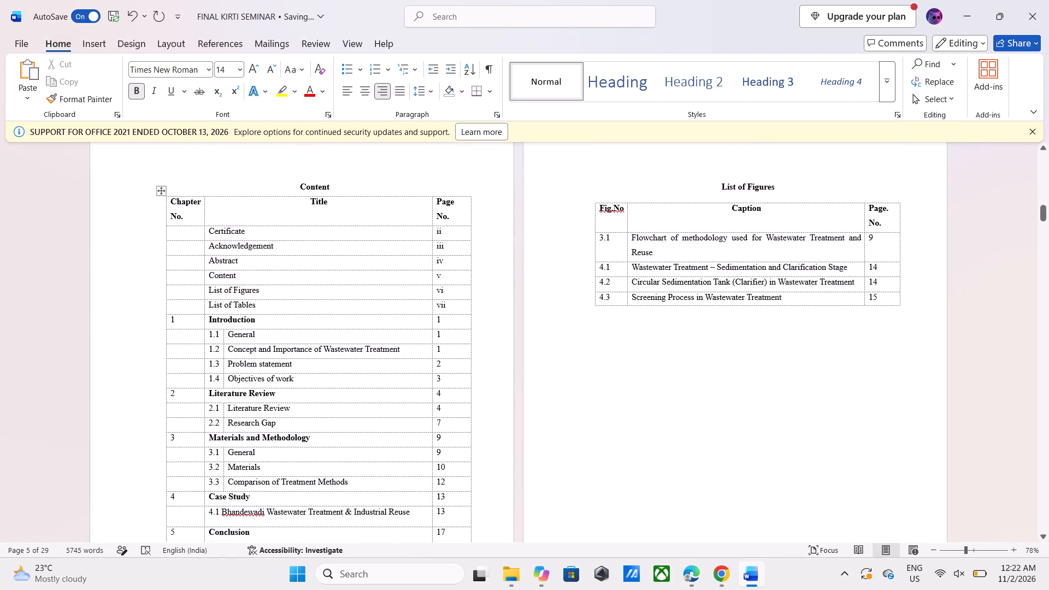
ctrl+scroll(472, 417, down, 1)
scroll(472, 417, down, 1)
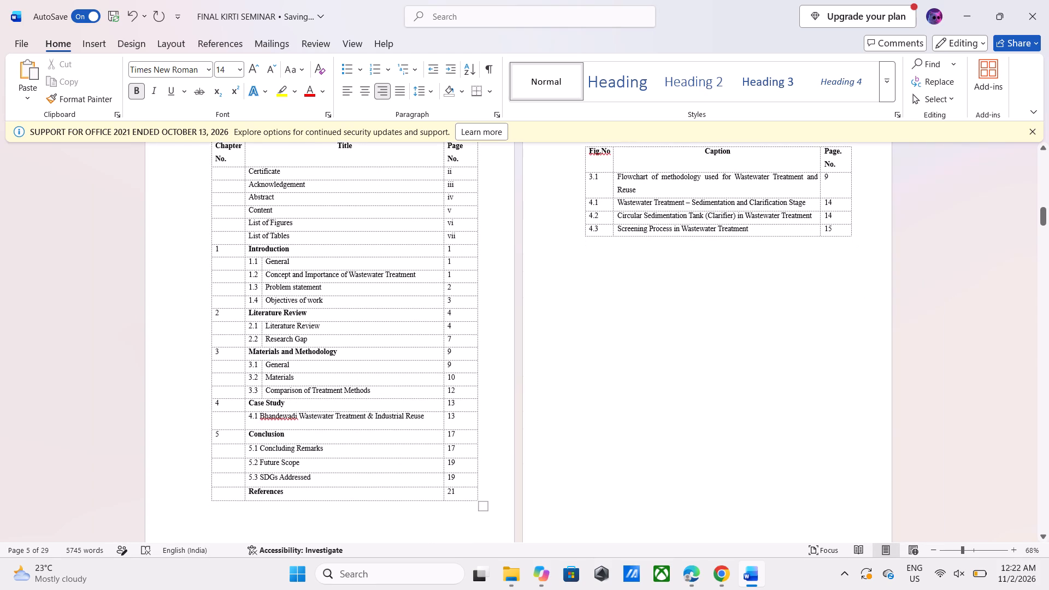
scroll(472, 417, down, 2)
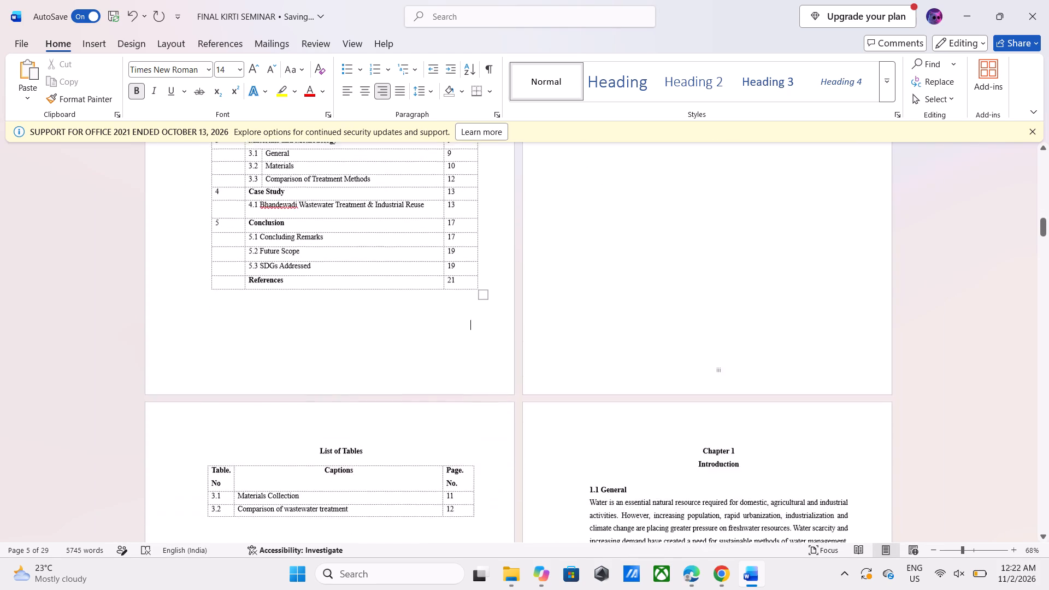
scroll(472, 417, down, 2)
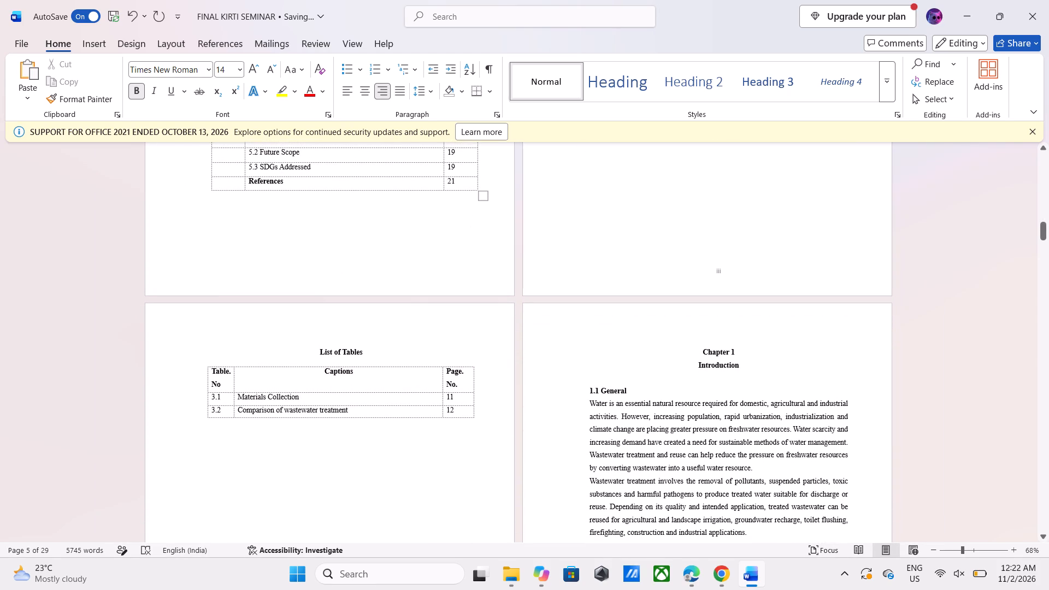
scroll(472, 417, down, 3)
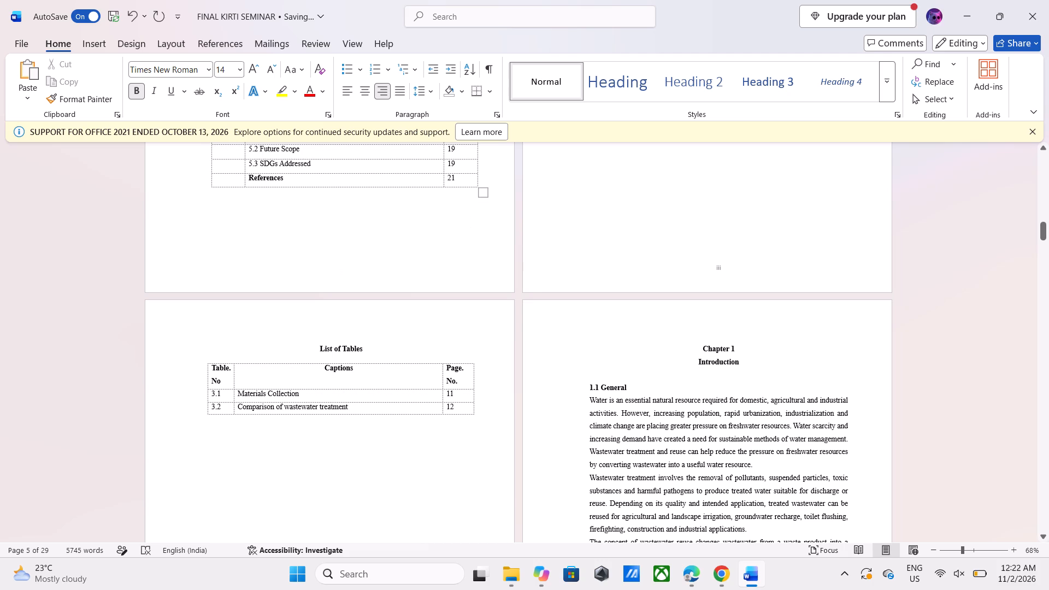
click(406, 413)
click(388, 407)
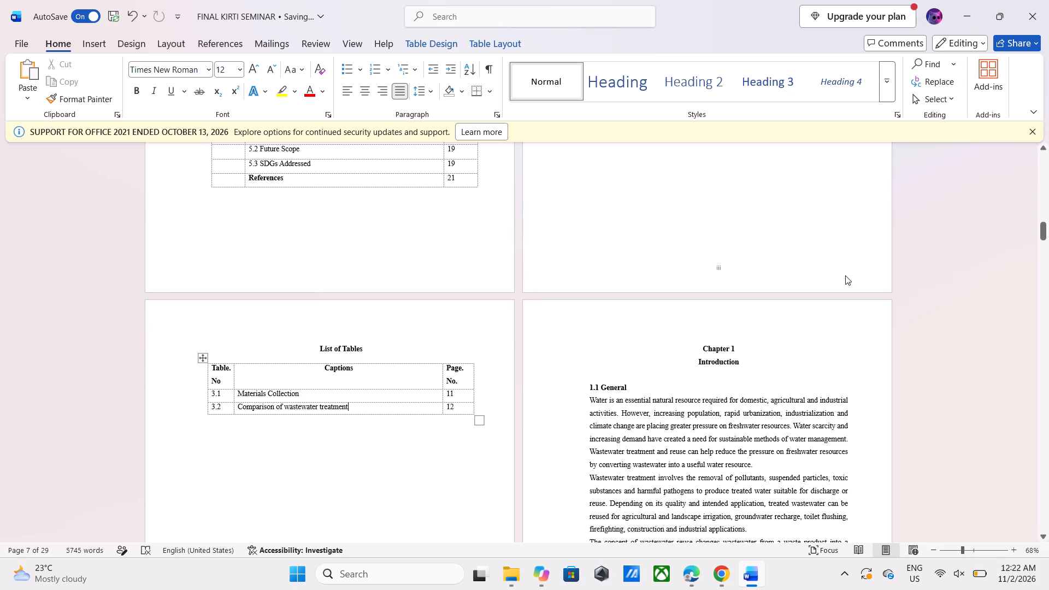
click(942, 281)
scroll(745, 350, up, 2)
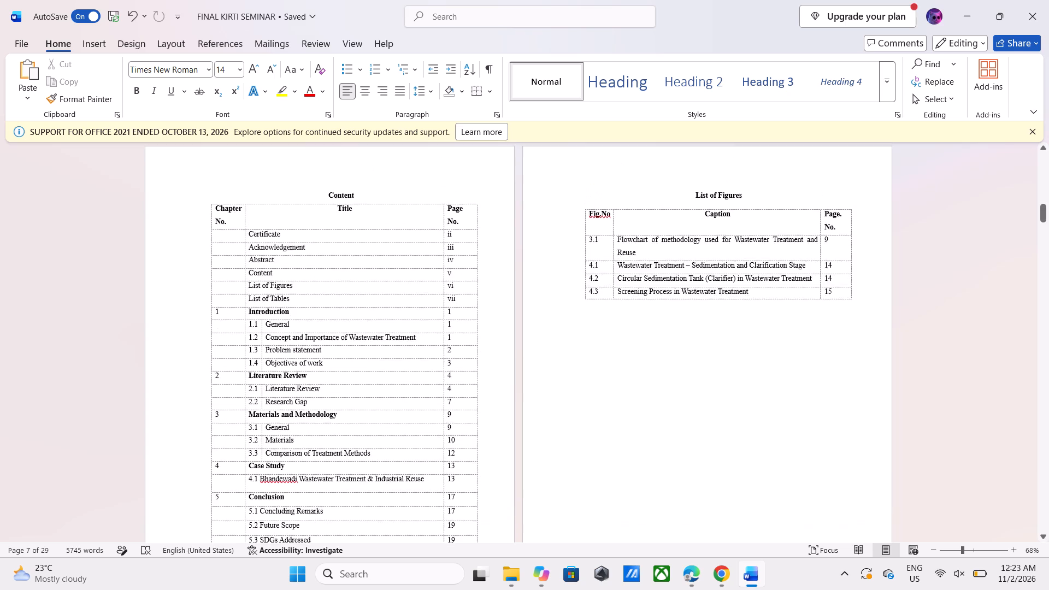
scroll(745, 350, up, 1)
scroll(745, 350, down, 1)
scroll(745, 350, down, 20)
scroll(745, 350, down, 8)
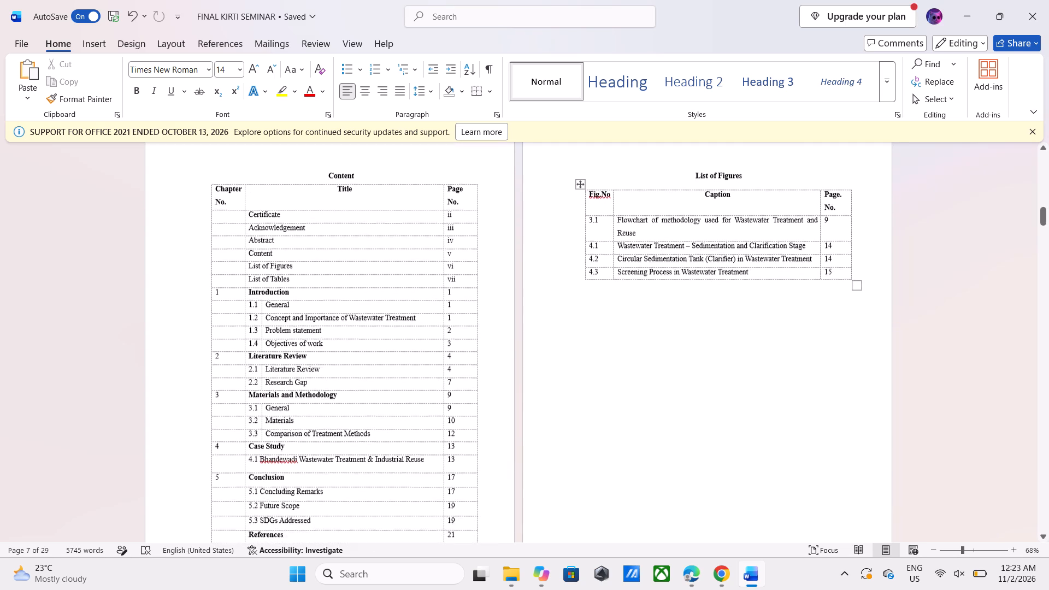
Look through the report from its last page back to the cover to check page numbers, and return to the List of Tables.
scroll(745, 350, down, 20)
scroll(745, 350, down, 20)
scroll(745, 350, down, 20)
scroll(745, 350, up, 3)
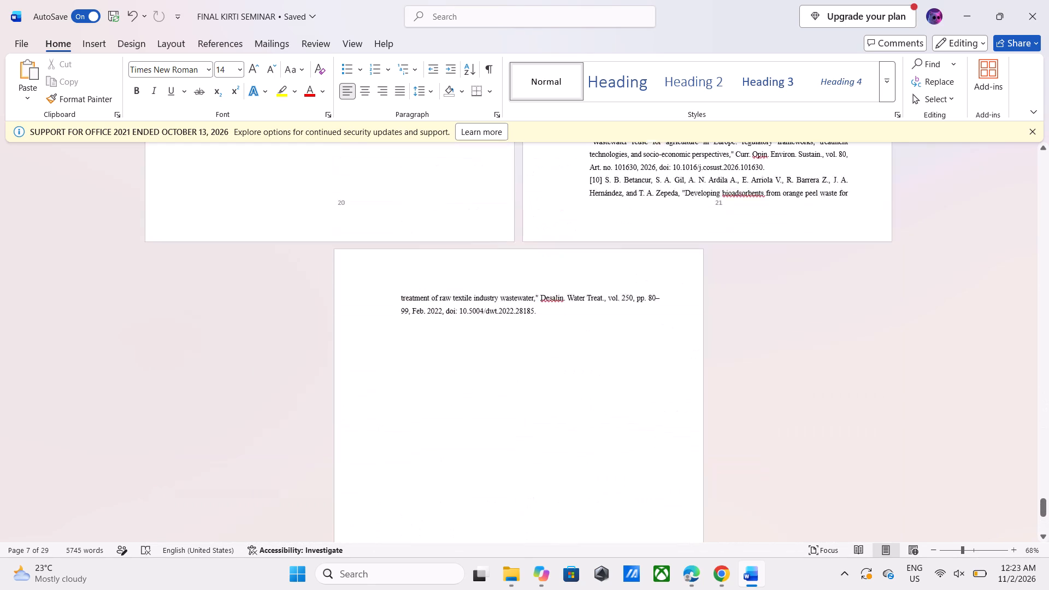
scroll(745, 350, up, 7)
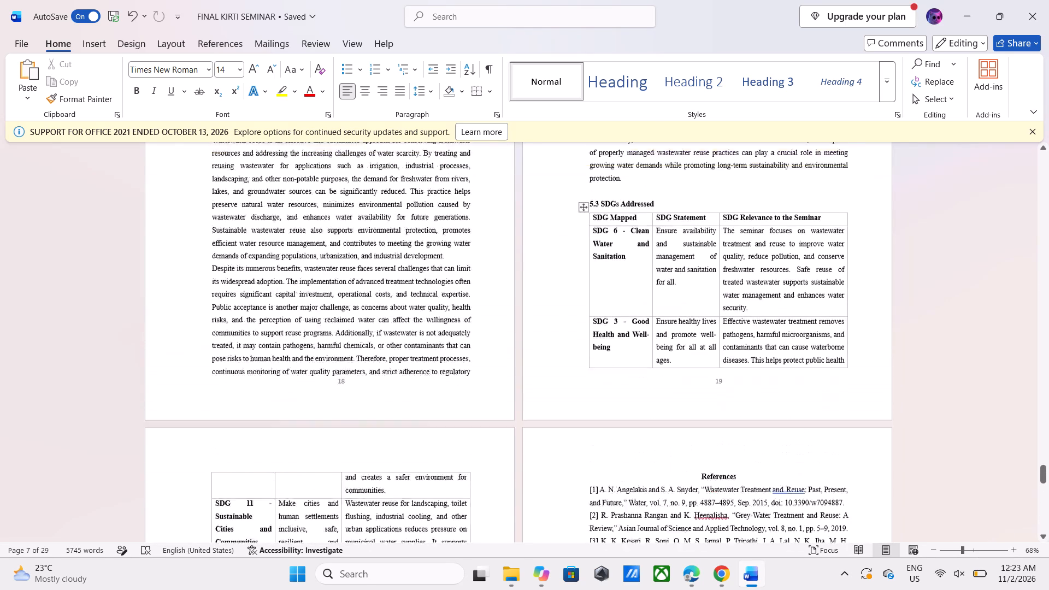
scroll(745, 350, up, 6)
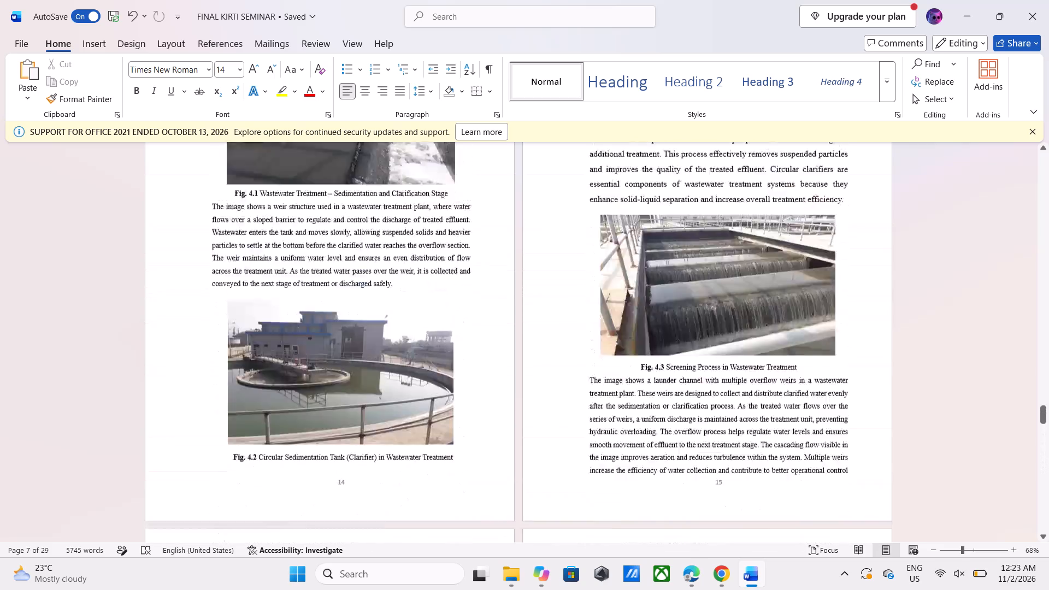
scroll(745, 350, up, 6)
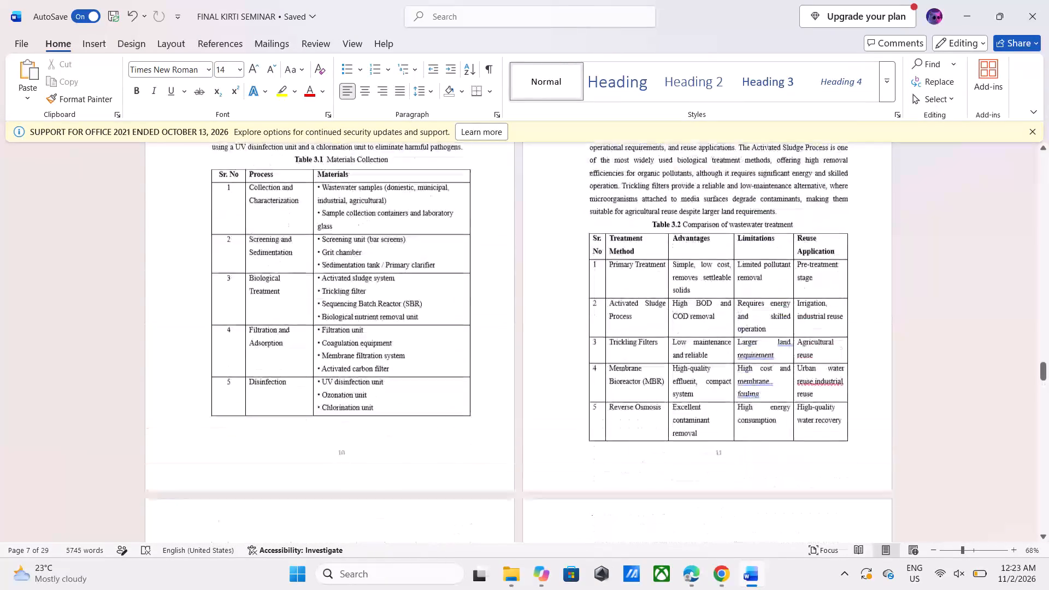
scroll(745, 350, up, 10)
scroll(745, 350, up, 20)
scroll(745, 350, up, 11)
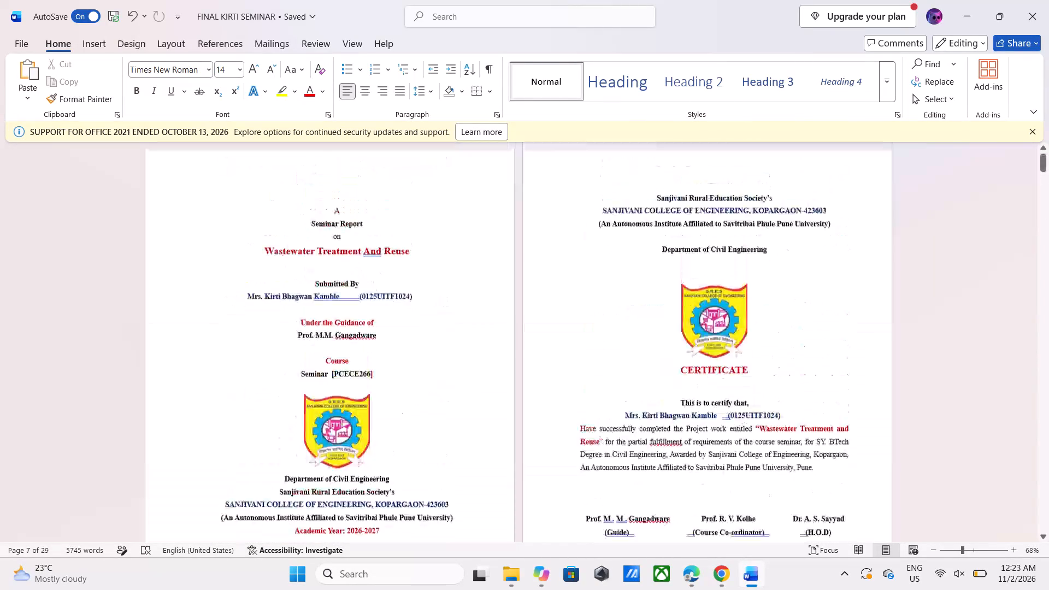
scroll(745, 350, down, 9)
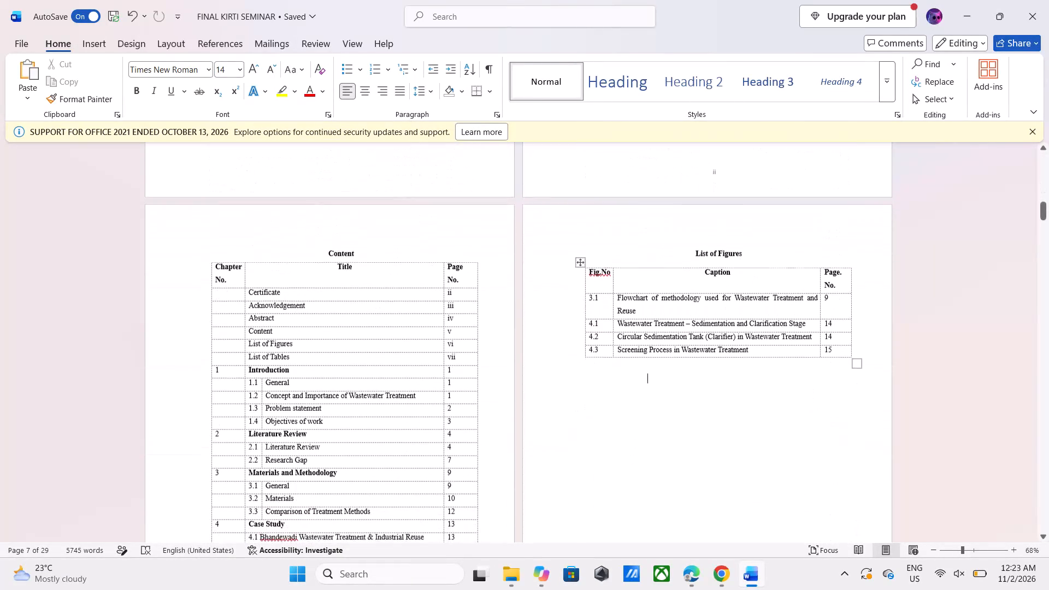
scroll(745, 350, down, 3)
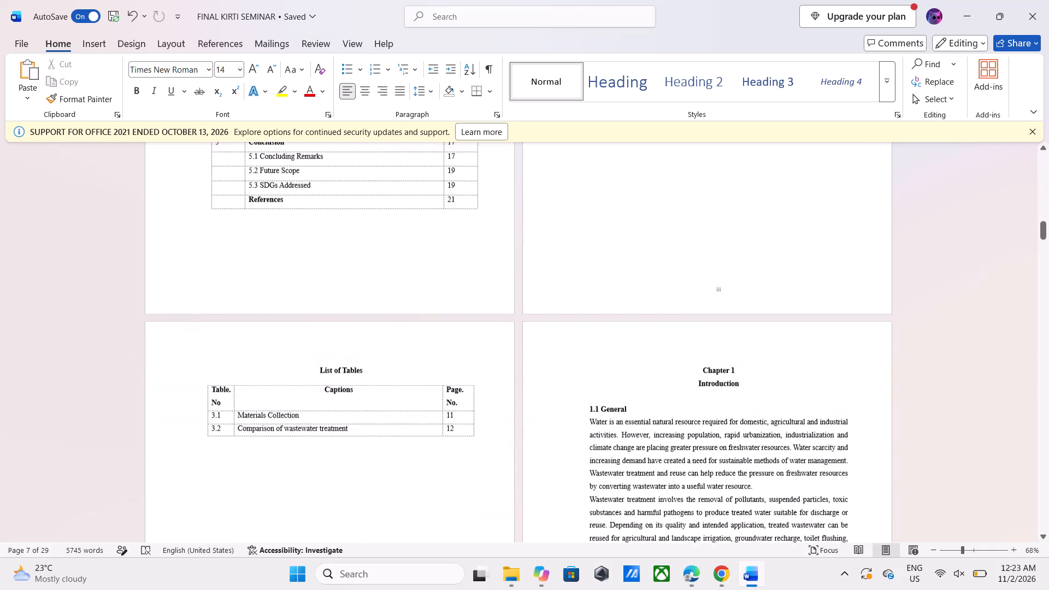
Select the front pages of the report, from the end of the List of Tables back to the cover page.
scroll(745, 350, down, 3)
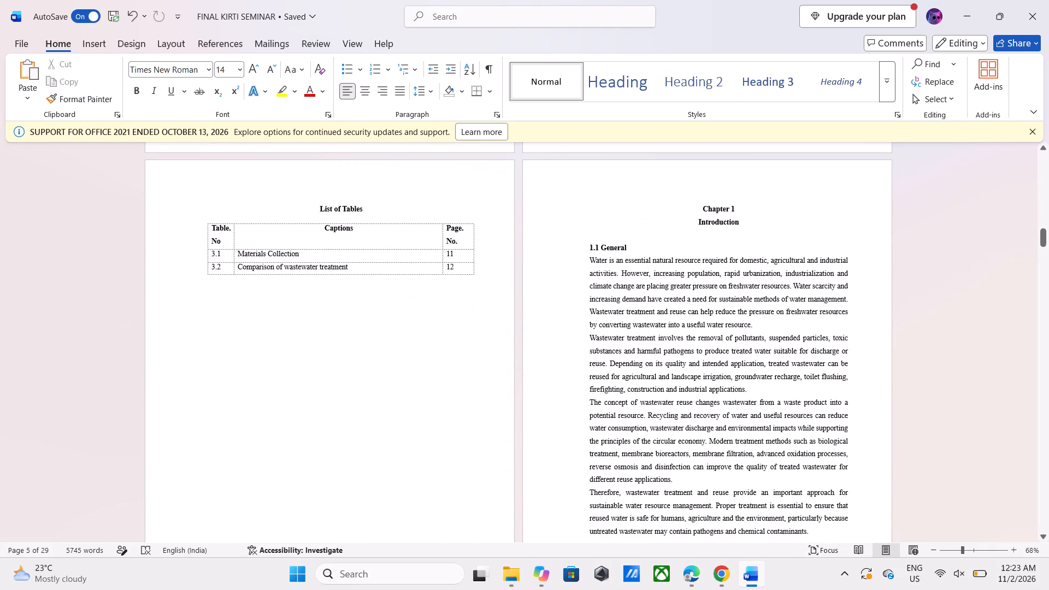
drag(438, 376, 223, 200)
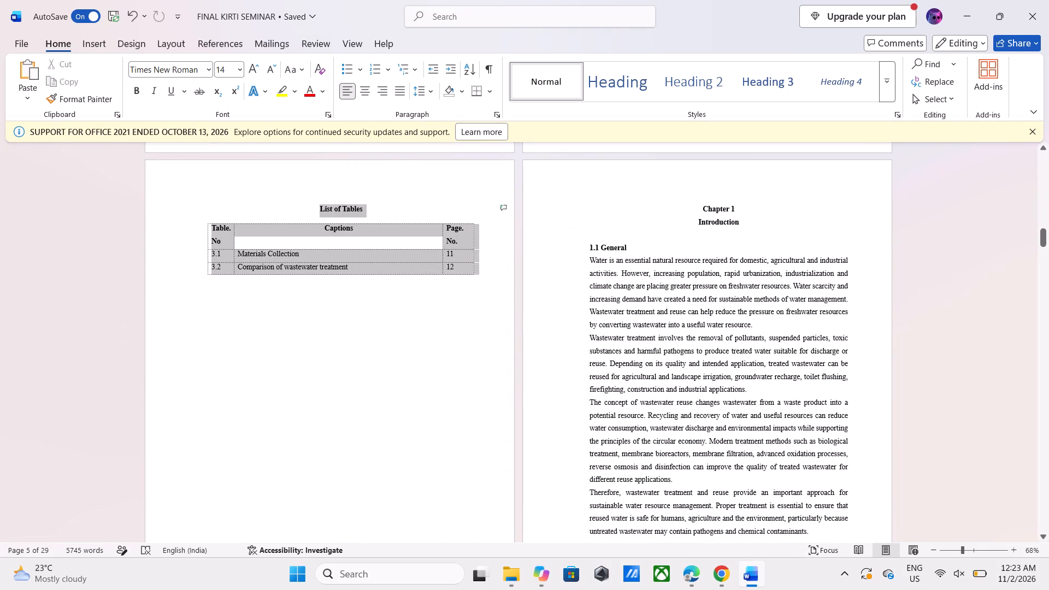
drag(223, 200, 248, 307)
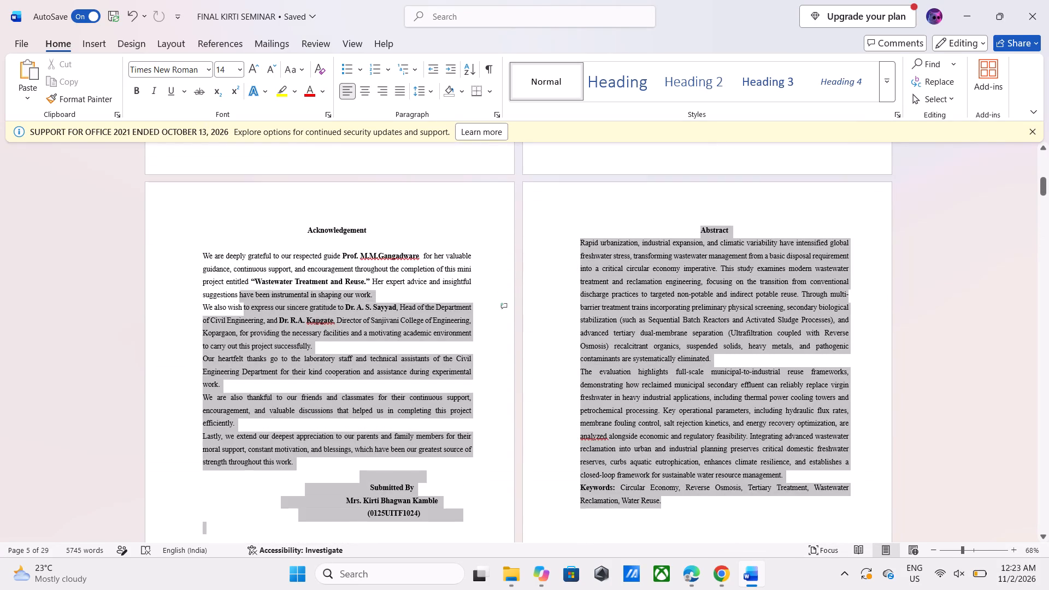
drag(248, 307, 281, 149)
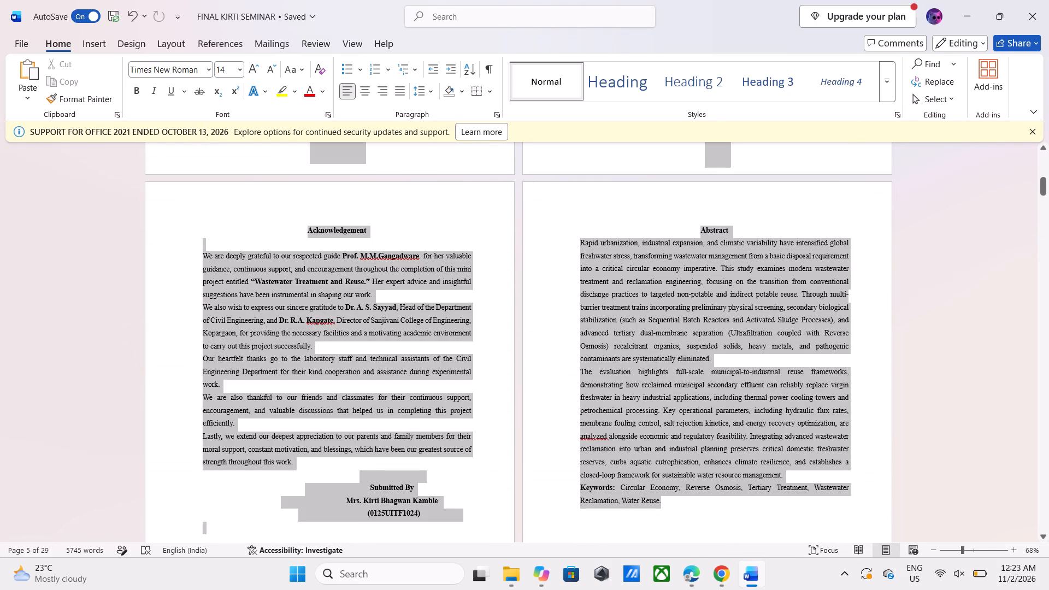
drag(281, 149, 308, 323)
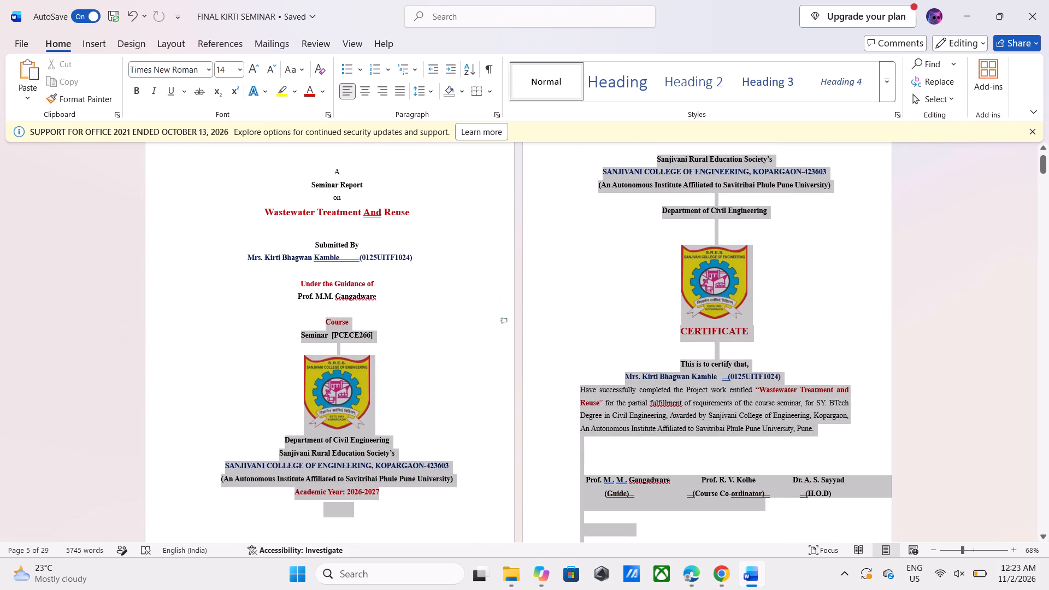
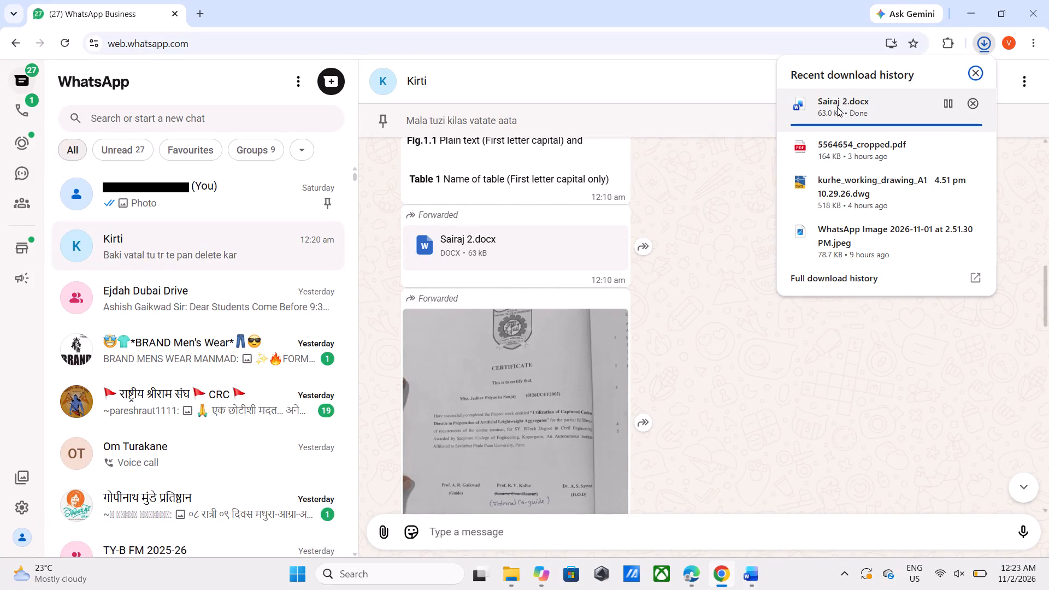
Open the downloaded Sairaj 2.docx and look through its front pages to the end of its Content table.
double_click(837, 107)
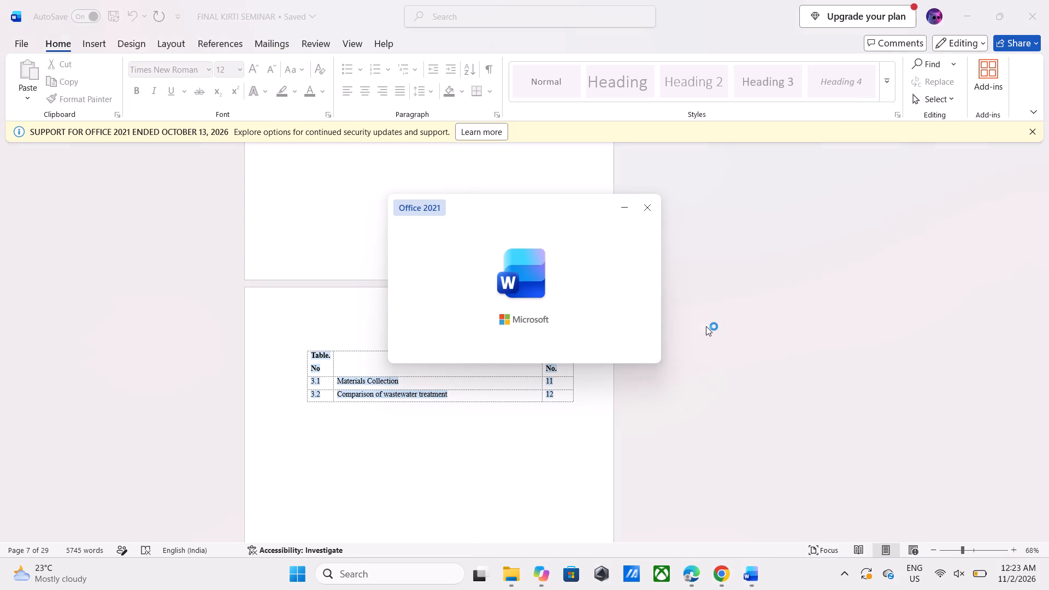
scroll(580, 262, down, 3)
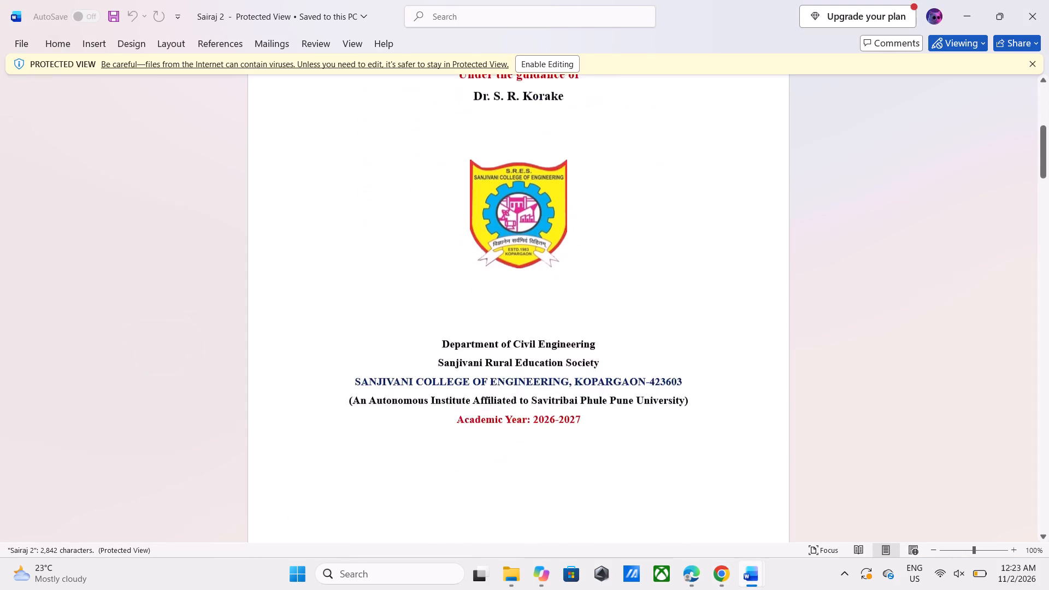
scroll(580, 262, down, 6)
scroll(580, 262, up, 1)
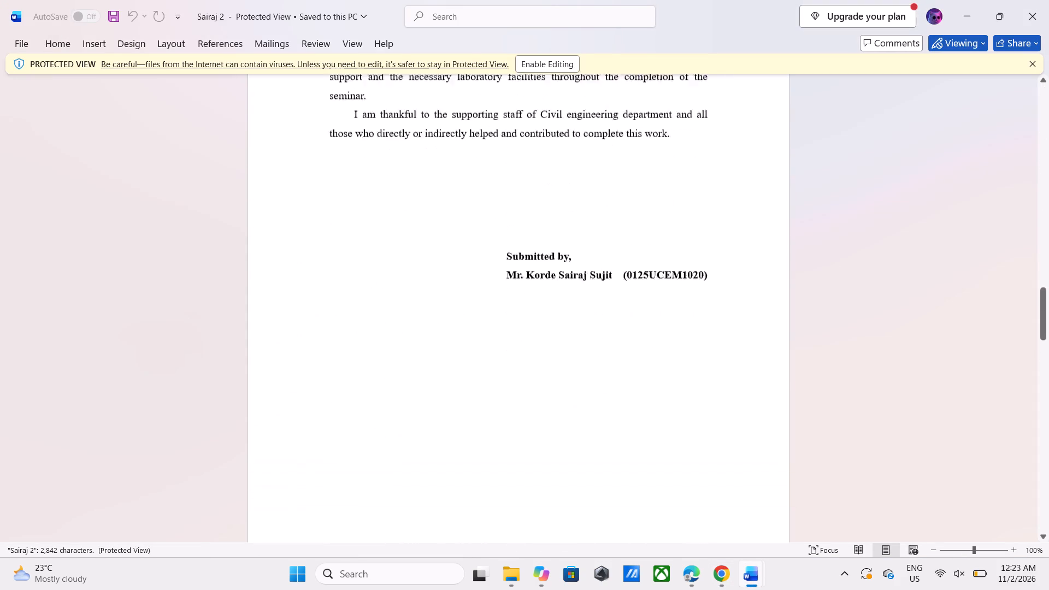
scroll(580, 262, down, 2)
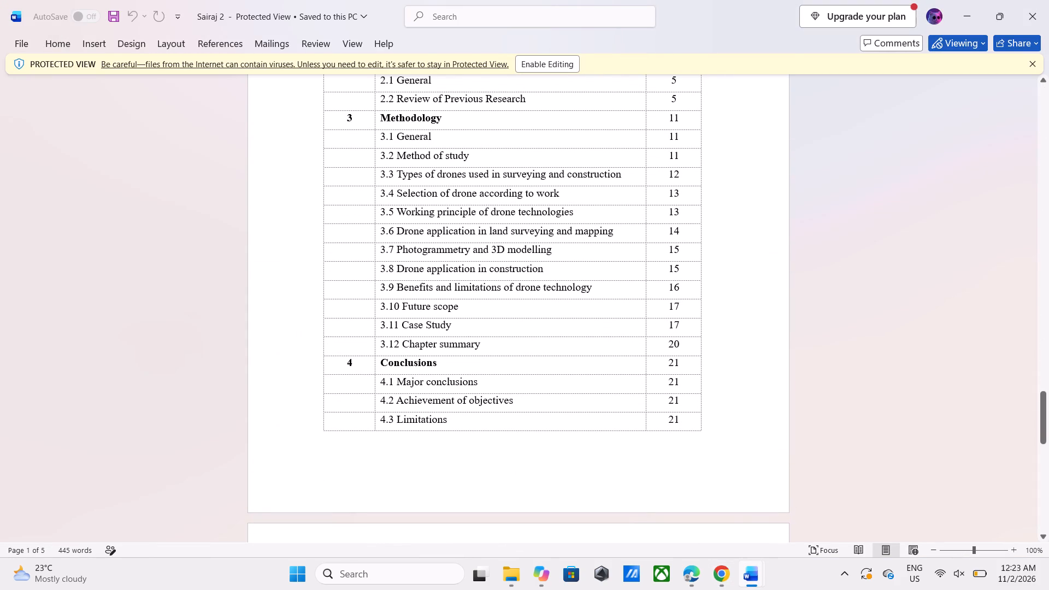
scroll(580, 262, up, 1)
scroll(580, 262, down, 2)
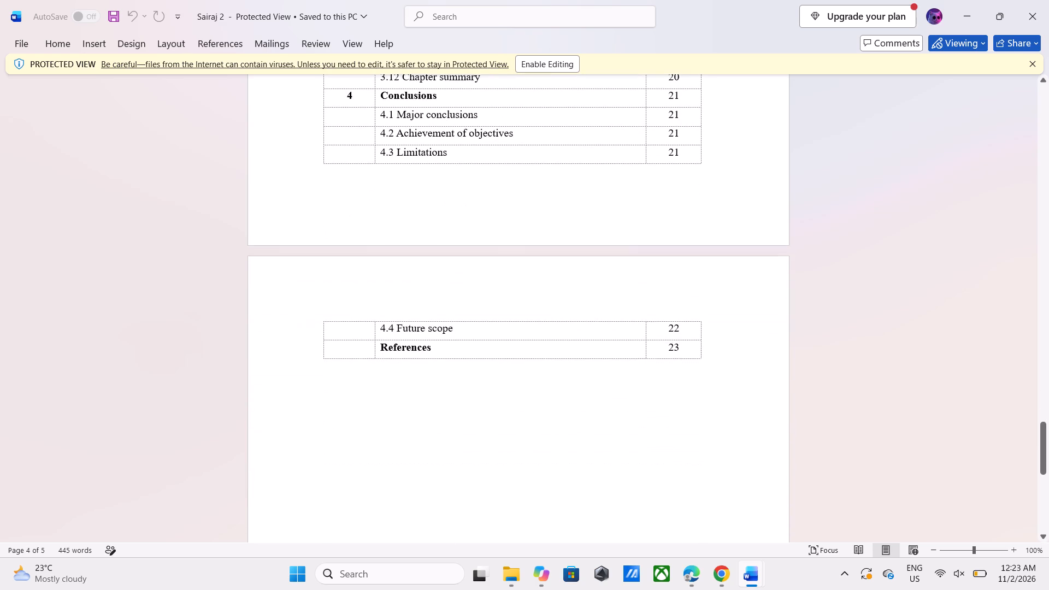
Examine the layout, entries and page numbers of the sample's Content table, and go back to its Acknowledgement page.
scroll(580, 262, up, 1)
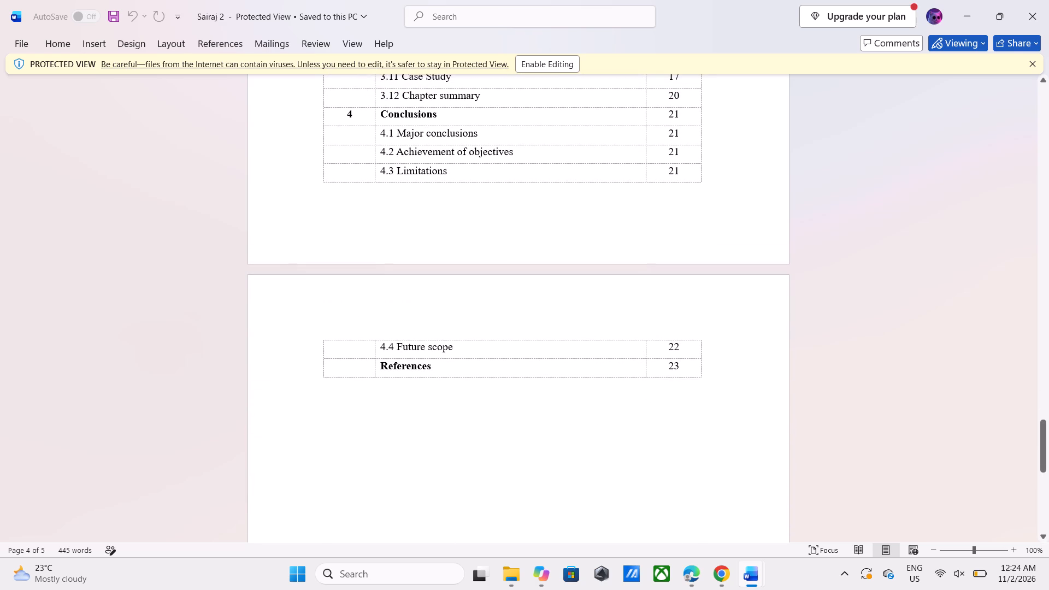
scroll(580, 262, up, 1)
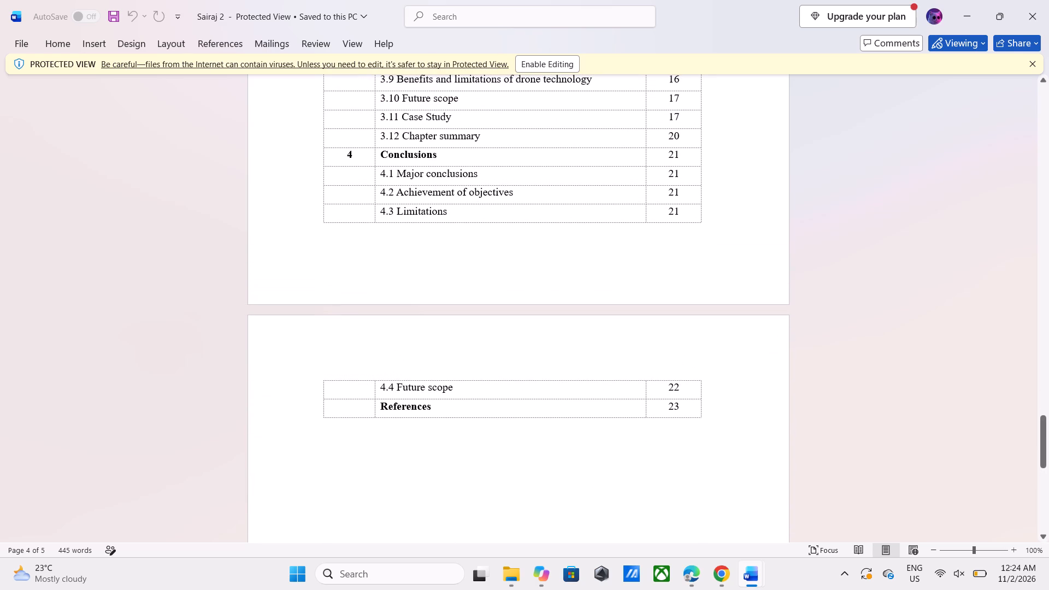
scroll(580, 262, up, 3)
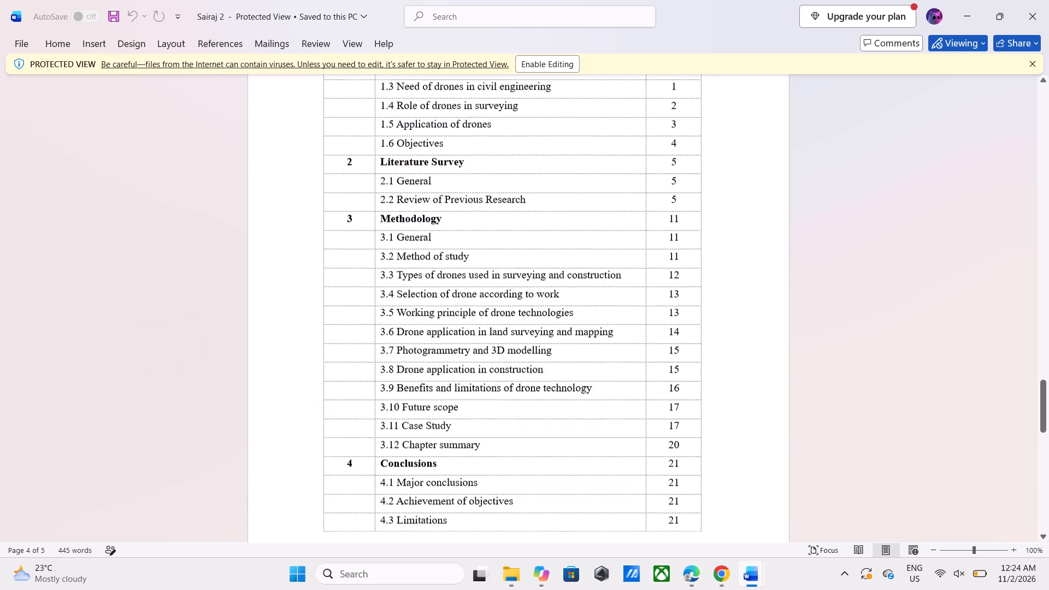
scroll(580, 262, up, 2)
scroll(580, 262, down, 5)
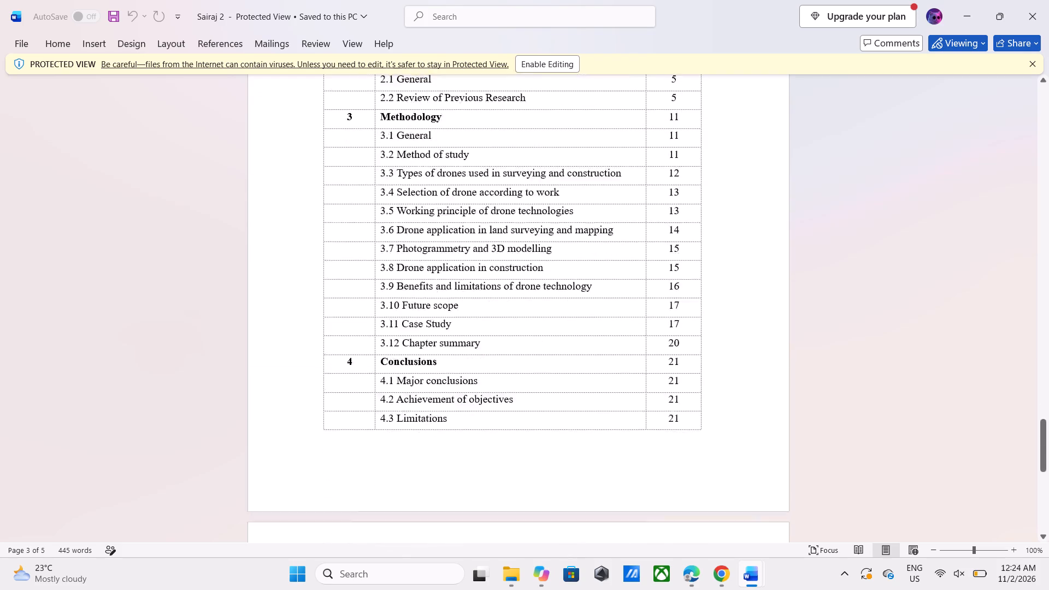
scroll(580, 262, down, 8)
scroll(580, 262, up, 3)
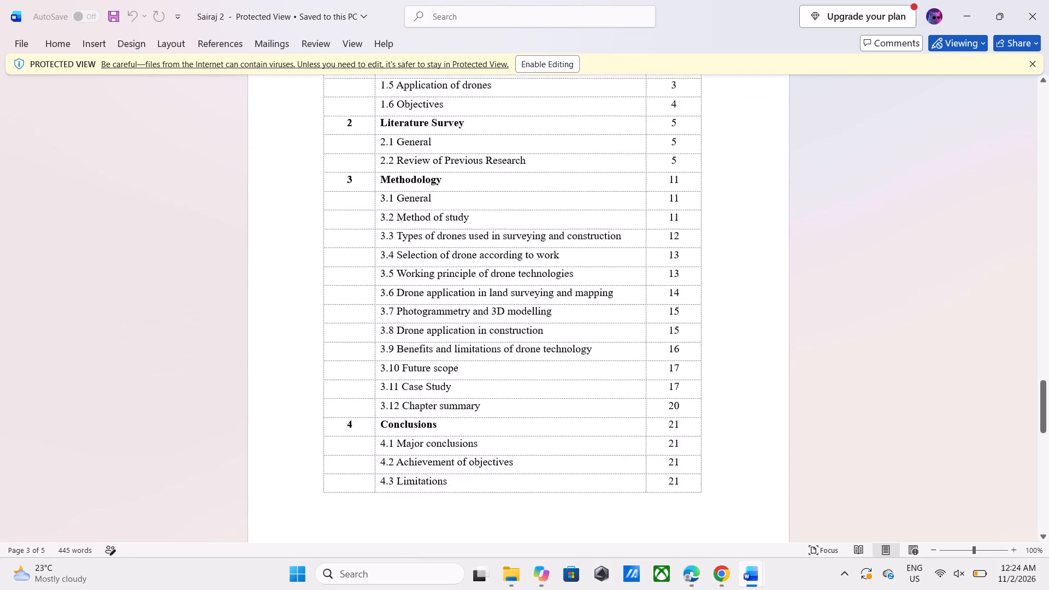
scroll(580, 262, up, 3)
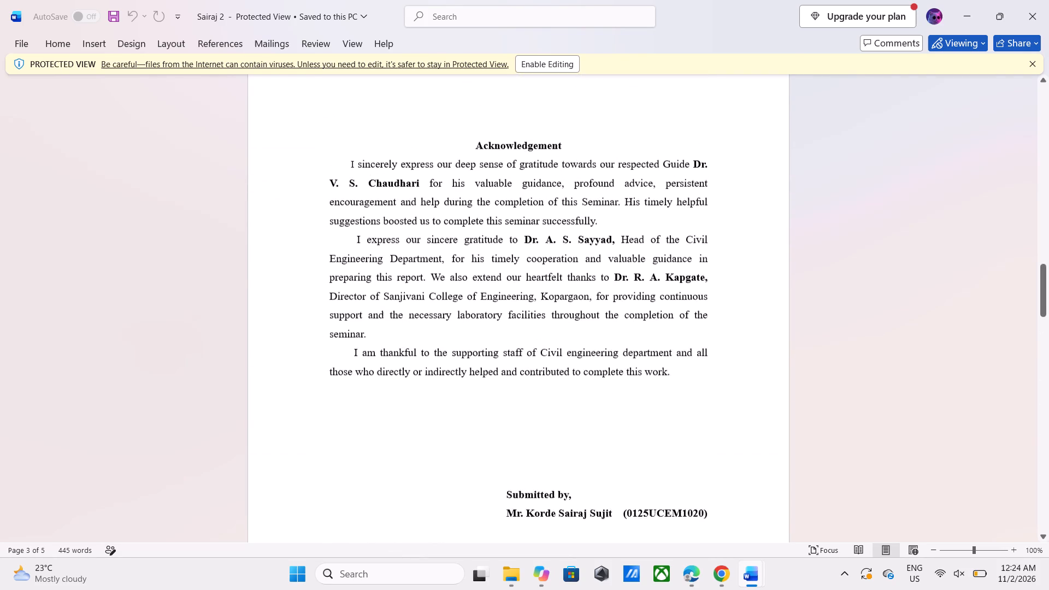
Copy the entire cover page content, from the opening "A" through the academic year, from the Sairaj 2 document.
scroll(580, 262, up, 2)
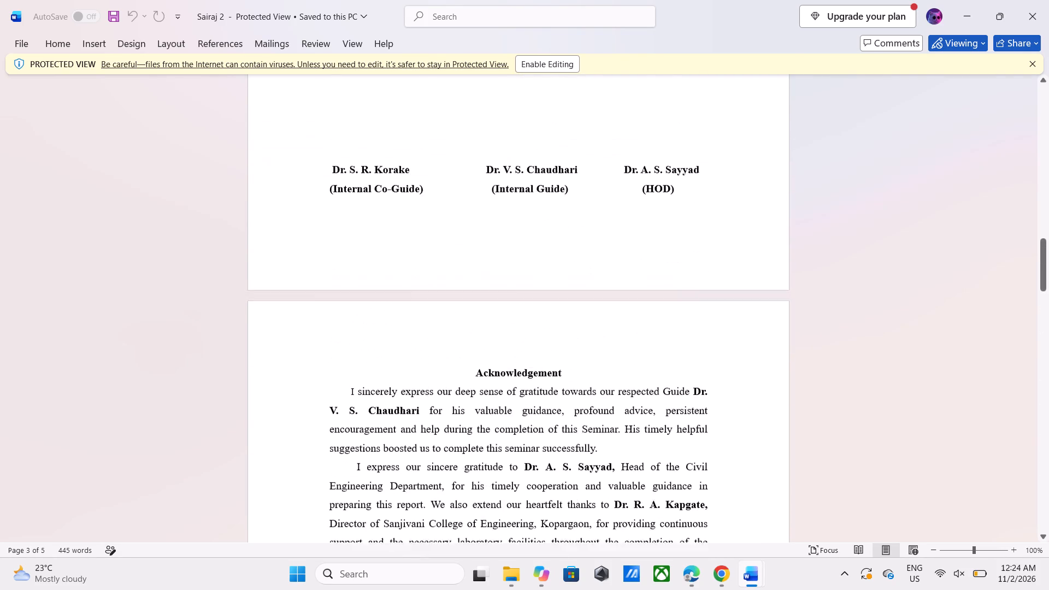
scroll(580, 262, up, 2)
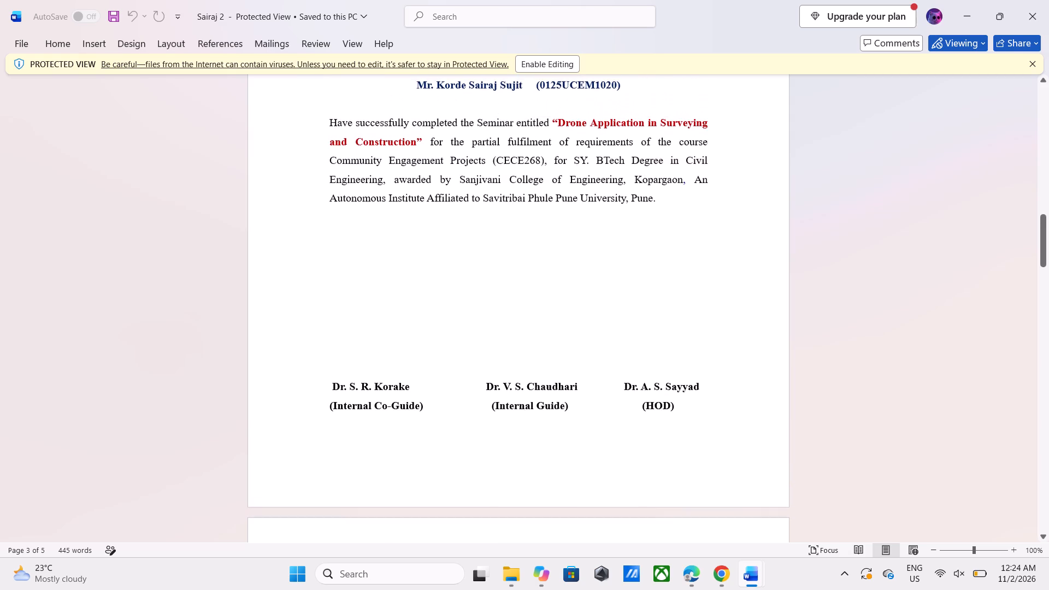
scroll(580, 262, up, 4)
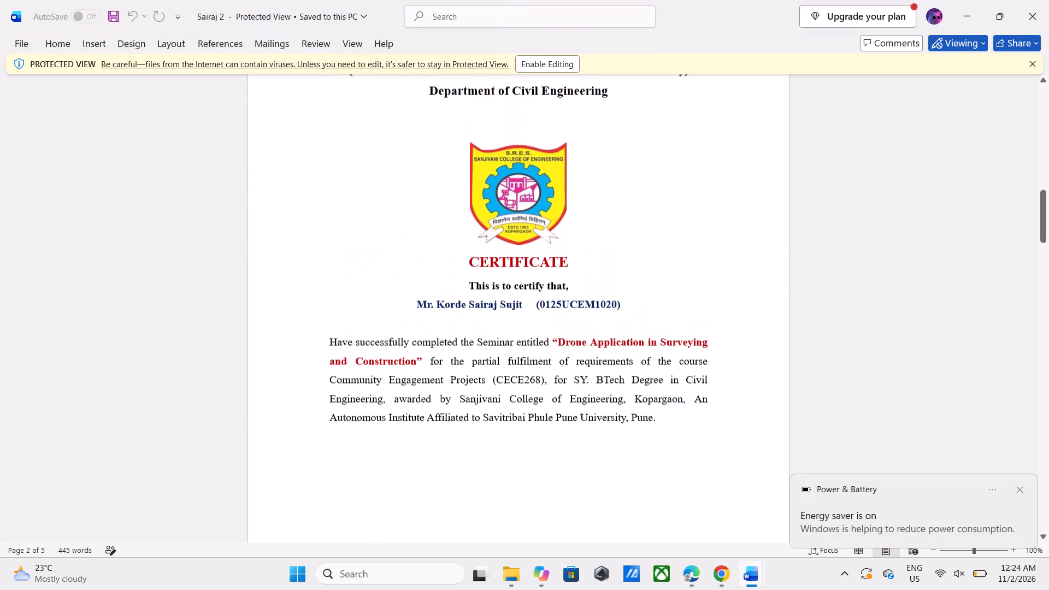
scroll(580, 262, up, 3)
scroll(580, 262, down, 7)
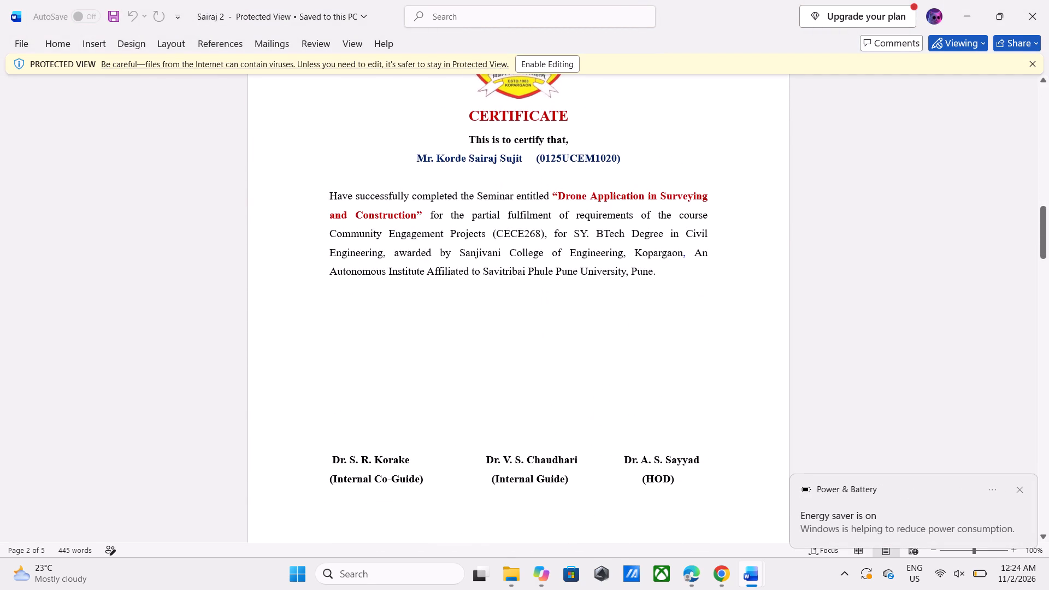
scroll(580, 262, down, 1)
scroll(580, 262, up, 5)
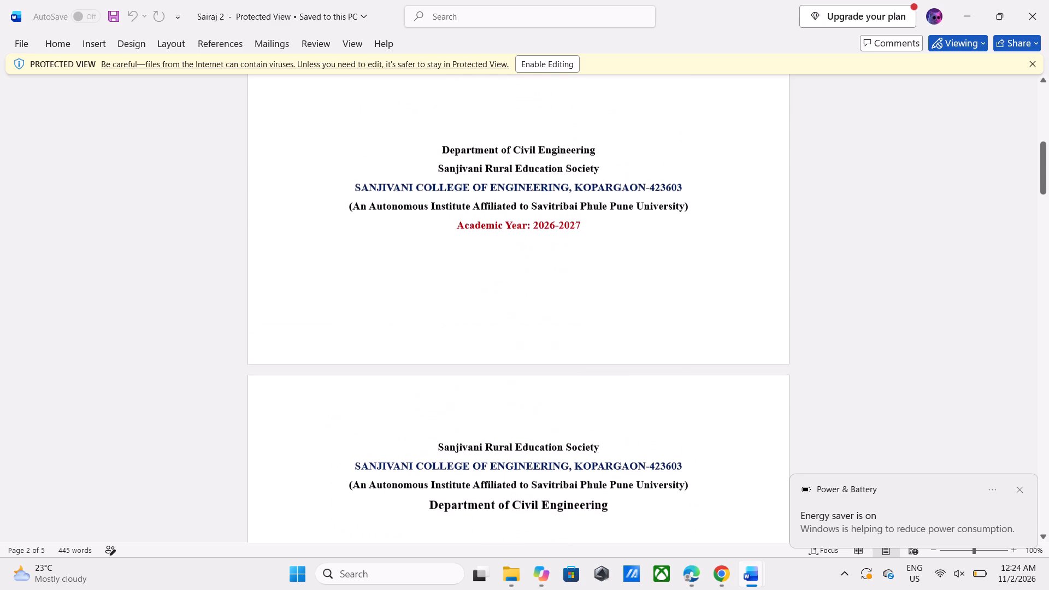
scroll(580, 262, up, 1)
drag(589, 334, 344, 96)
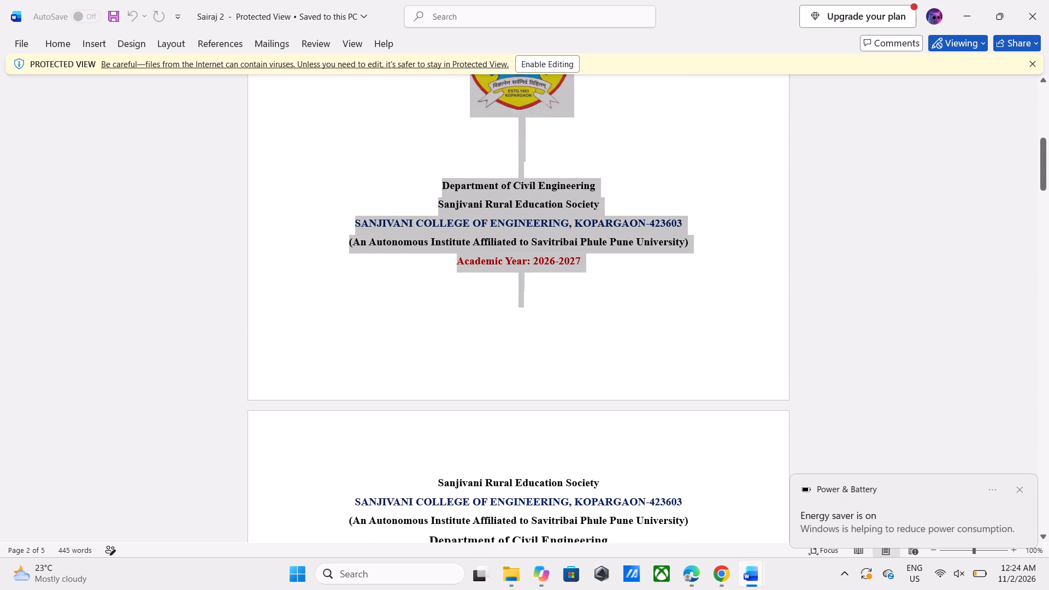
drag(344, 96, 420, 89)
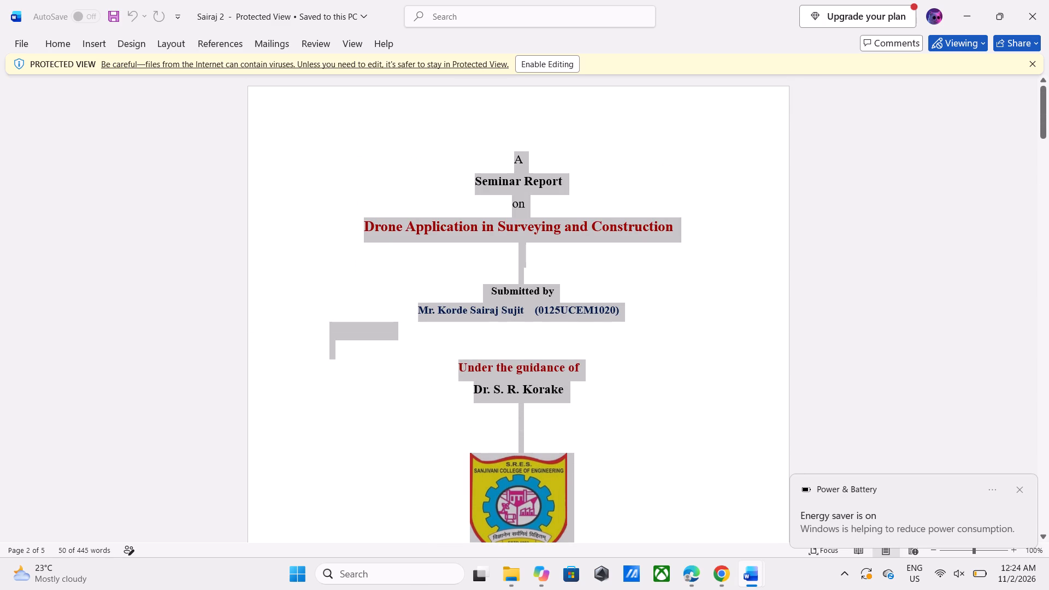
key(ctrl+c)
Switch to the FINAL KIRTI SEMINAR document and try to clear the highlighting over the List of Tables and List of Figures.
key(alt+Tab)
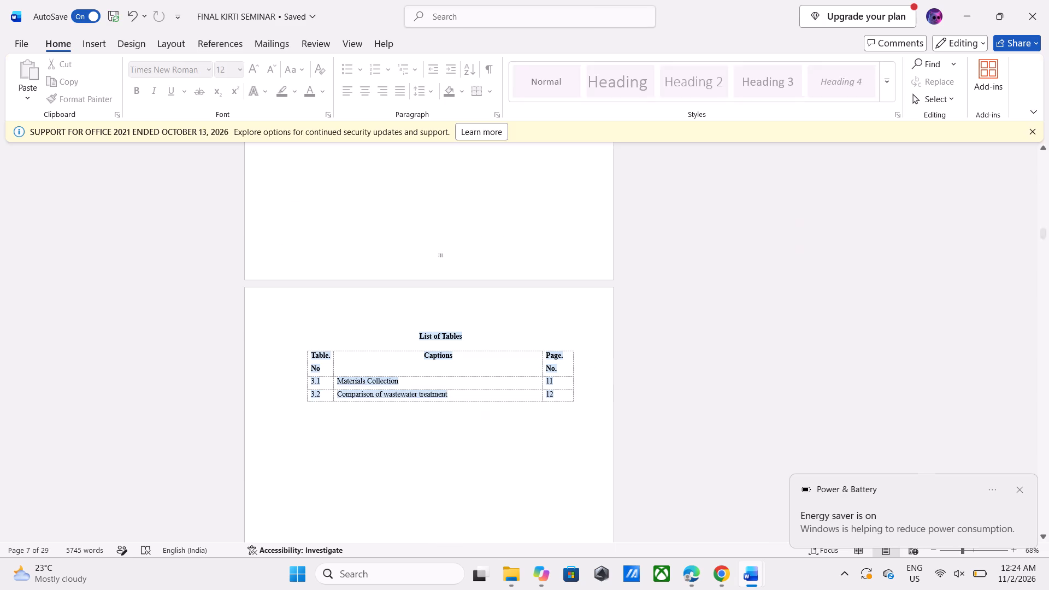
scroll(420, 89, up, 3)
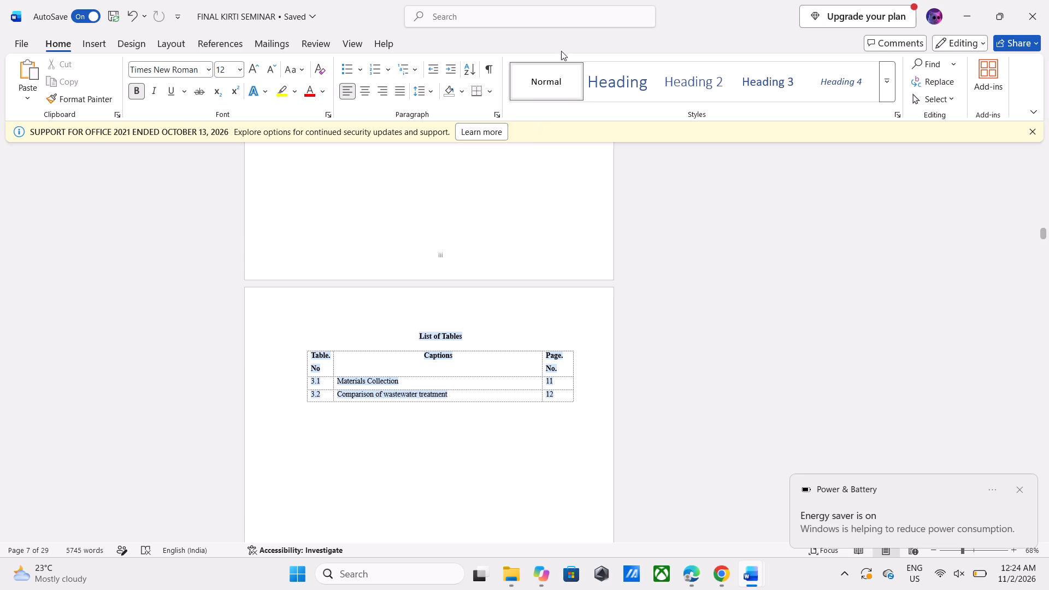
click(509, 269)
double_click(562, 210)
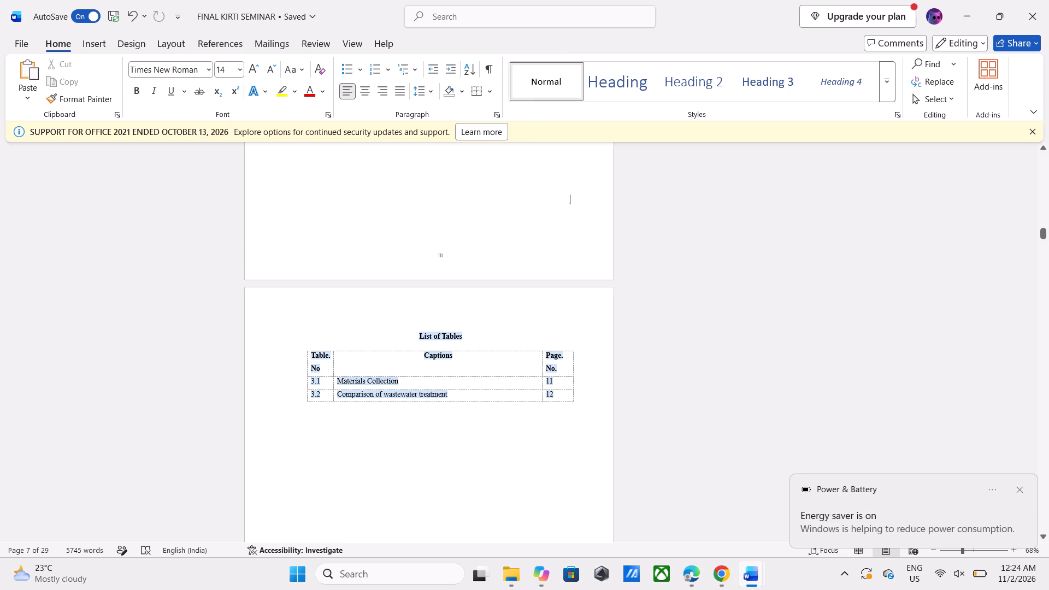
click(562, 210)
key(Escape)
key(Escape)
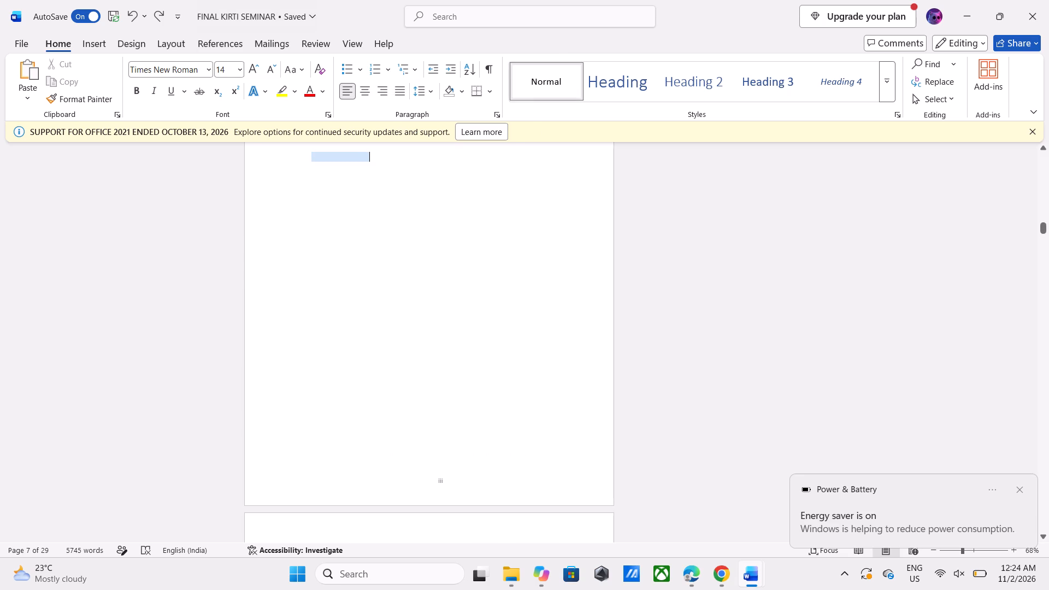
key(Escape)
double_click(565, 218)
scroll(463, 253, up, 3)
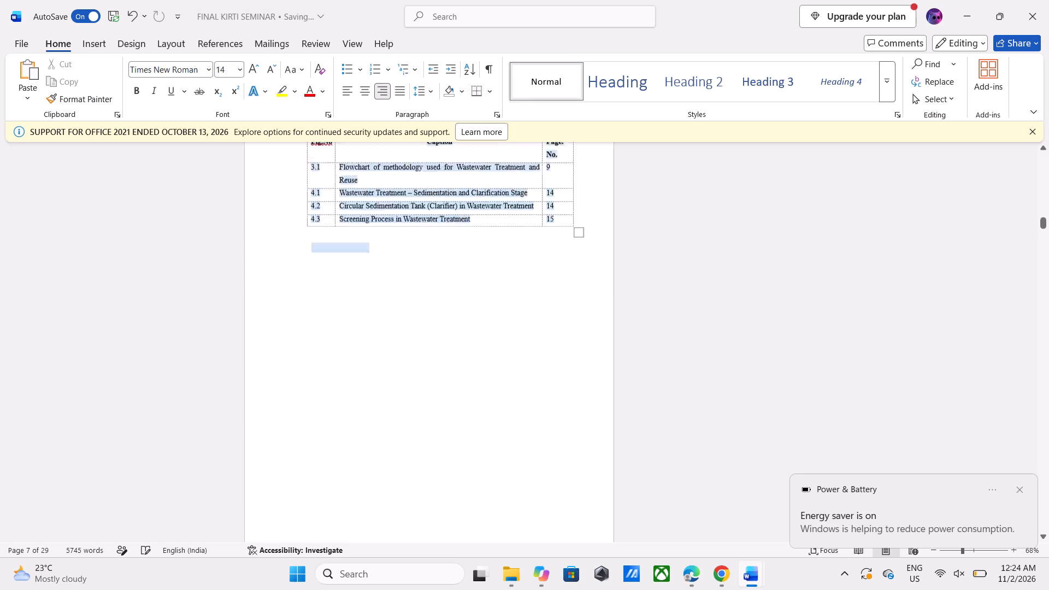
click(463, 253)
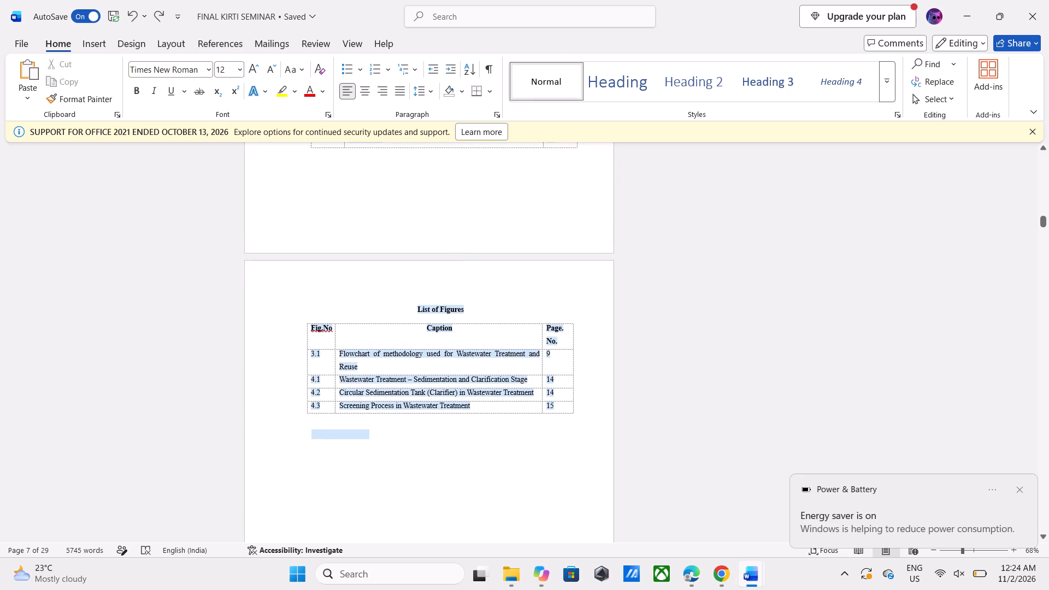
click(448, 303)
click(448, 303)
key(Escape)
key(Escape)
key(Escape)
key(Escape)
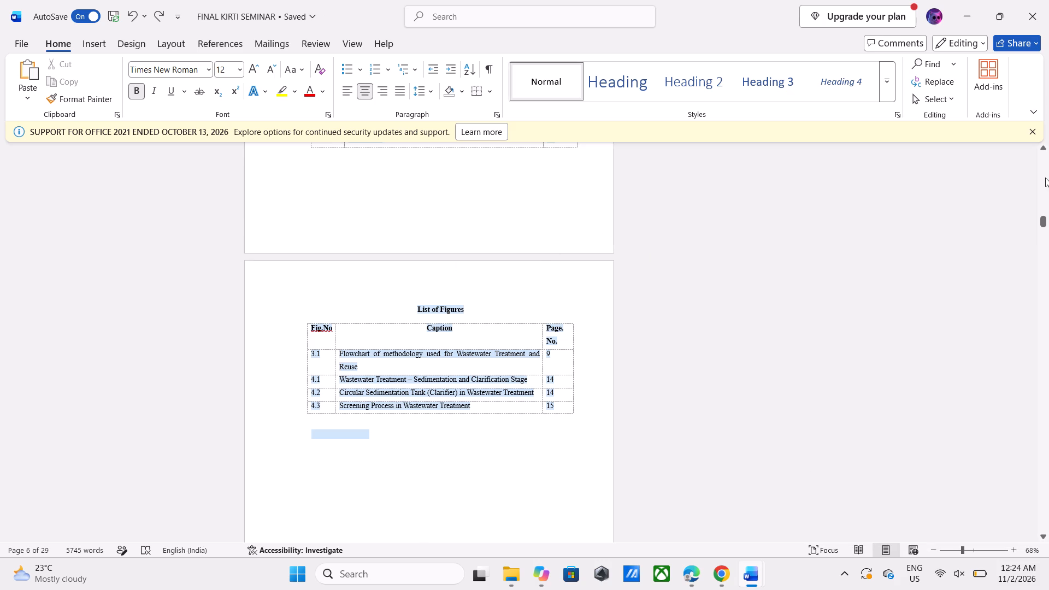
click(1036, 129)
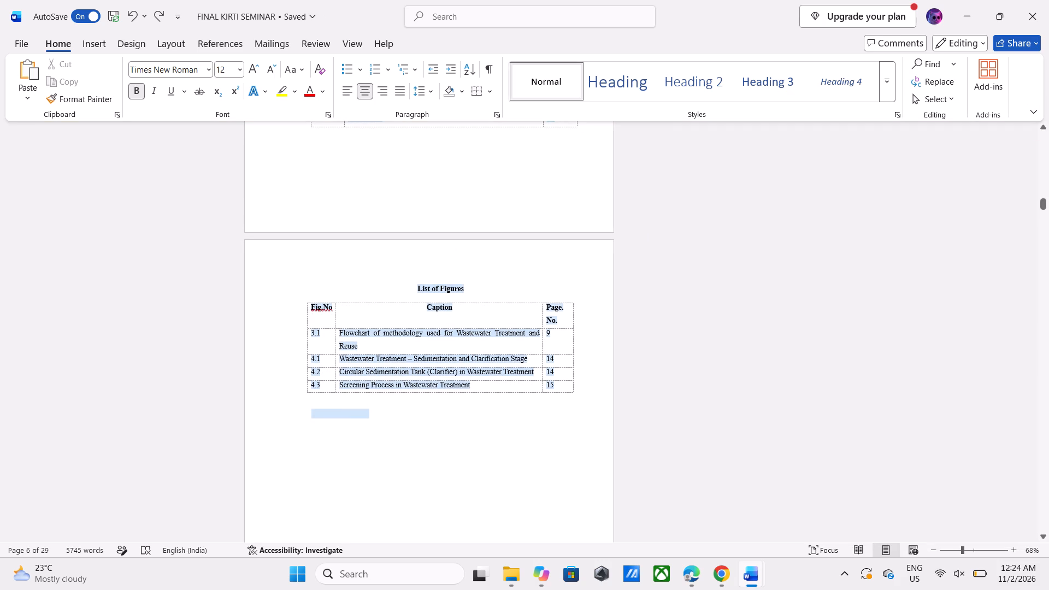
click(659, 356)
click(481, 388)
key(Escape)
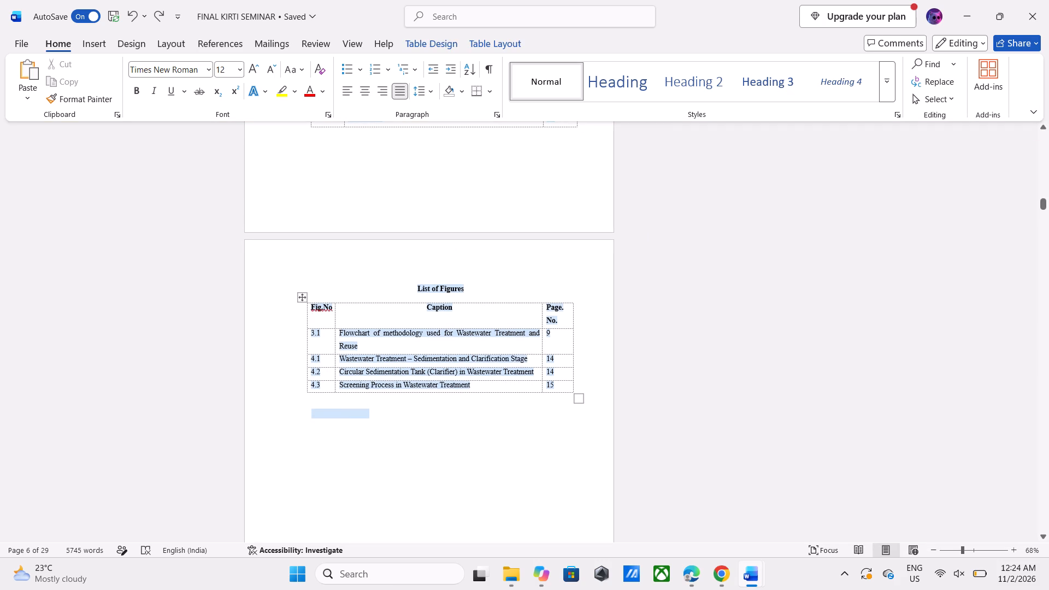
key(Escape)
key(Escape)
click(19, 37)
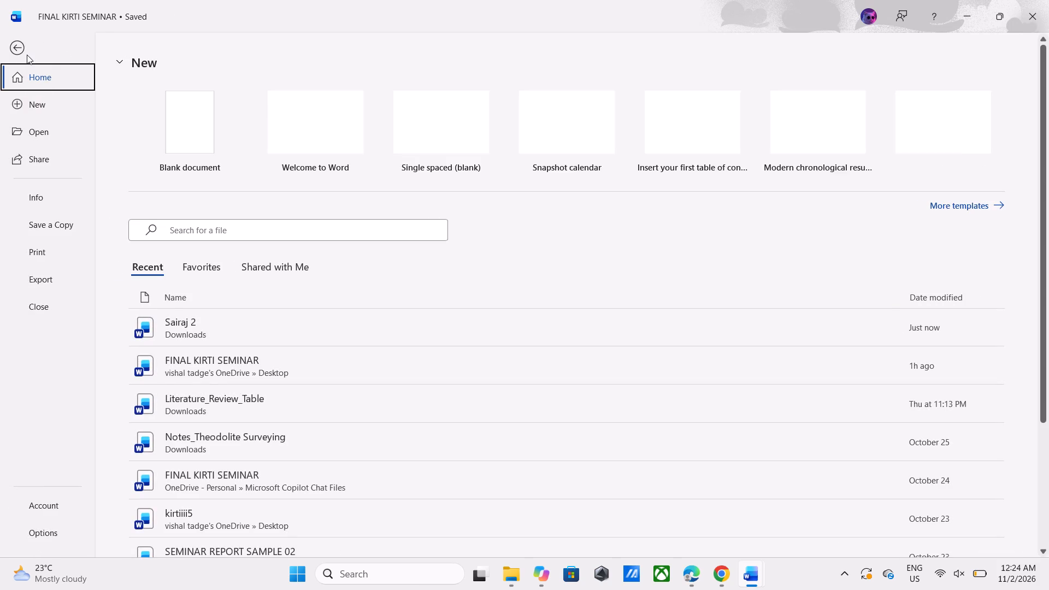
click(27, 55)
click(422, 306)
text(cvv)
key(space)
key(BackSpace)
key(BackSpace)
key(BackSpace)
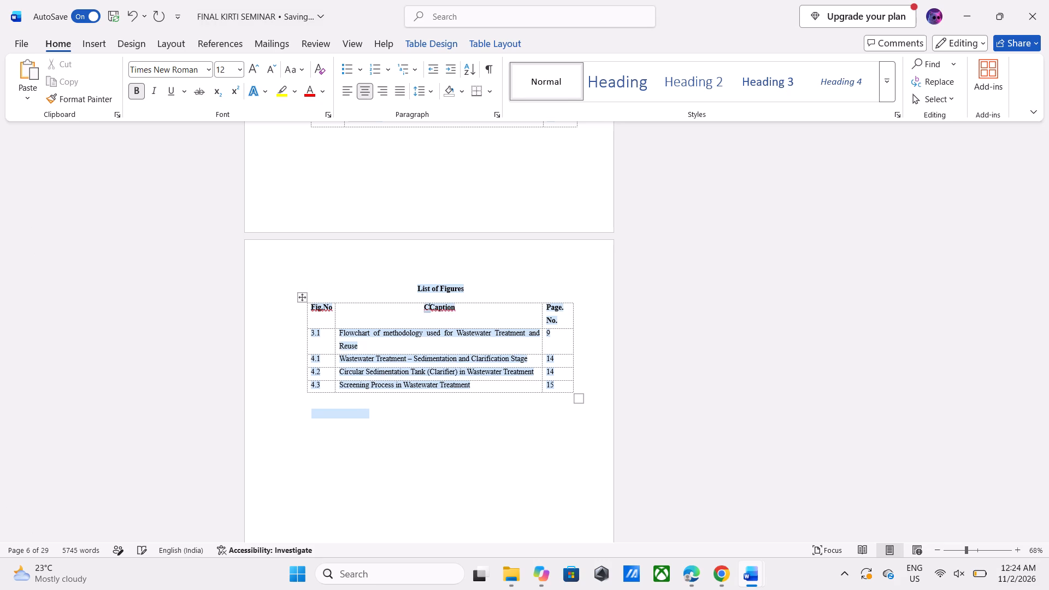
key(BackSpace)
Discard the empty comment draft attached to the highlighted text on the report's cover page.
scroll(645, 371, down, 20)
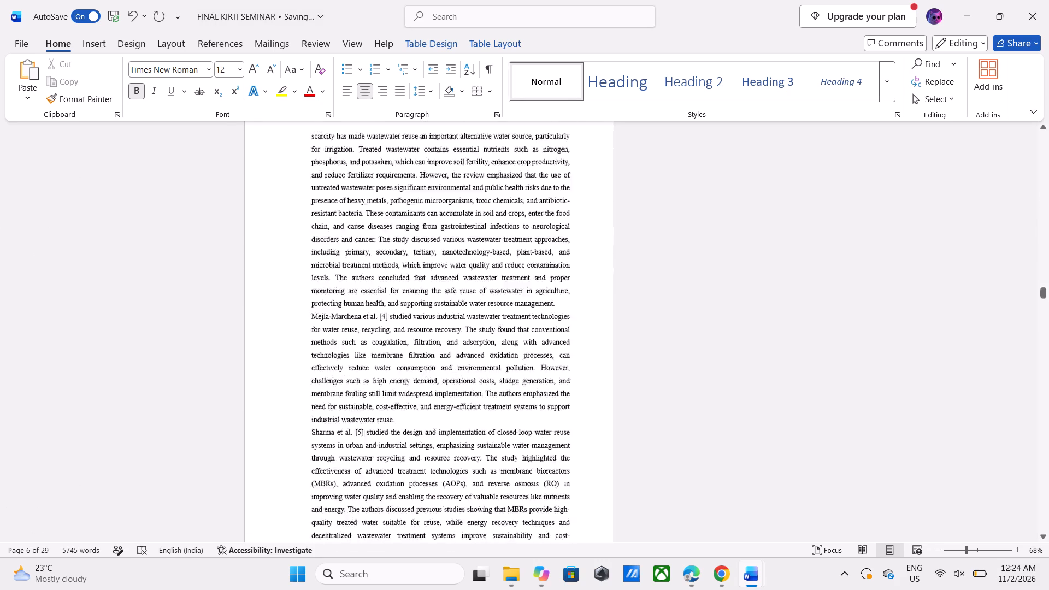
scroll(645, 371, down, 20)
scroll(645, 371, down, 3)
right_click(645, 371)
scroll(645, 371, up, 1)
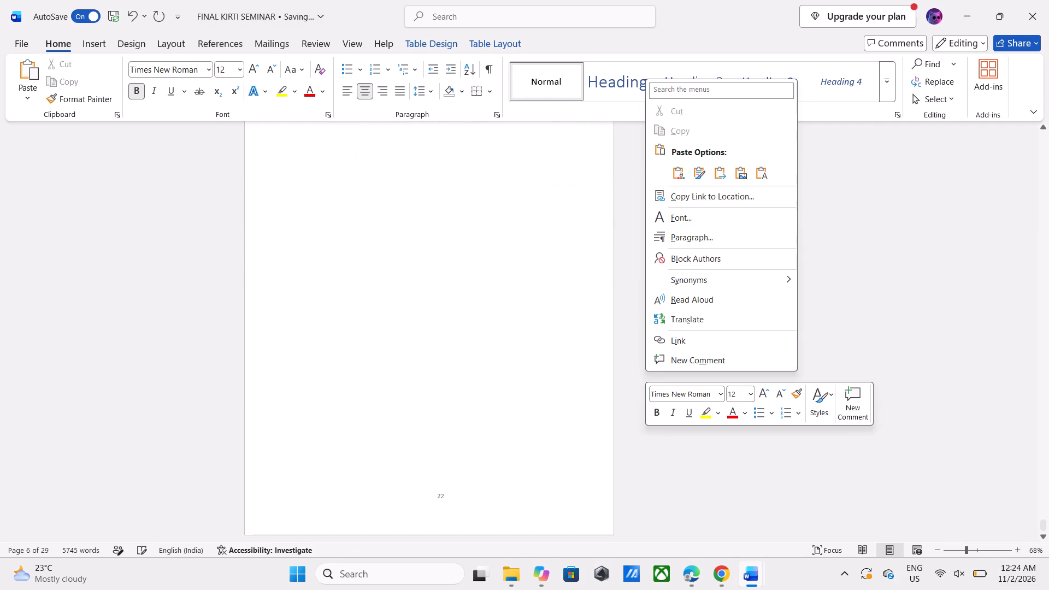
scroll(645, 371, up, 1)
scroll(542, 222, up, 1)
click(480, 320)
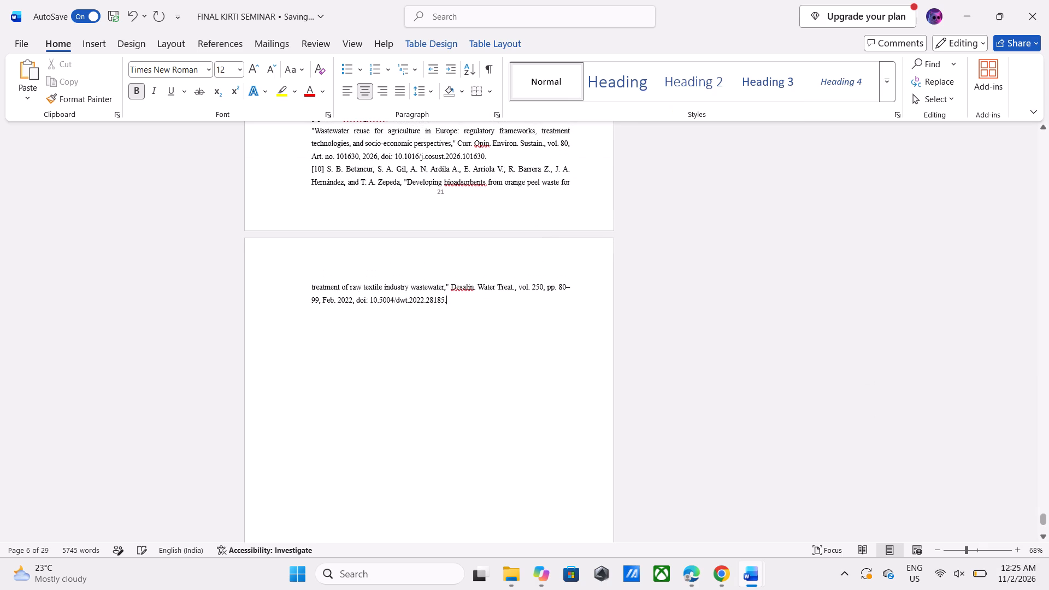
scroll(480, 320, up, 20)
scroll(480, 320, up, 18)
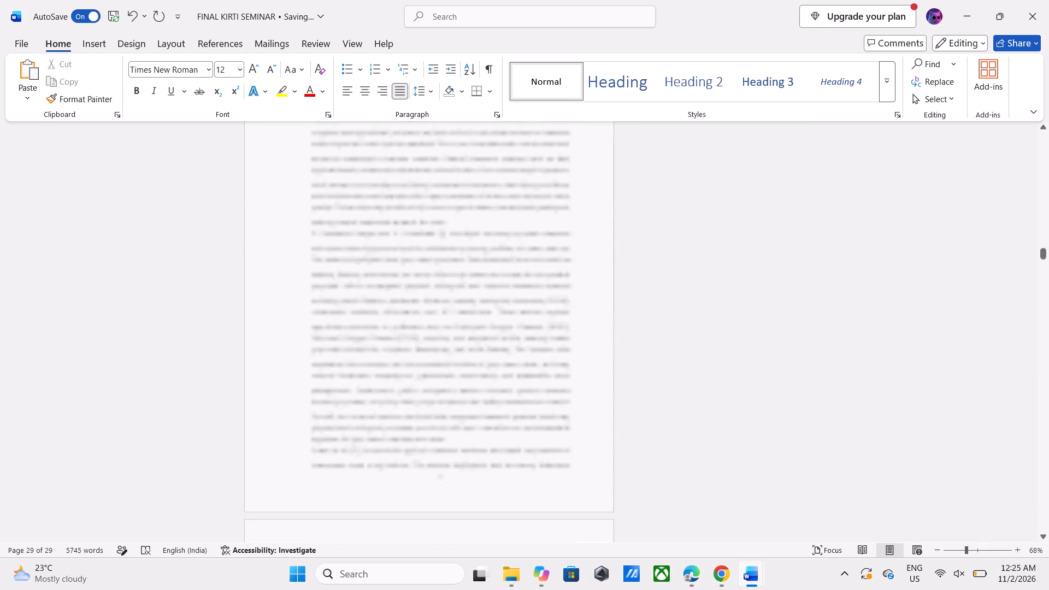
scroll(480, 320, up, 19)
click(457, 297)
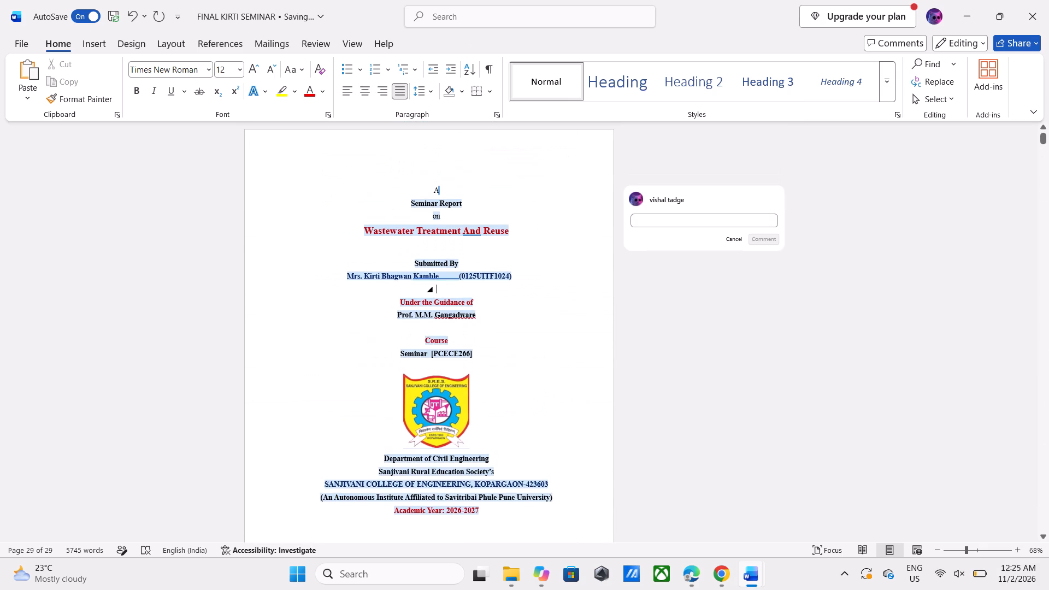
click(741, 242)
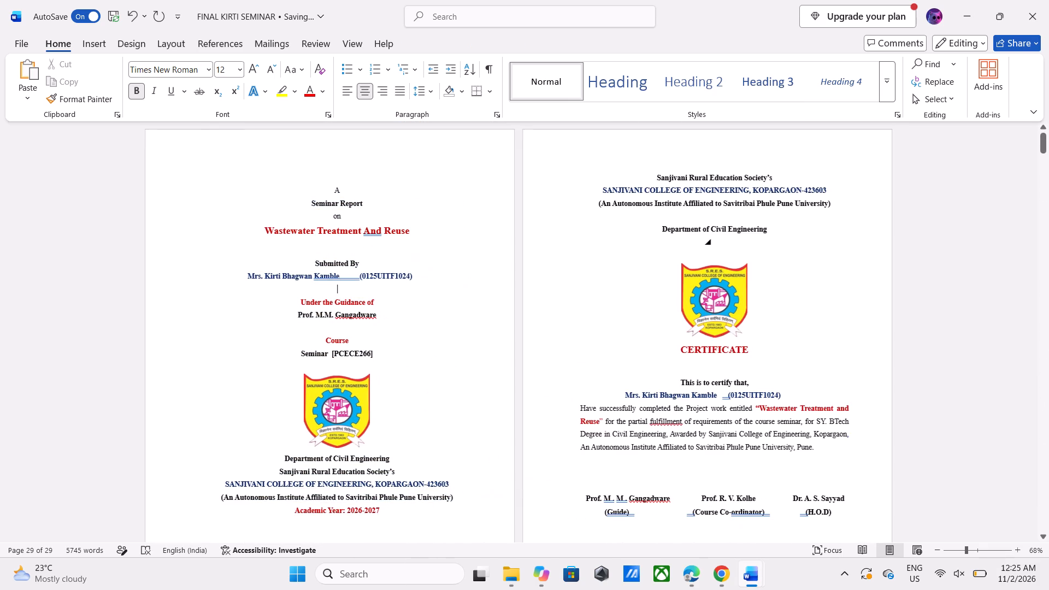
Replace the full Wastewater Treatment And Reuse cover page content with the copied Drone Application in Surveying and Construction cover.
scroll(426, 402, down, 1)
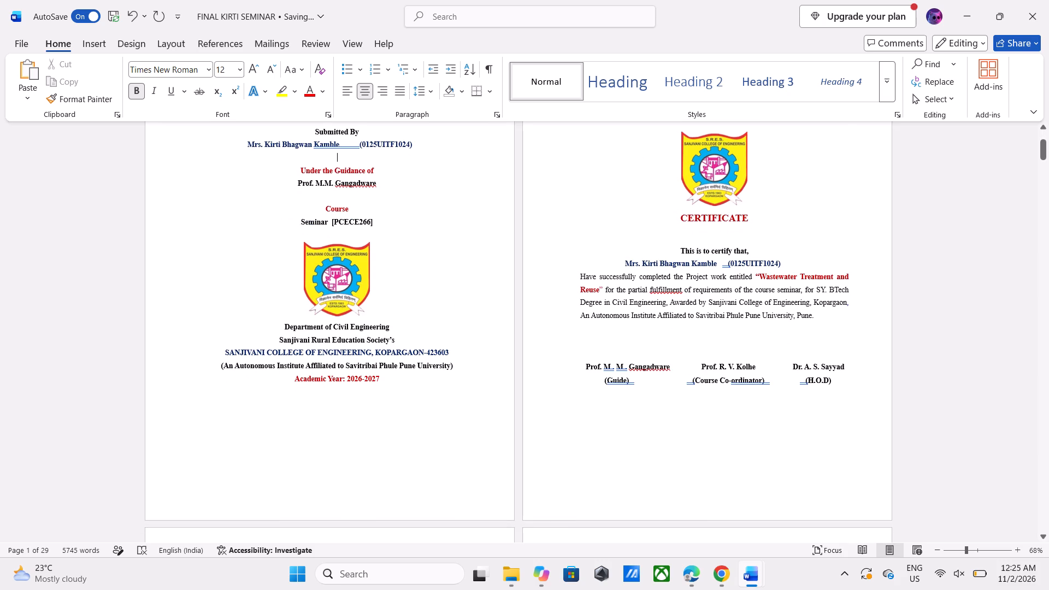
drag(419, 408, 334, 180)
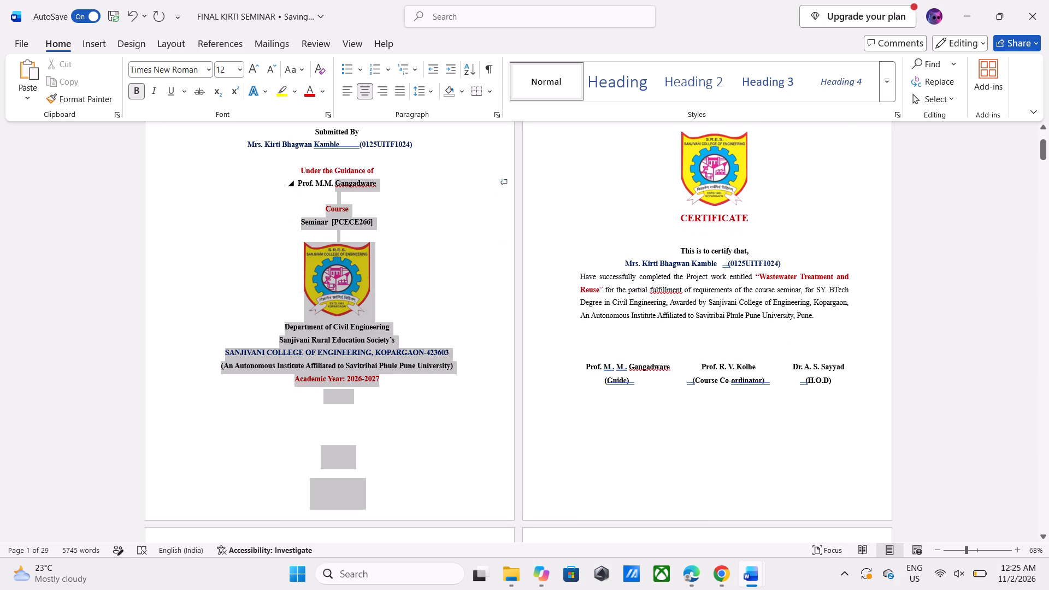
drag(334, 180, 296, 194)
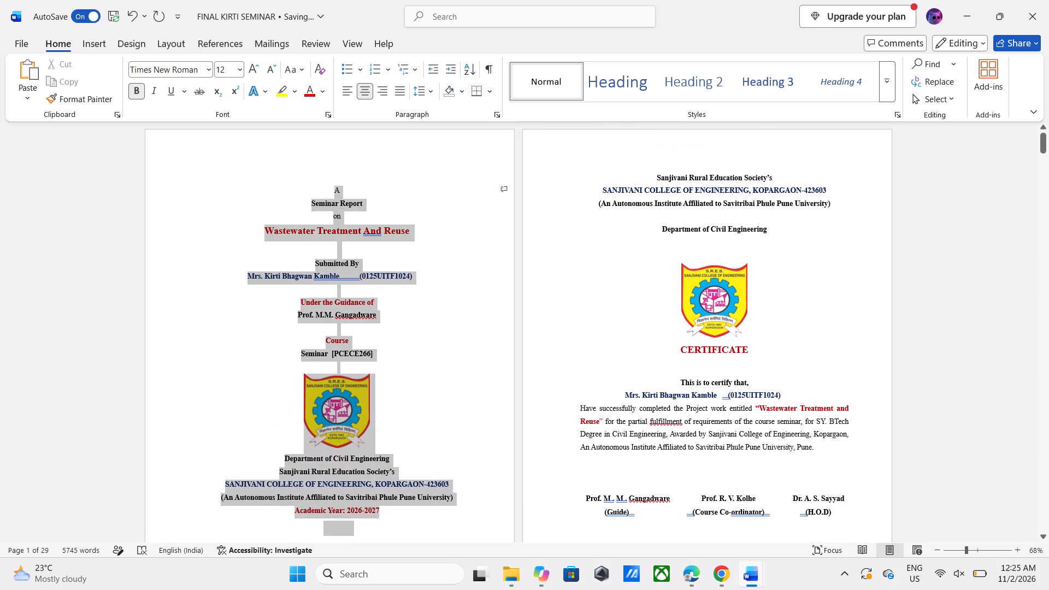
drag(296, 194, 282, 161)
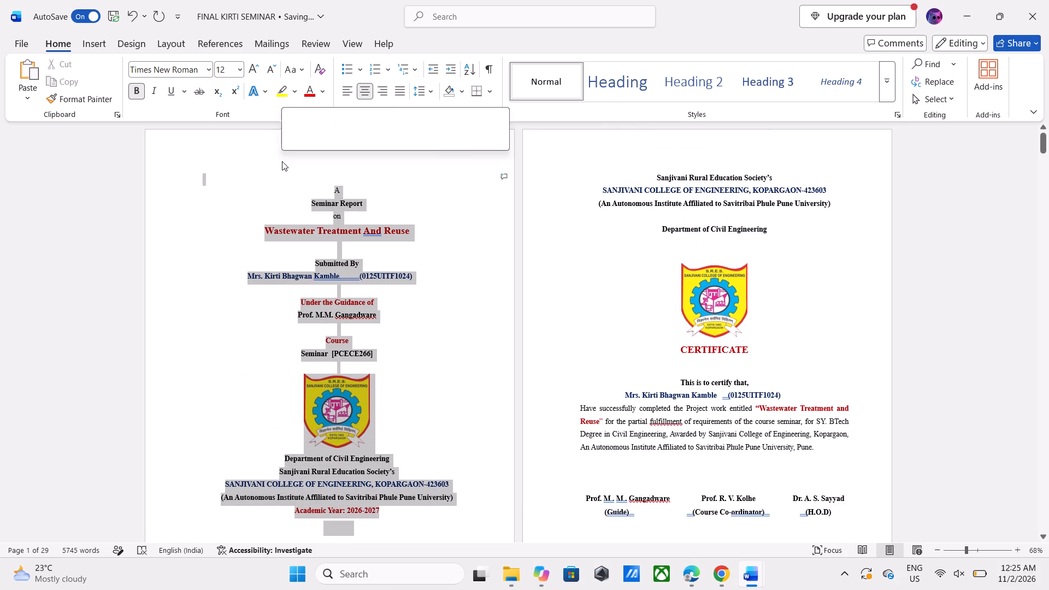
key(BackSpace)
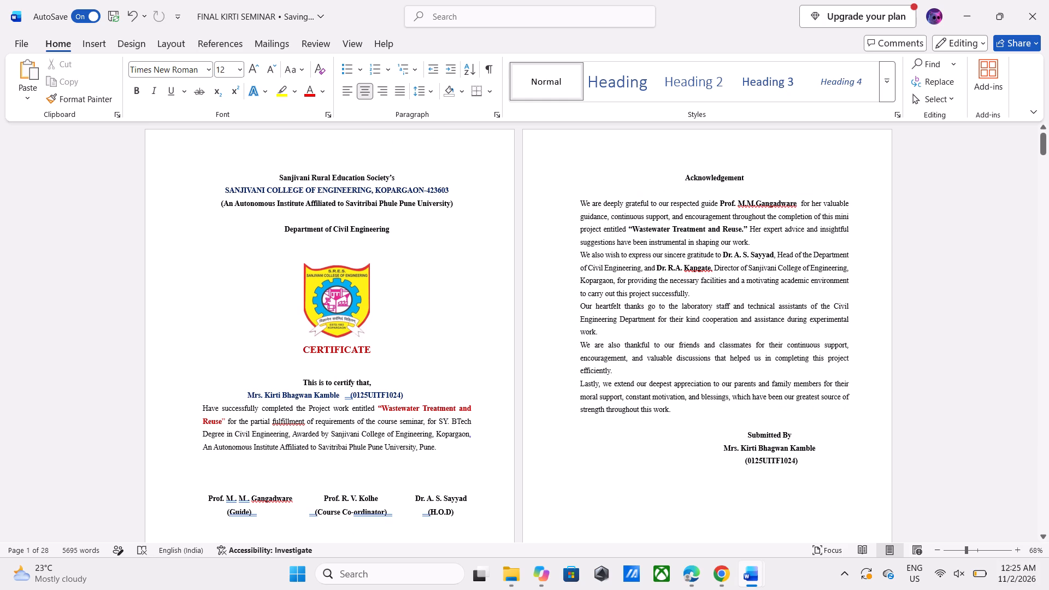
key(ctrl+v)
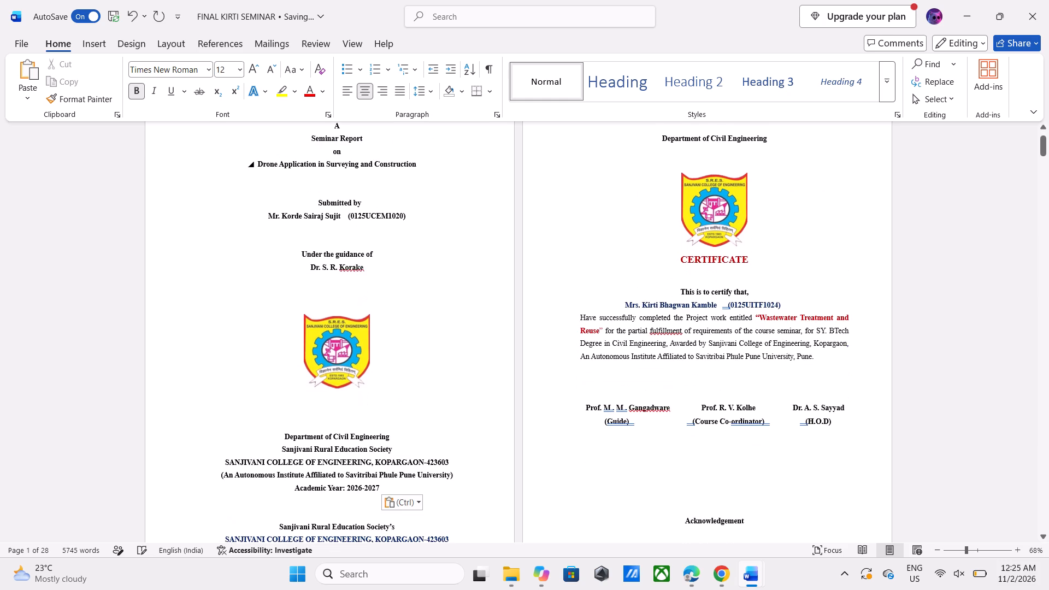
scroll(282, 161, right, 1)
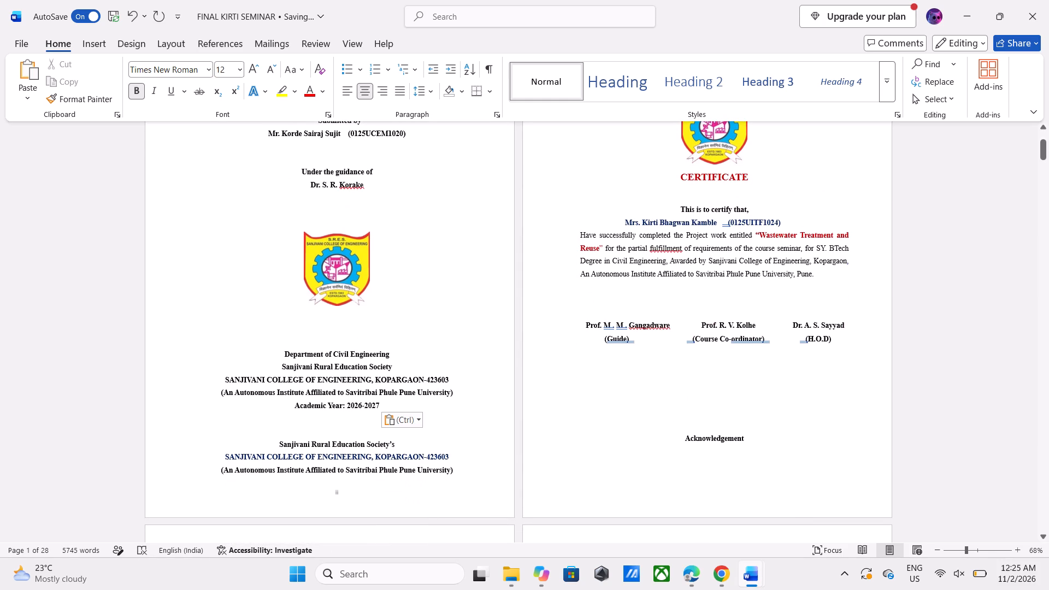
Insert three blank lines after the pasted cover so the certificate content starts on the second page.
key(Return)
key(Return)
key(Return)
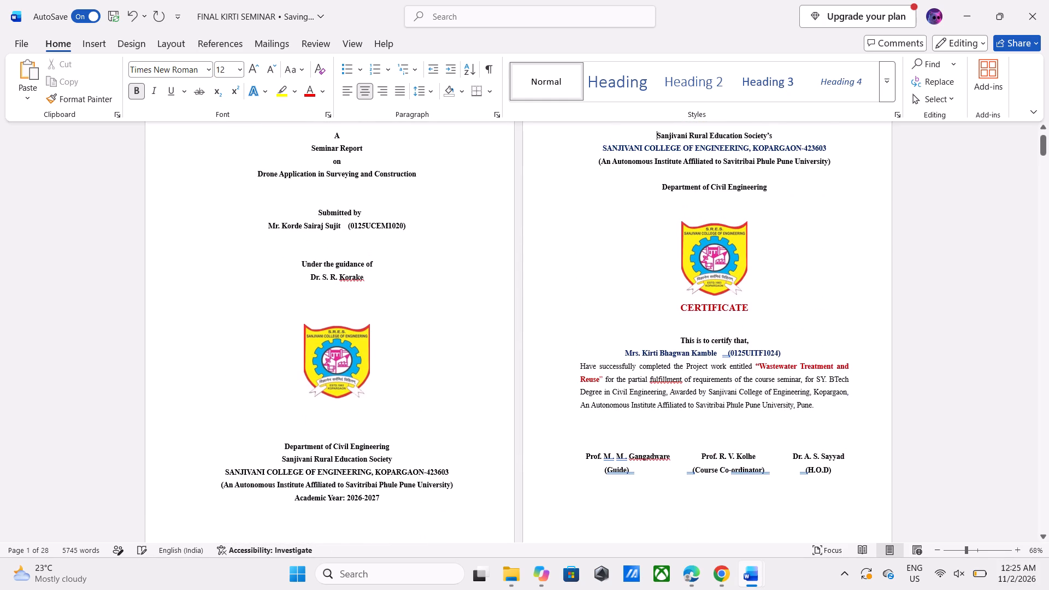
scroll(282, 161, down, 1)
scroll(282, 161, up, 1)
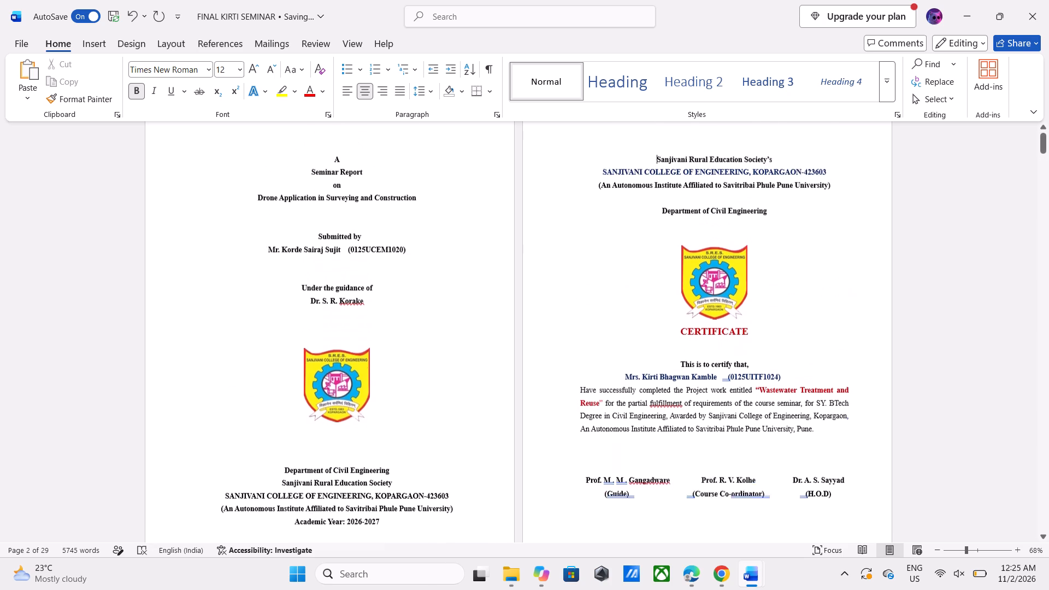
scroll(282, 161, up, 1)
Switch to the Sairaj 2 document and take it out of Protected View so it can be edited.
key(alt+Tab)
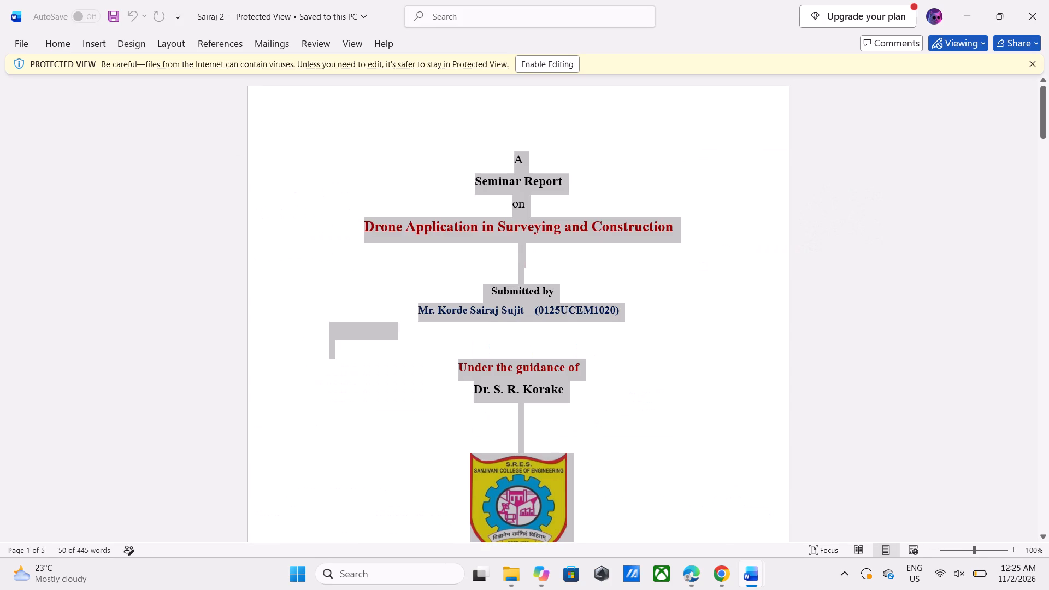
scroll(282, 161, up, 1)
click(512, 184)
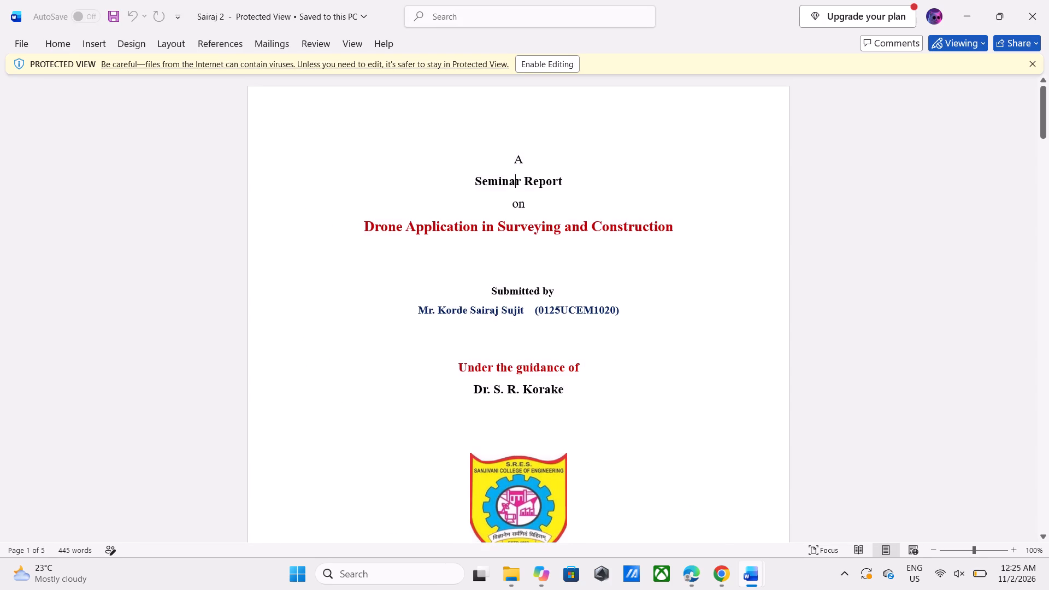
scroll(660, 193, down, 4)
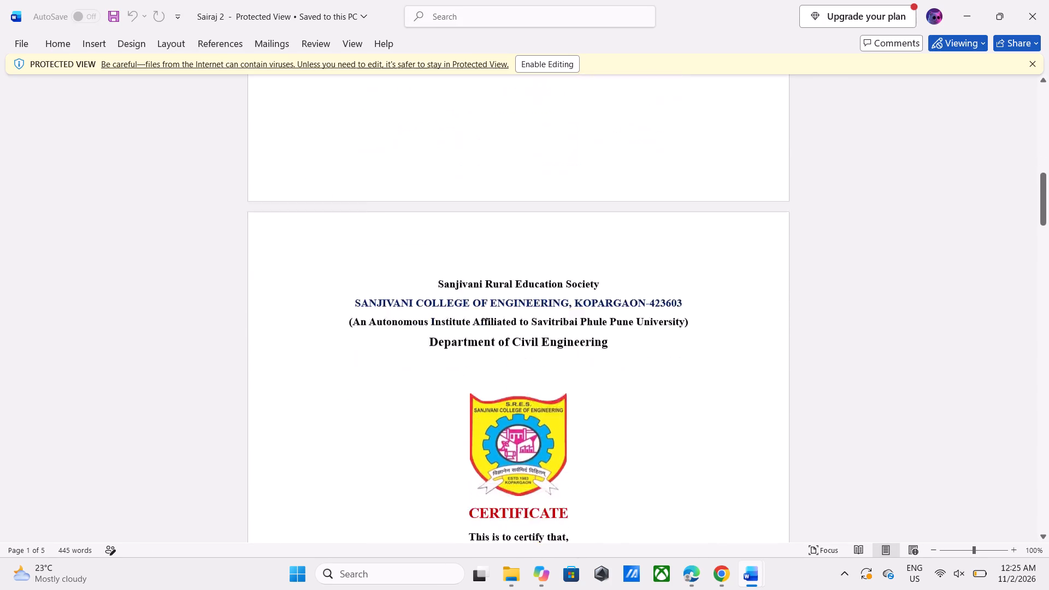
scroll(660, 193, down, 4)
scroll(660, 193, up, 1)
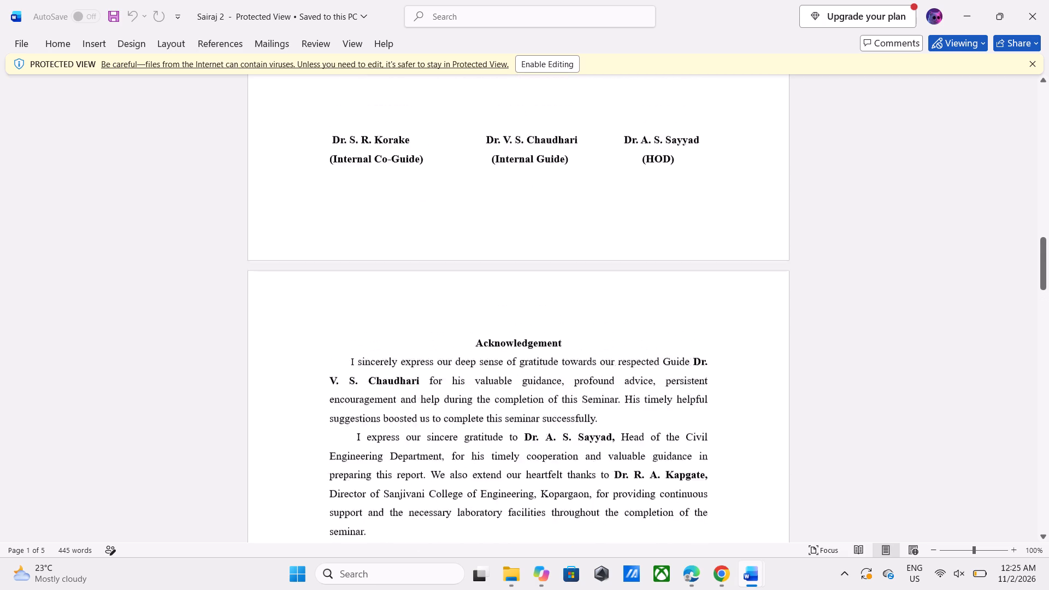
scroll(660, 193, up, 1)
scroll(559, 227, up, 2)
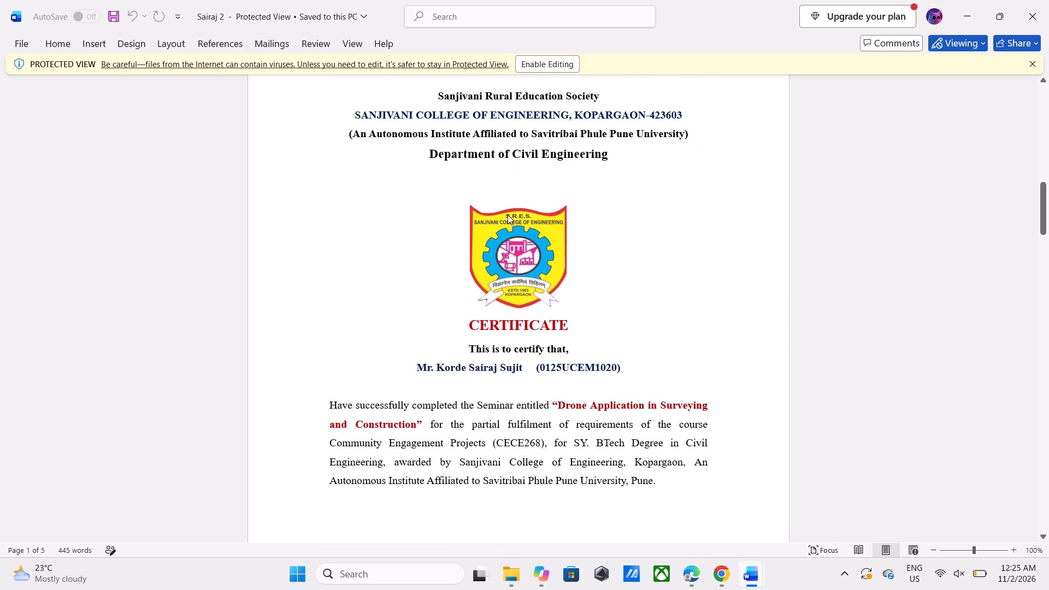
scroll(508, 215, up, 1)
drag(427, 206, 521, 287)
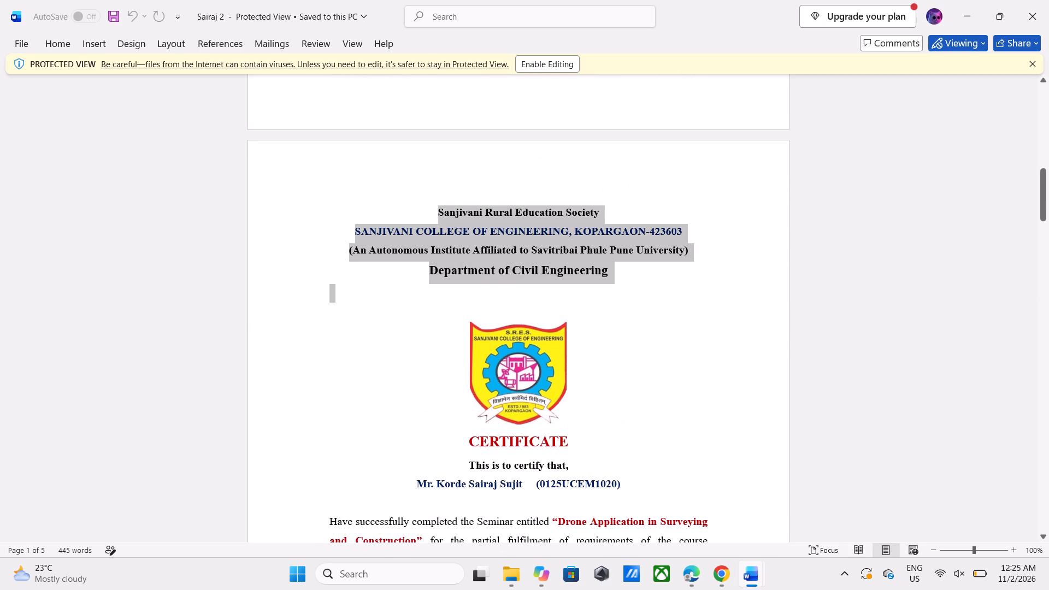
drag(521, 287, 482, 225)
drag(482, 225, 426, 165)
click(426, 165)
drag(426, 165, 435, 223)
click(426, 215)
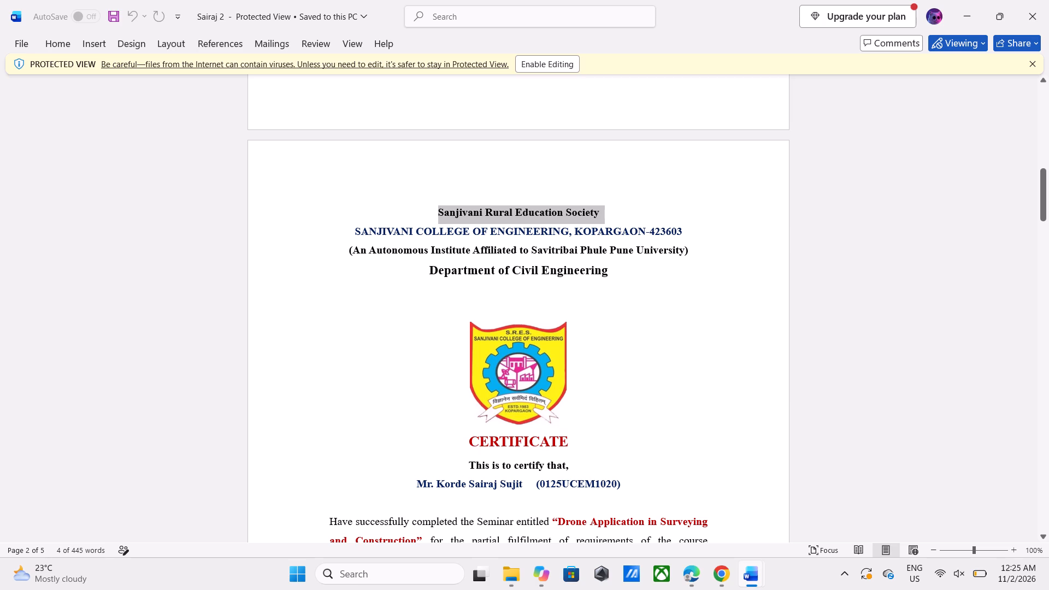
click(544, 72)
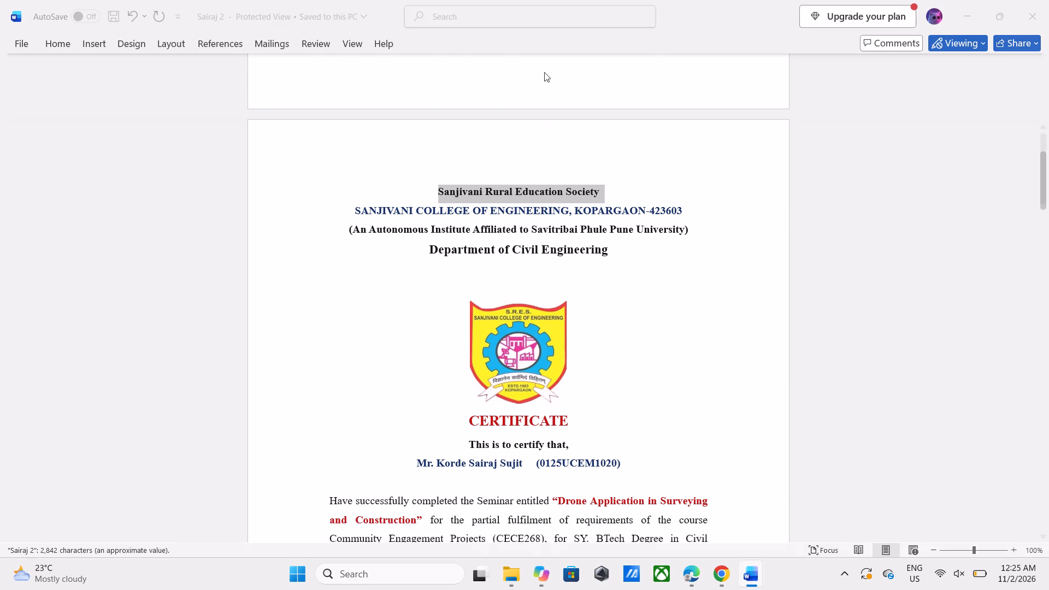
Copy the whole certificate page of Sairaj 2, from the Sanjivani Rural Education Society heading through the guide and HOD signature block.
scroll(556, 227, down, 4)
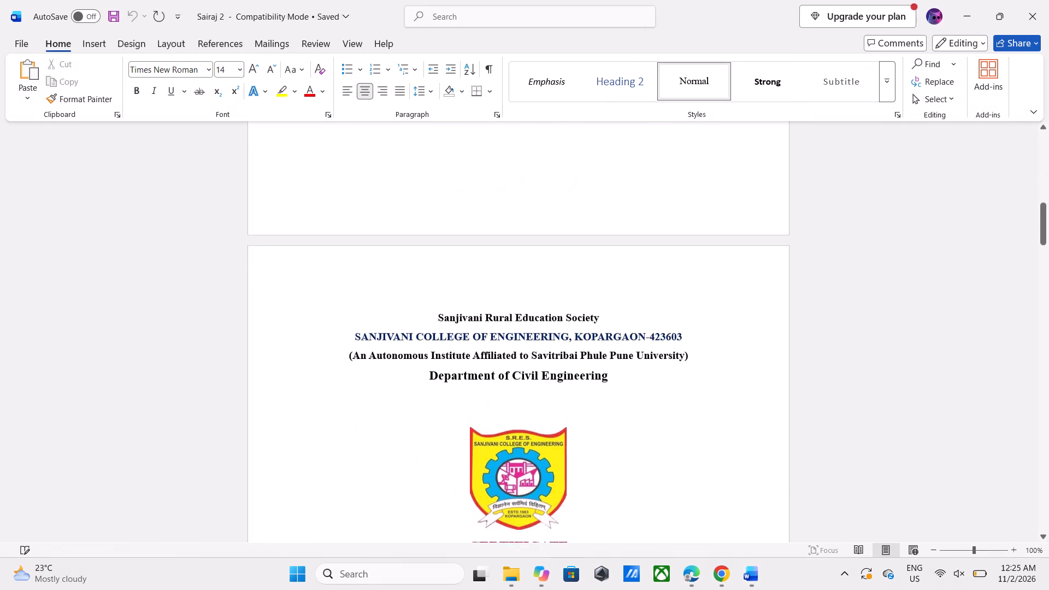
scroll(556, 227, down, 7)
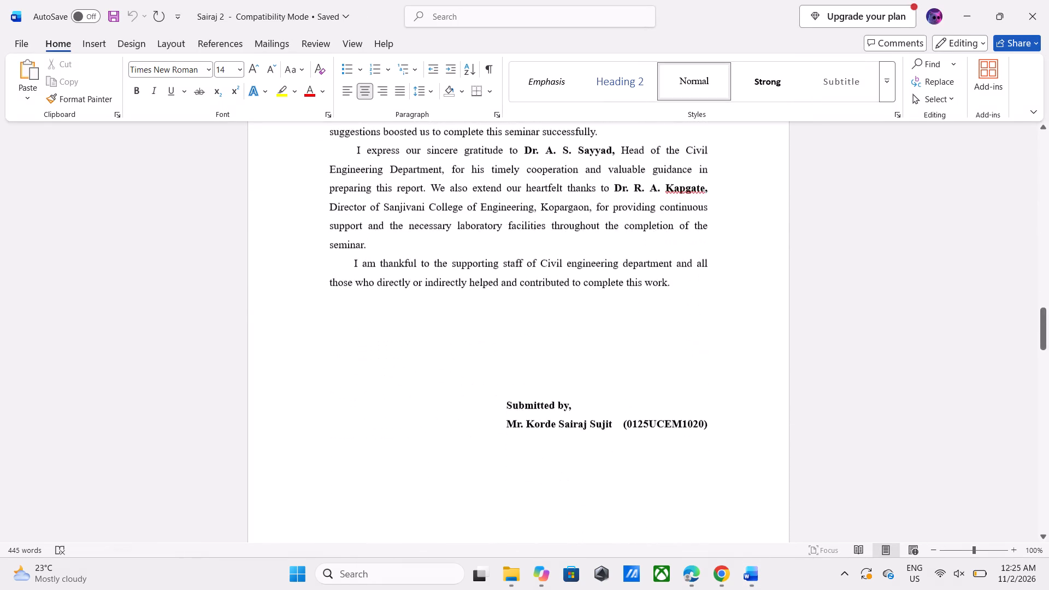
scroll(556, 227, up, 4)
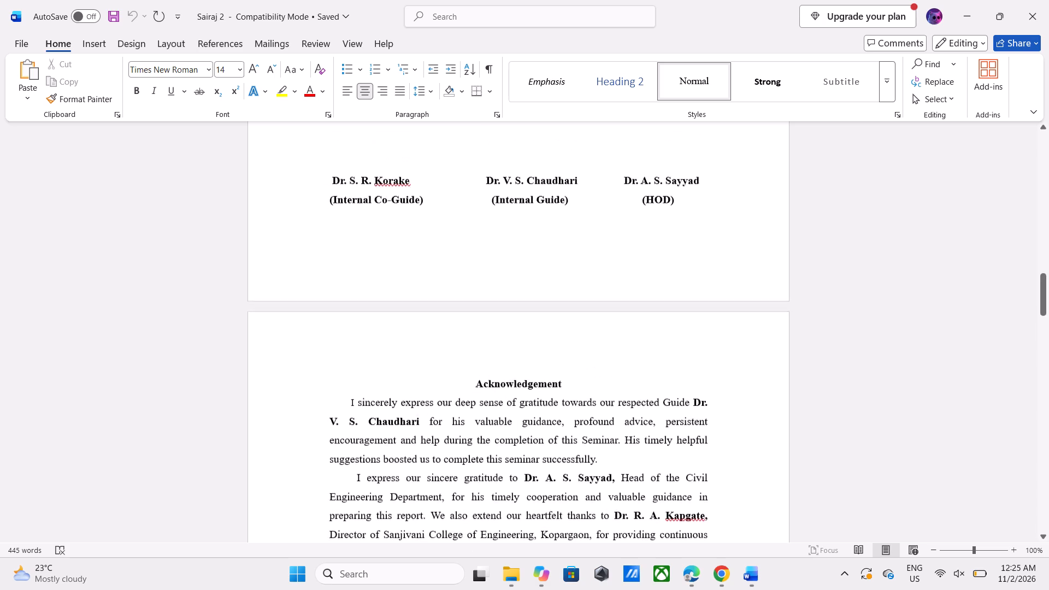
scroll(556, 227, up, 3)
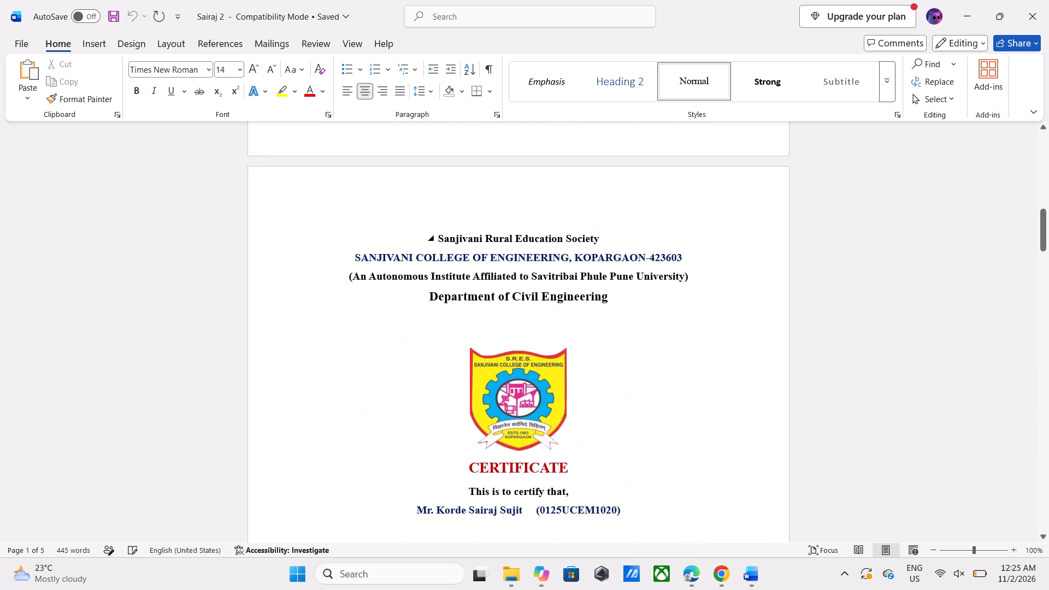
drag(436, 230, 628, 589)
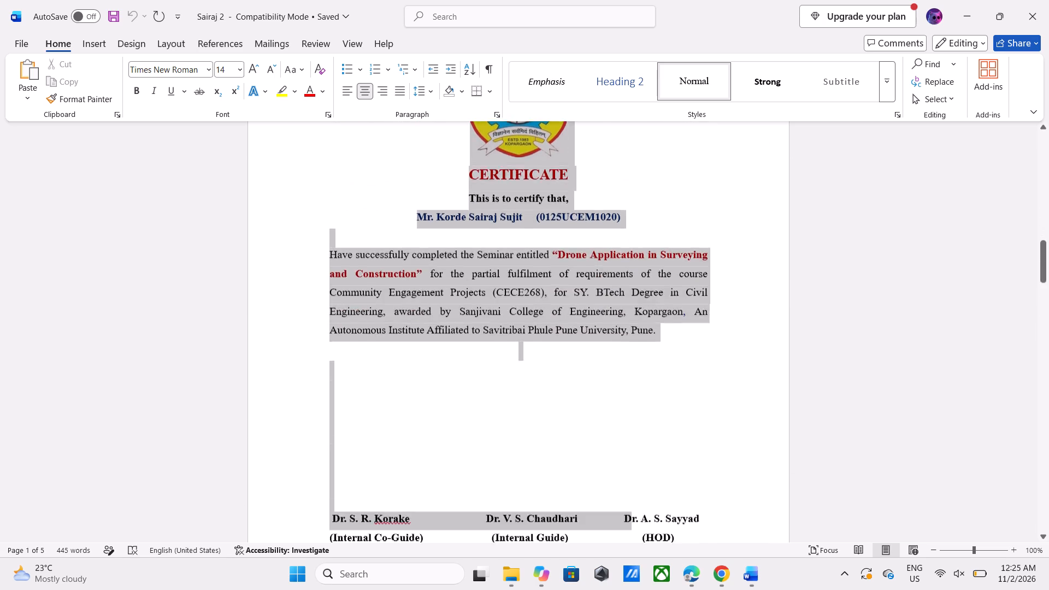
drag(628, 589, 704, 332)
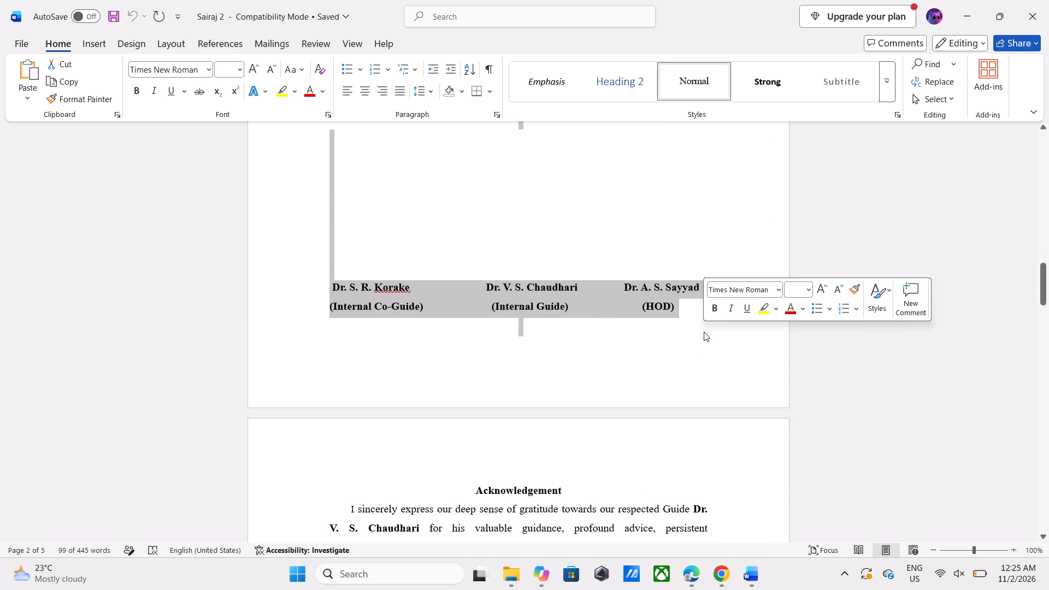
key(ctrl+c)
Paste the copied certificate before the Acknowledgement heading in the FINAL KIRTI SEMINAR document.
key(alt+Tab)
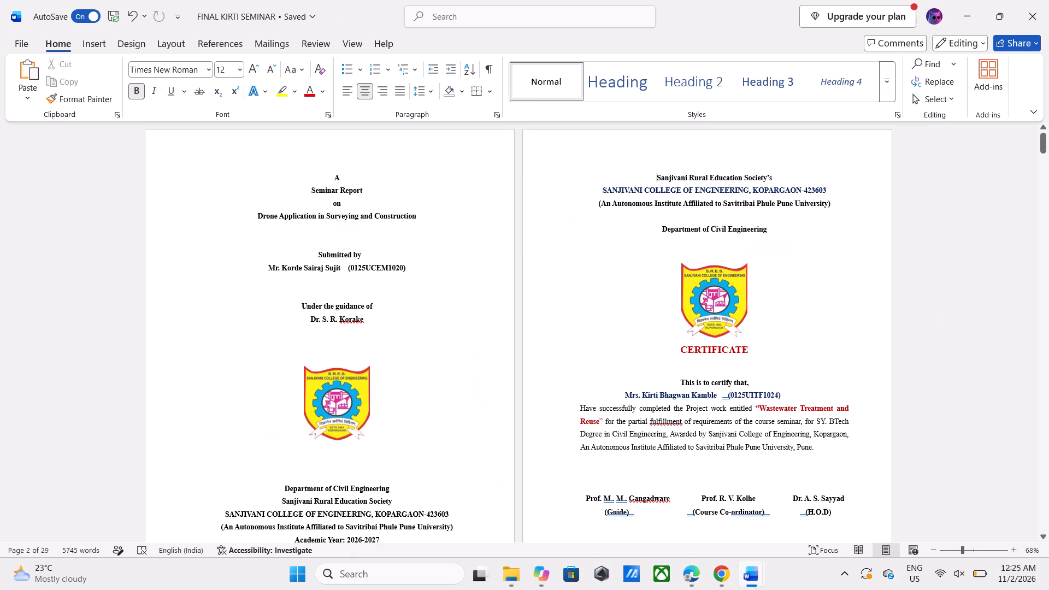
scroll(704, 332, down, 1)
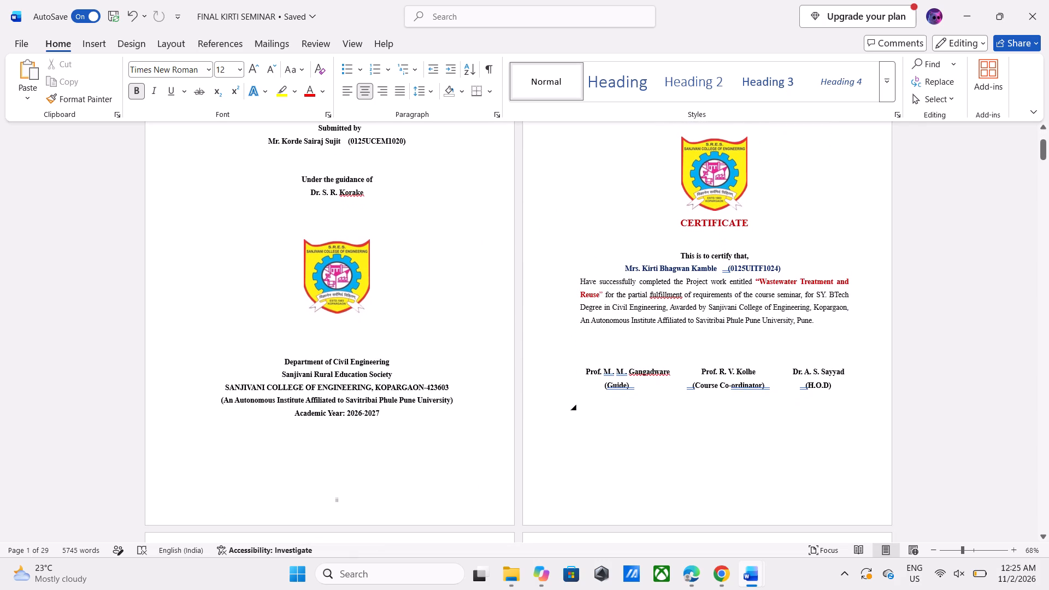
click(453, 451)
scroll(559, 459, down, 1)
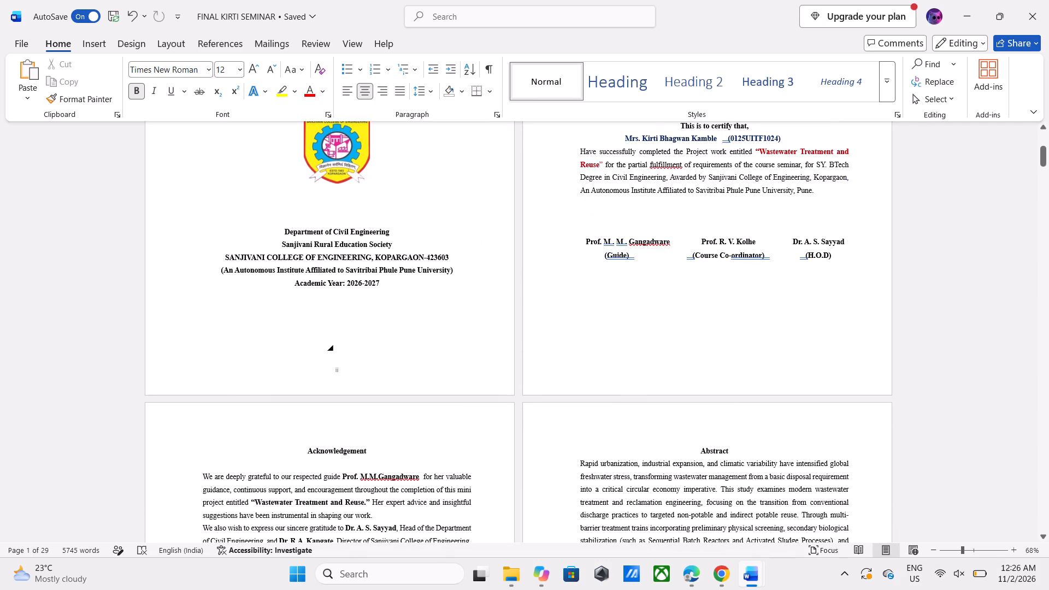
scroll(507, 365, up, 2)
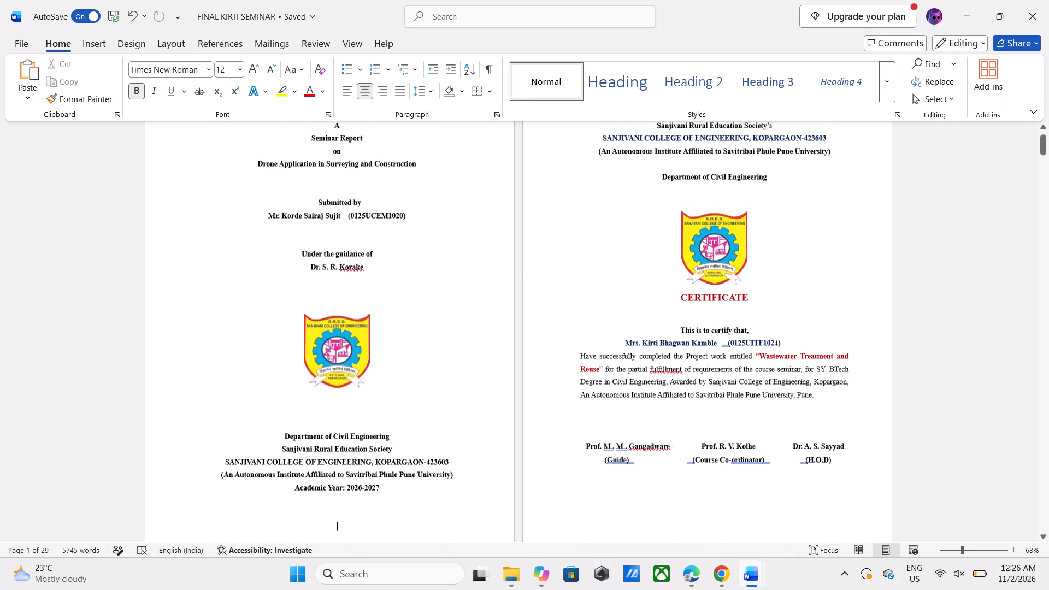
scroll(507, 365, up, 1)
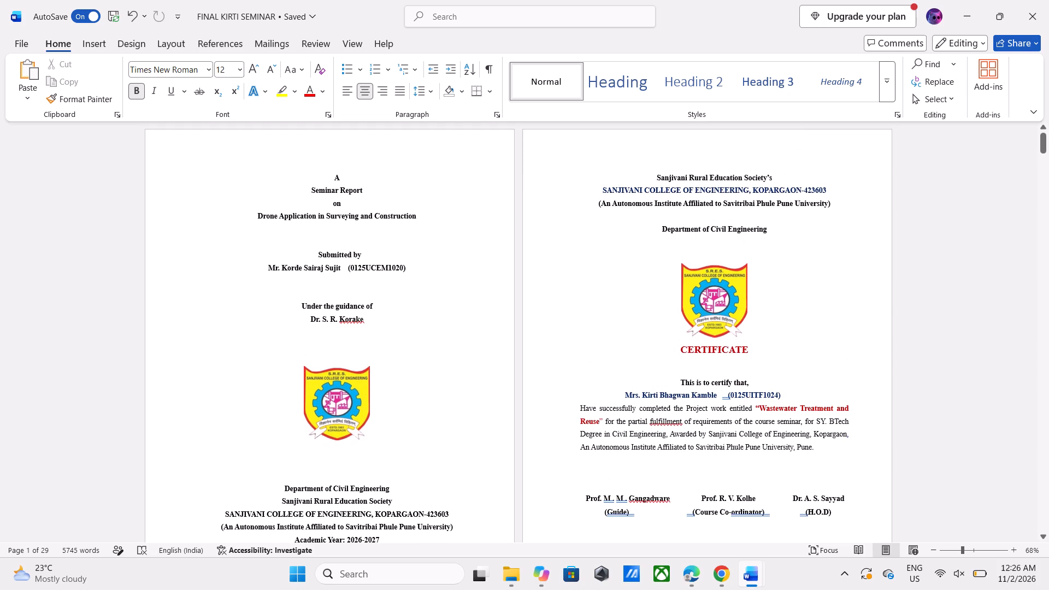
click(620, 145)
scroll(666, 240, down, 2)
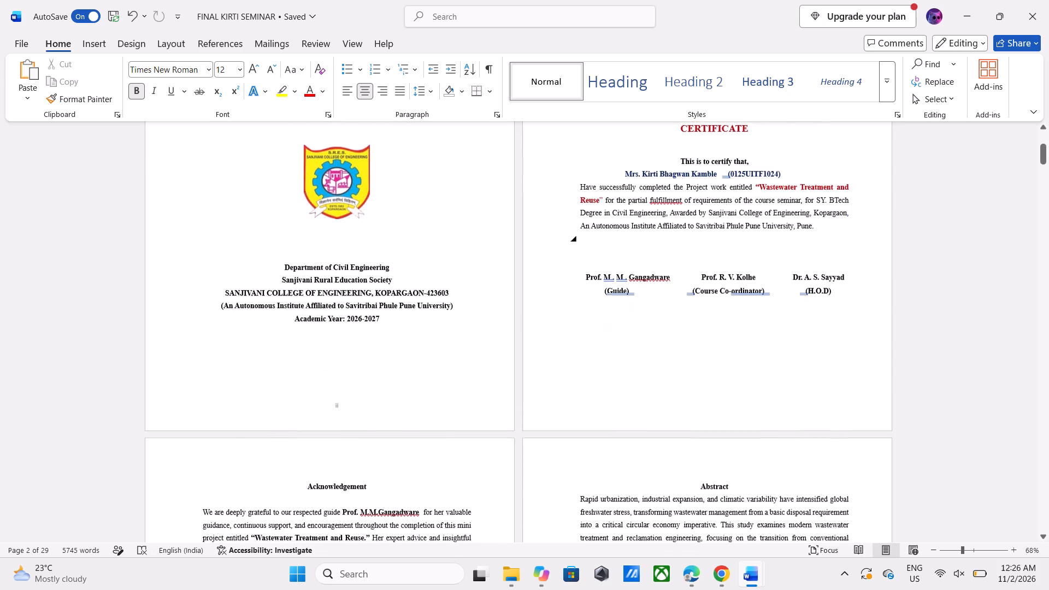
scroll(666, 240, down, 1)
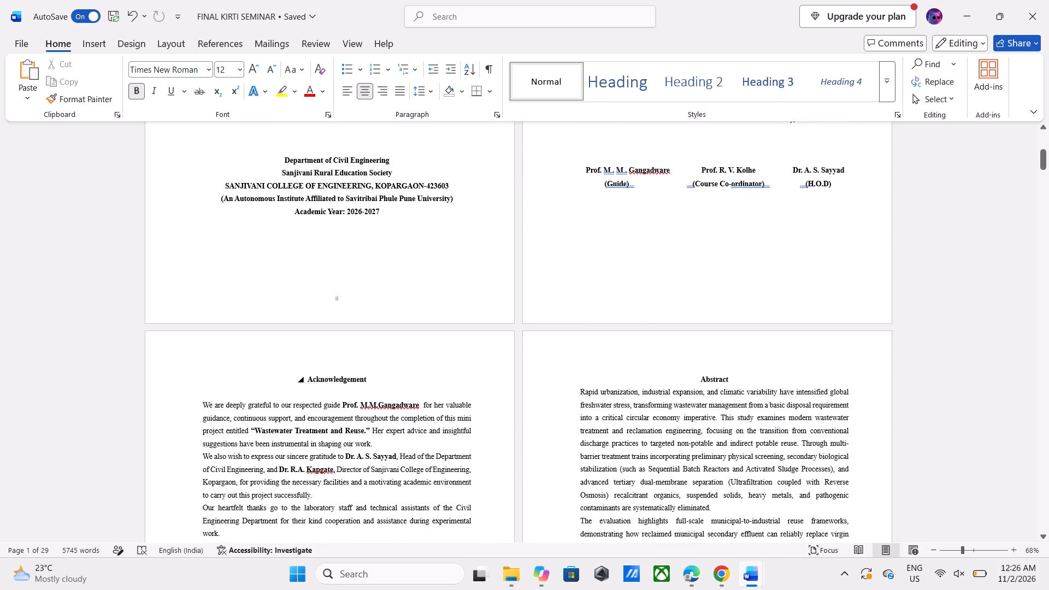
click(304, 368)
key(ctrl+v)
scroll(304, 368, down, 1)
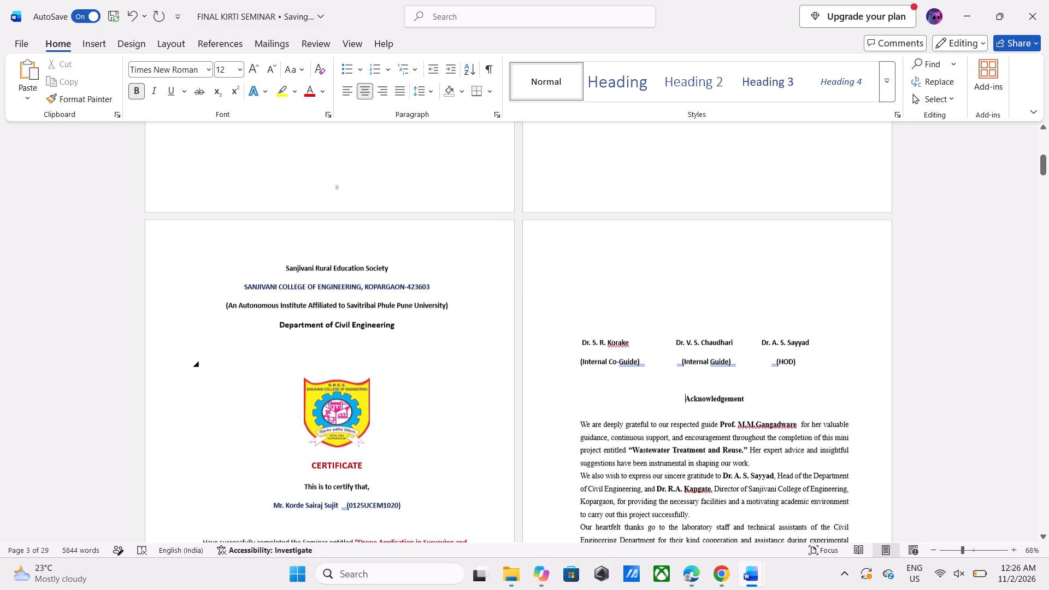
scroll(304, 368, down, 1)
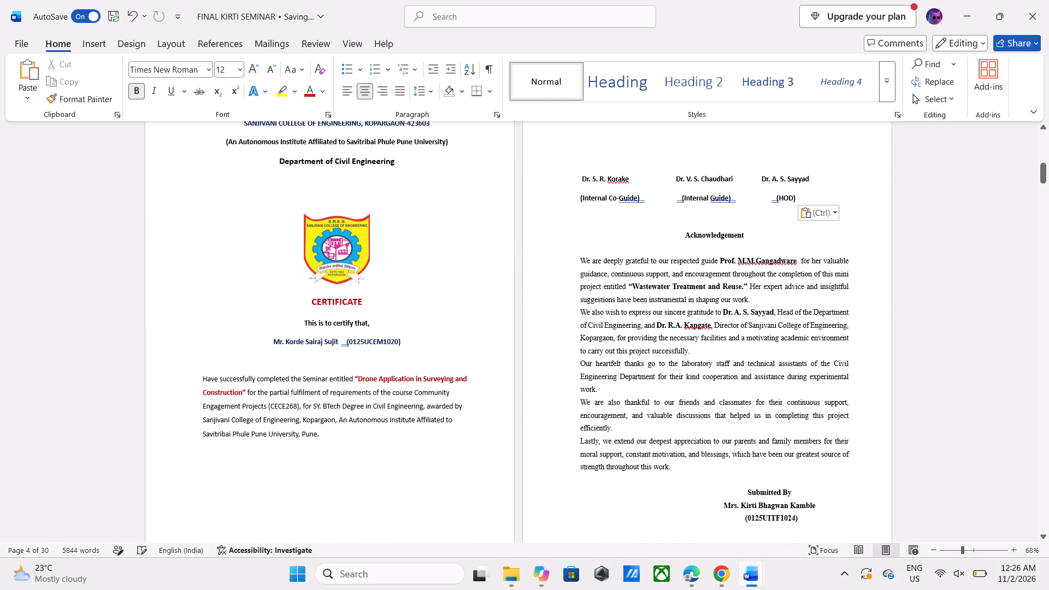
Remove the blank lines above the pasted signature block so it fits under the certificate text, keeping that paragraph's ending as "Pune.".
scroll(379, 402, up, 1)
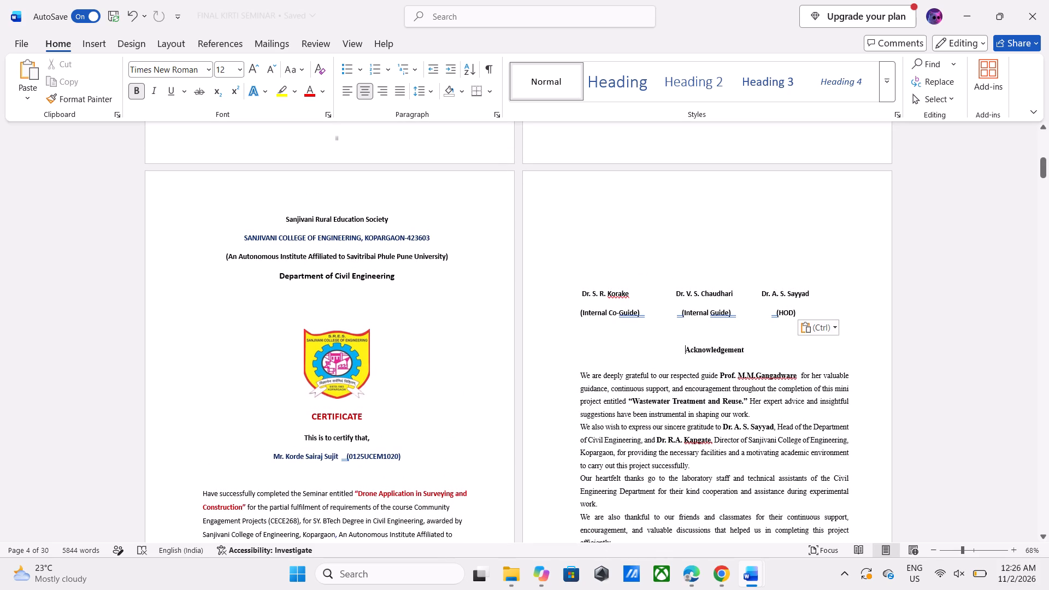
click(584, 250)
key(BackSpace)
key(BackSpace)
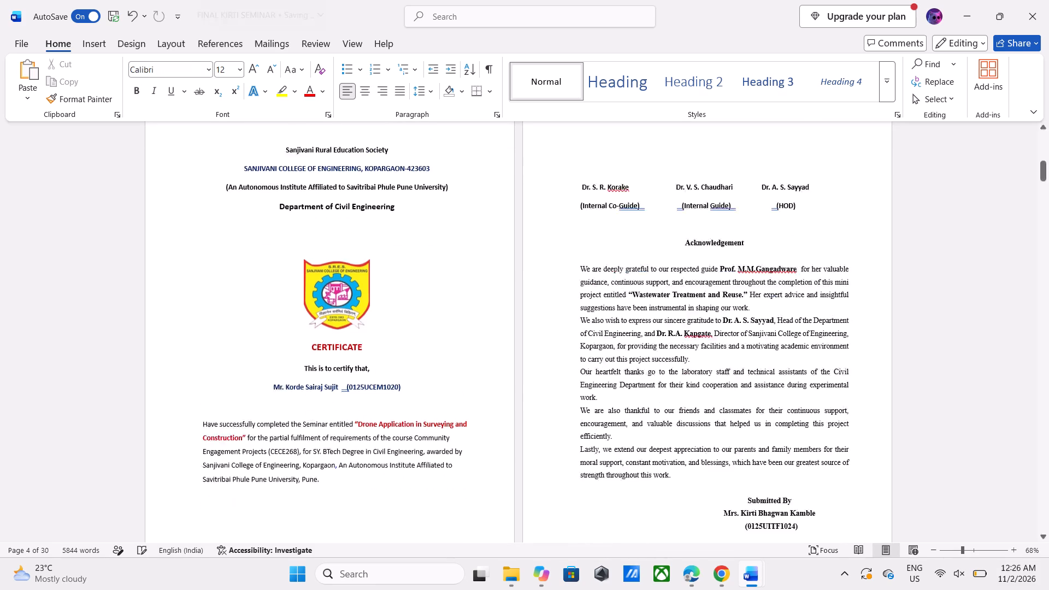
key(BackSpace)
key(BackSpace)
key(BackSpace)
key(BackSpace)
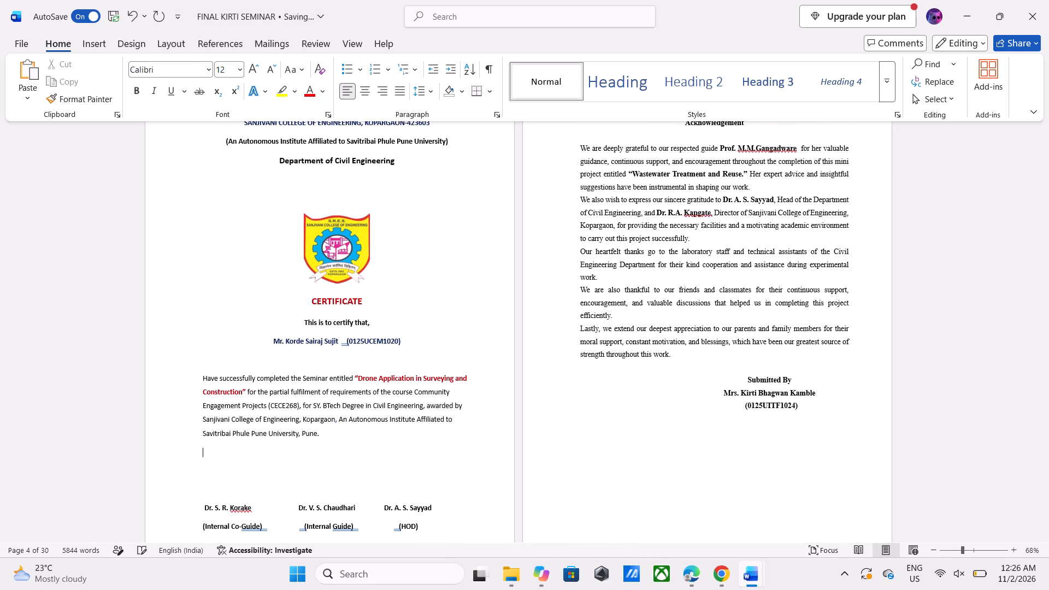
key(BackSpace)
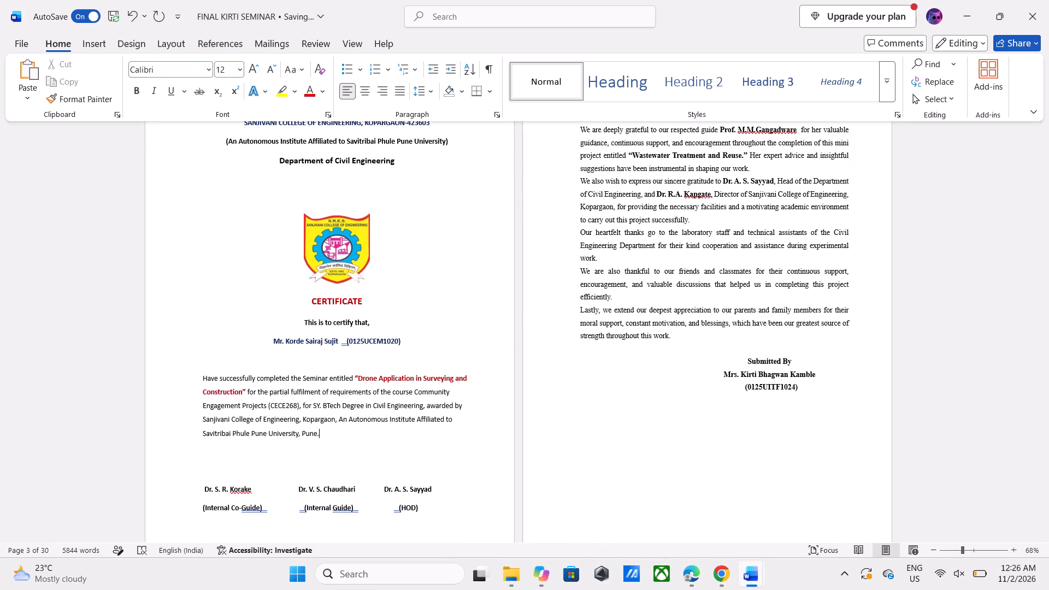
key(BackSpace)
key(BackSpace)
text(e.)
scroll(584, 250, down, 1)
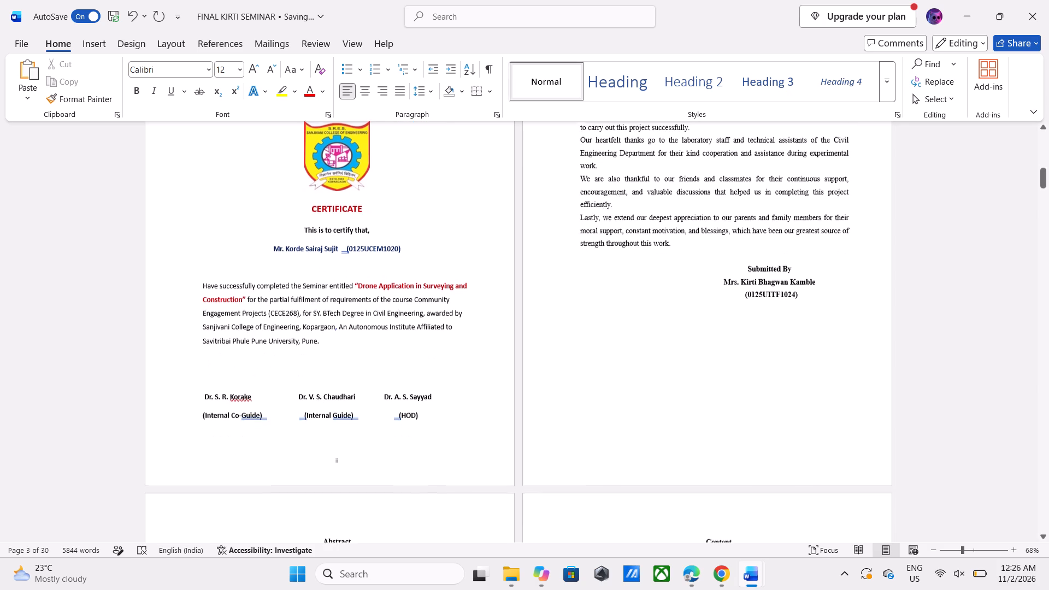
Undo the signature-block spacing edits, the certificate paste and the cover-page insertion, back to the original certificate as first page.
click(197, 398)
key(ctrl+z)
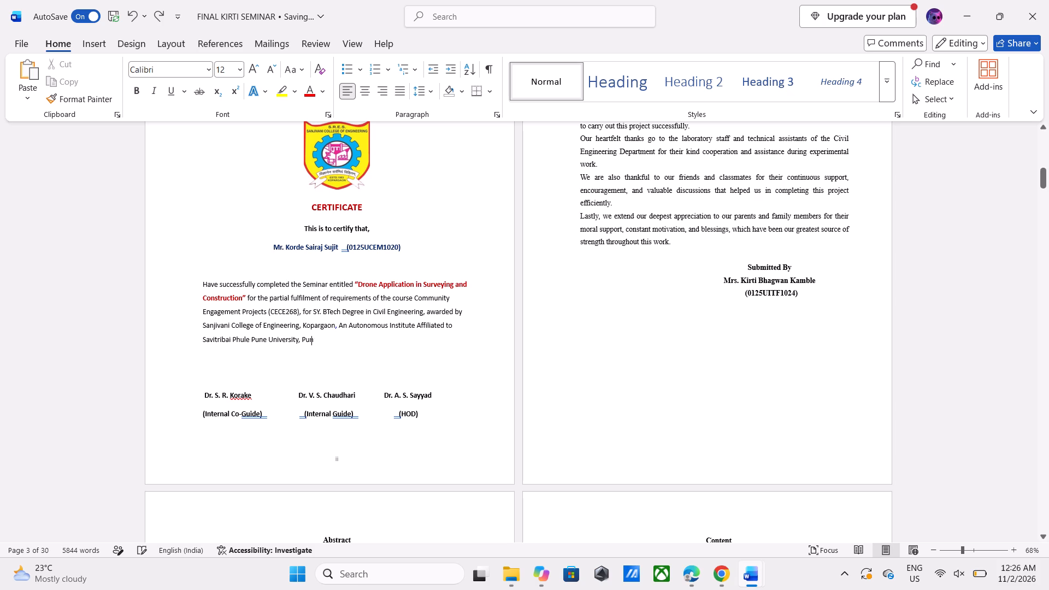
key(ctrl+z)
key(ctrl+z)
key(ctrl+z)
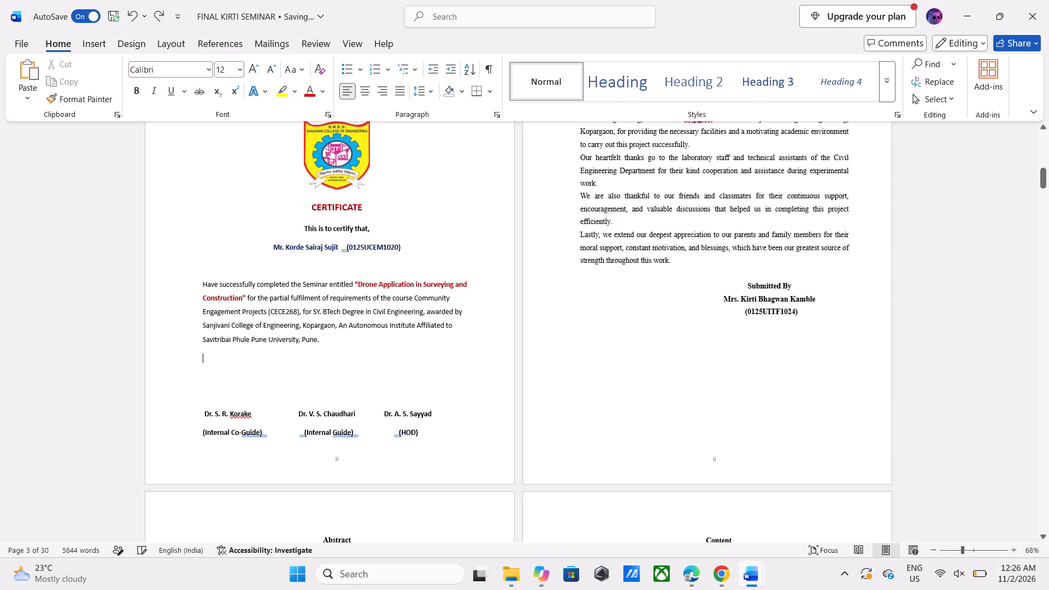
key(ctrl+z)
key(ctrl+z)
key(ctrl+z)
key(ctrl+z)
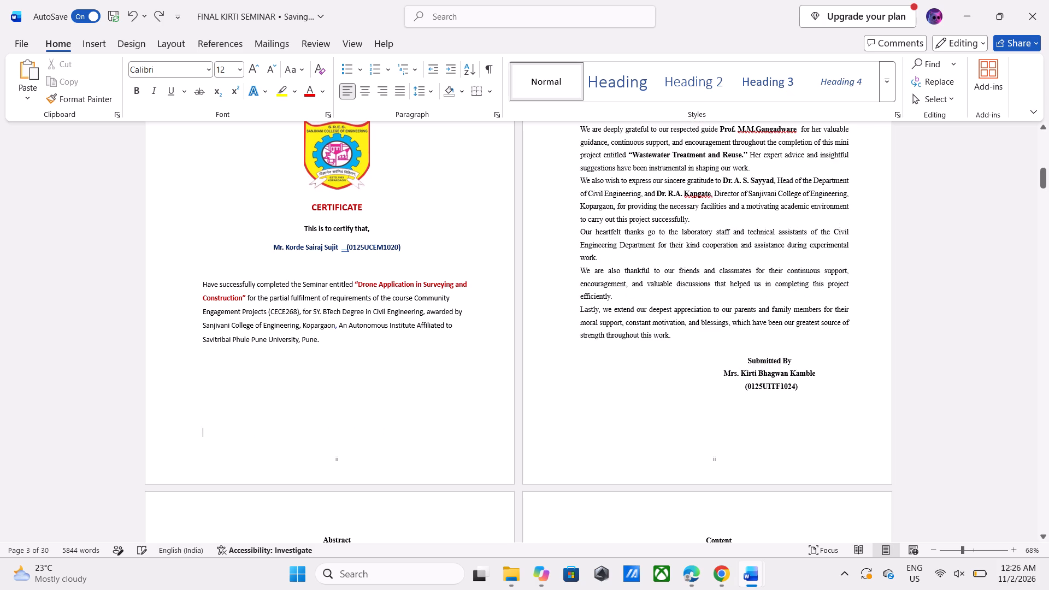
scroll(258, 408, up, 2)
key(ctrl+z)
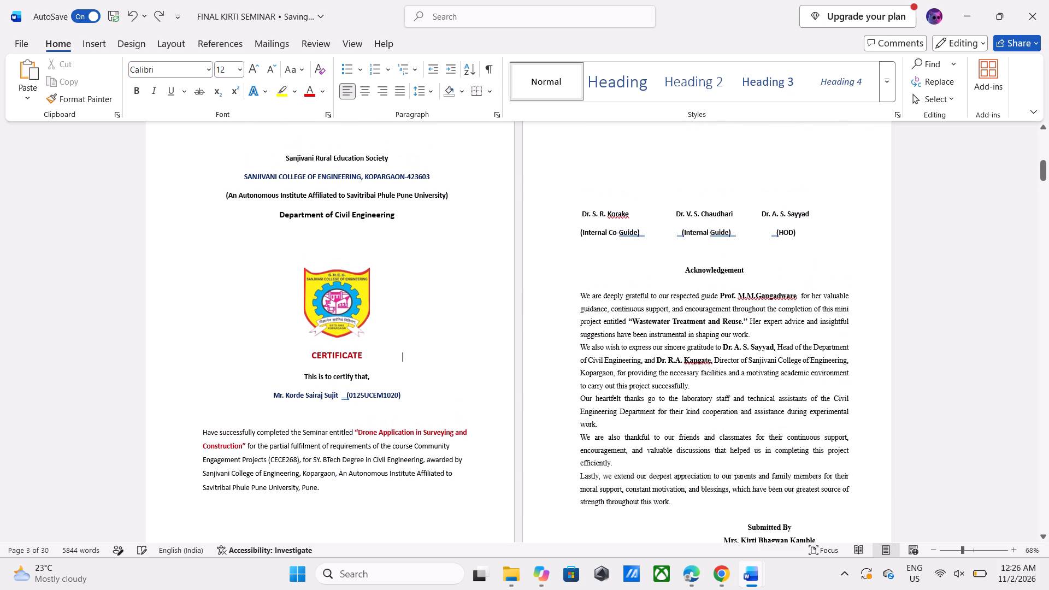
key(ctrl+z)
key(ctrl+z)
key(ctrl+z)
scroll(258, 408, up, 1)
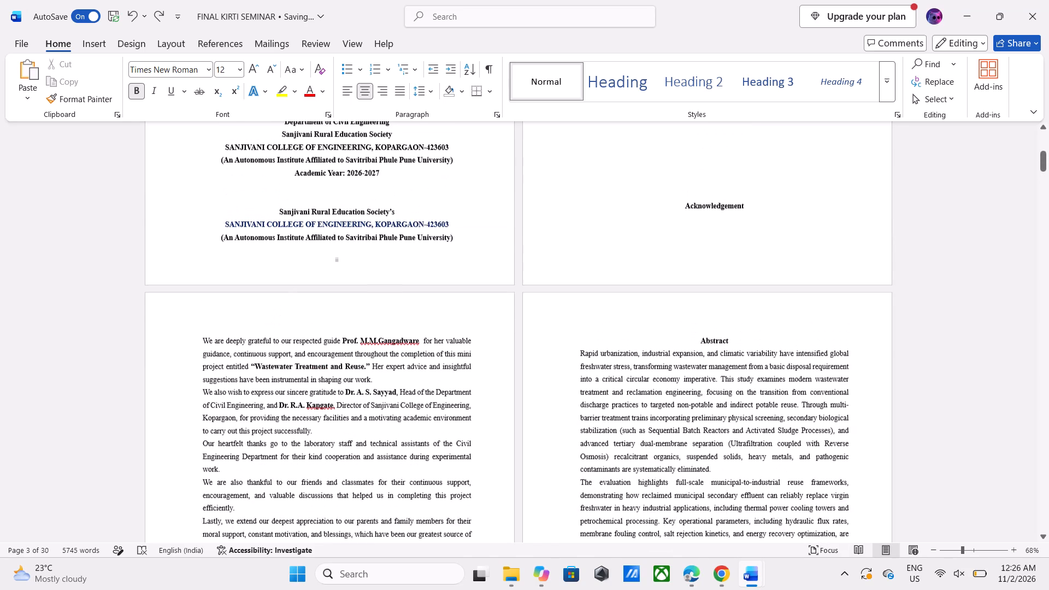
click(258, 408)
key(ctrl+z)
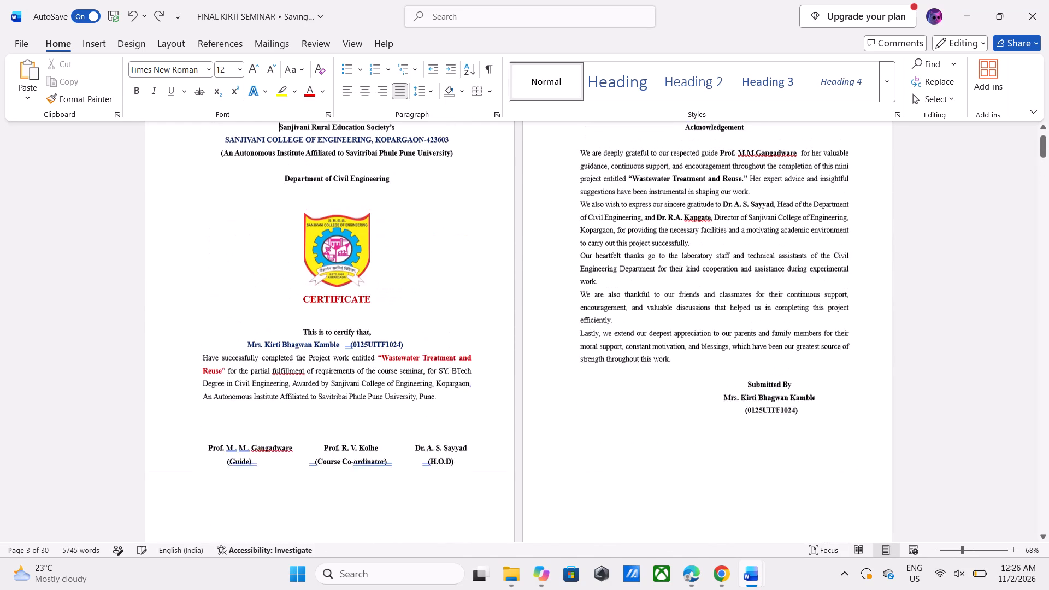
Review the opening pages of the report, from the original certificate and Acknowledgement through the Abstract and Content table.
scroll(258, 408, up, 2)
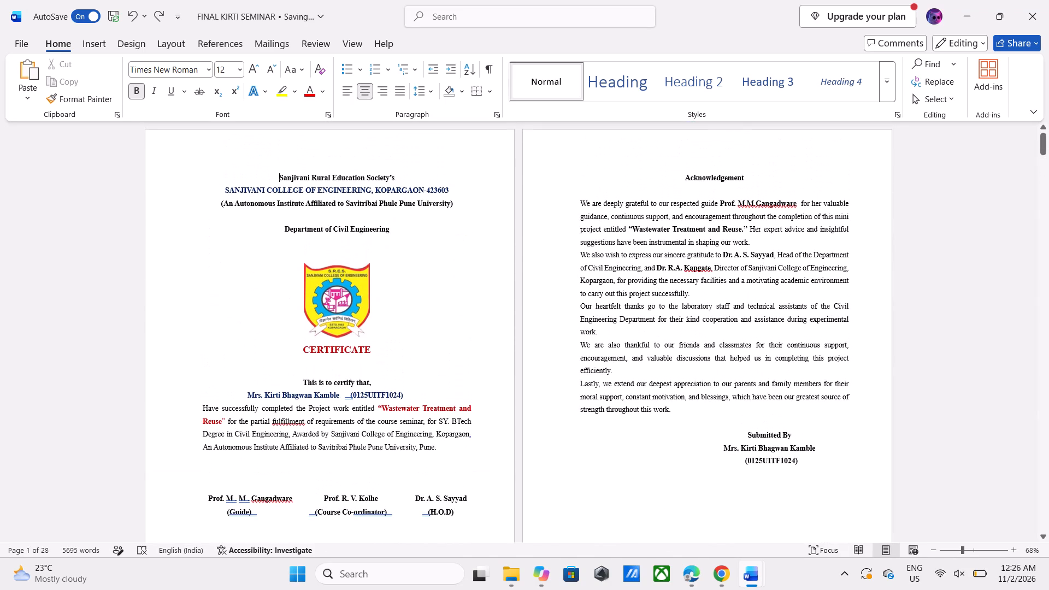
scroll(287, 503, down, 1)
scroll(287, 503, up, 3)
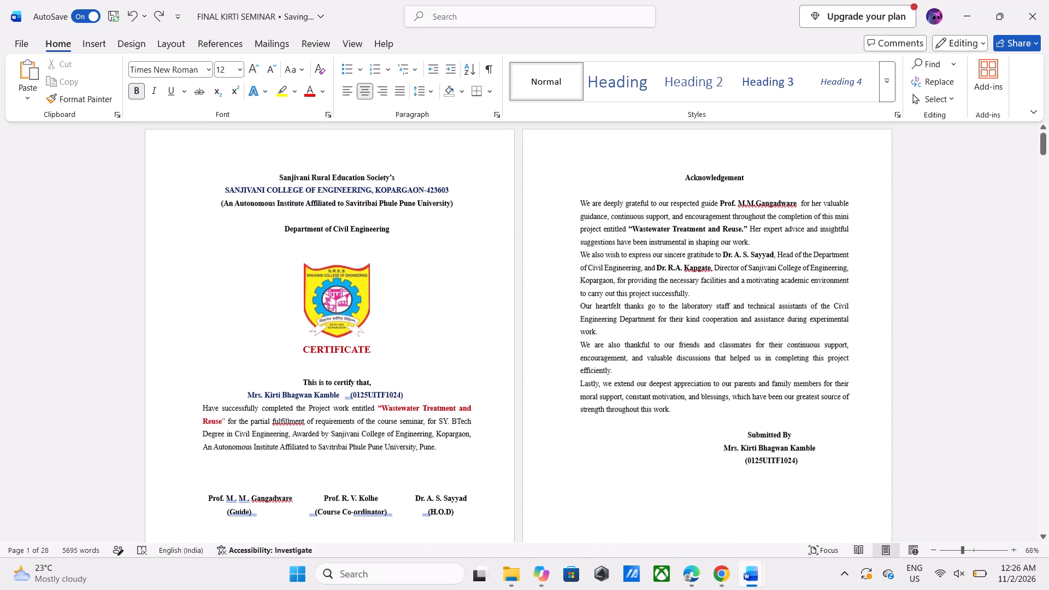
scroll(345, 442, down, 5)
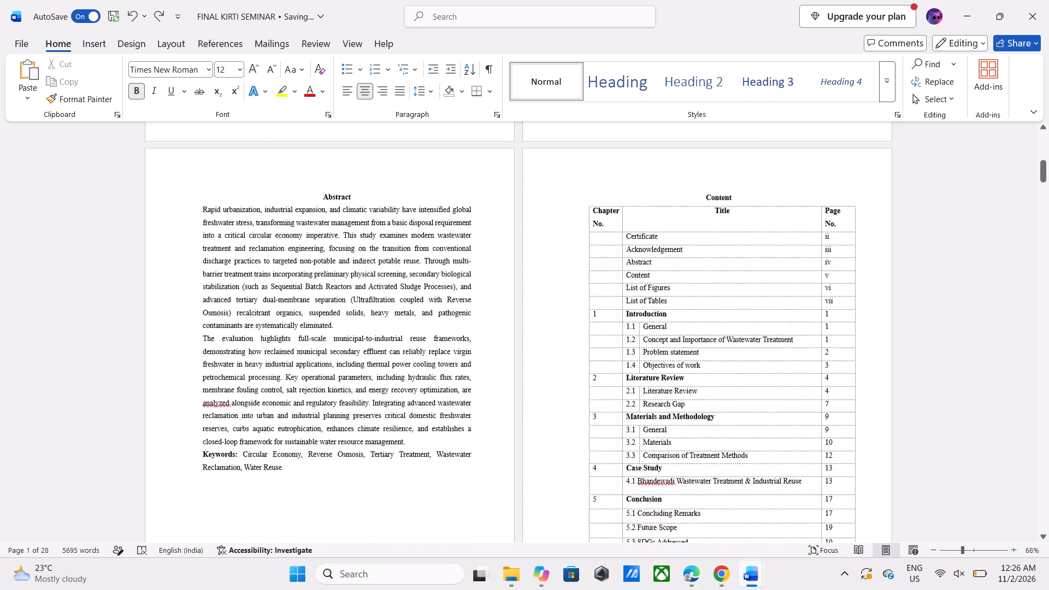
scroll(345, 442, up, 6)
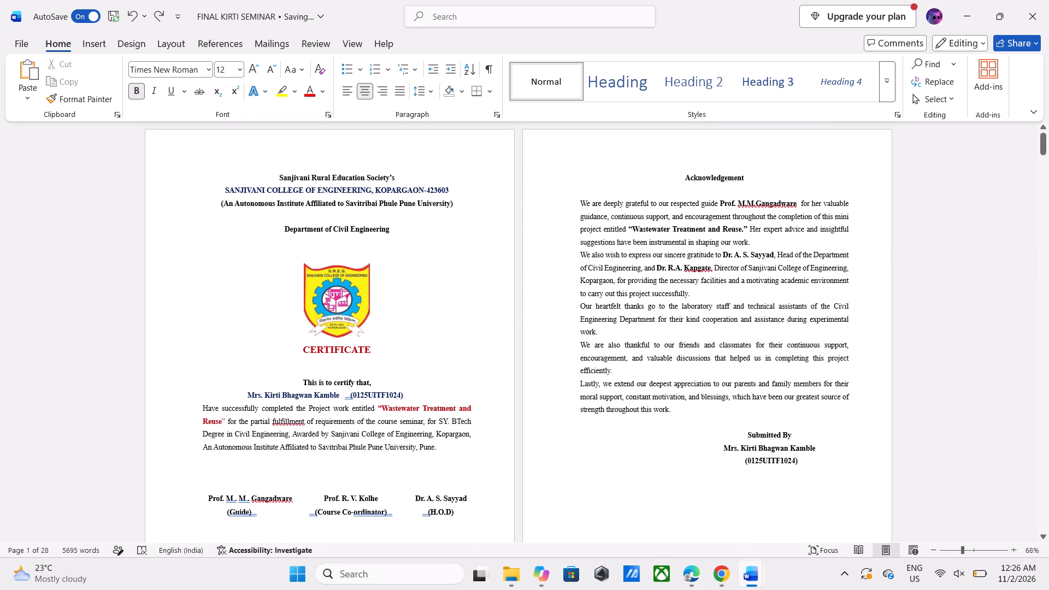
double_click(932, 392)
click(919, 424)
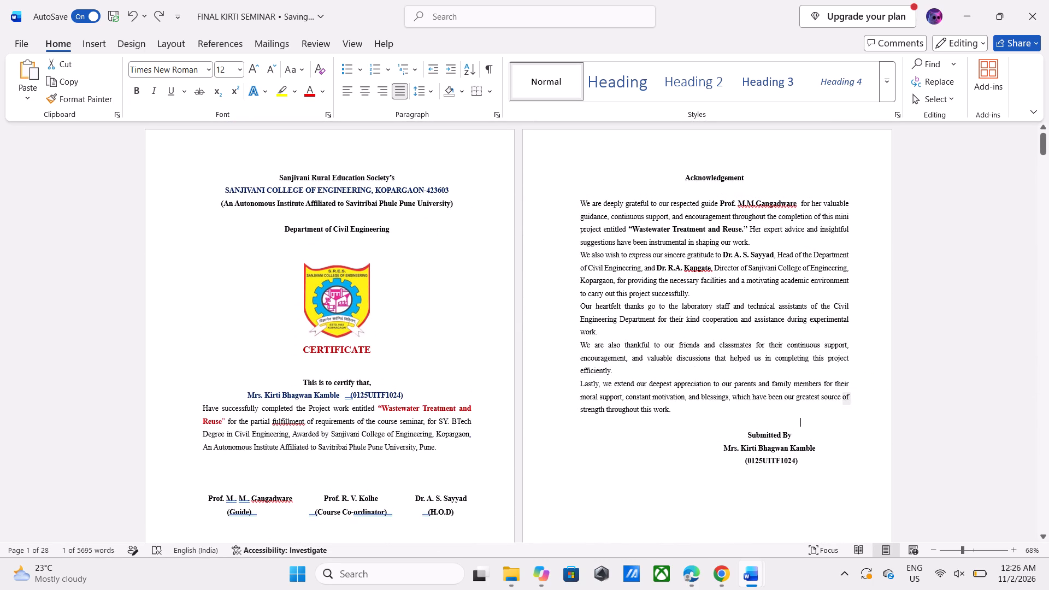
scroll(831, 273, down, 1)
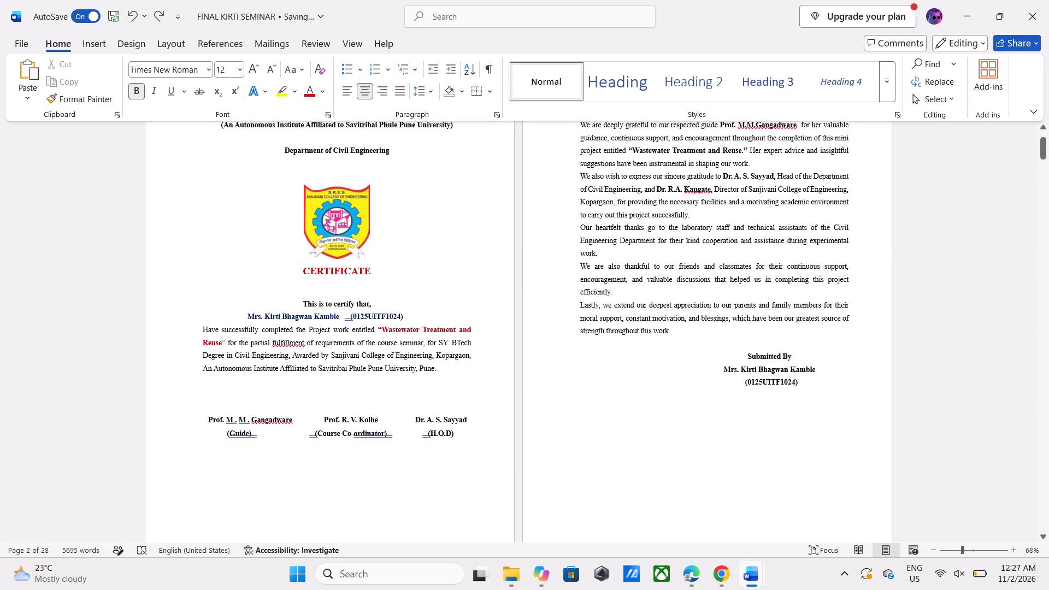
scroll(397, 438, up, 1)
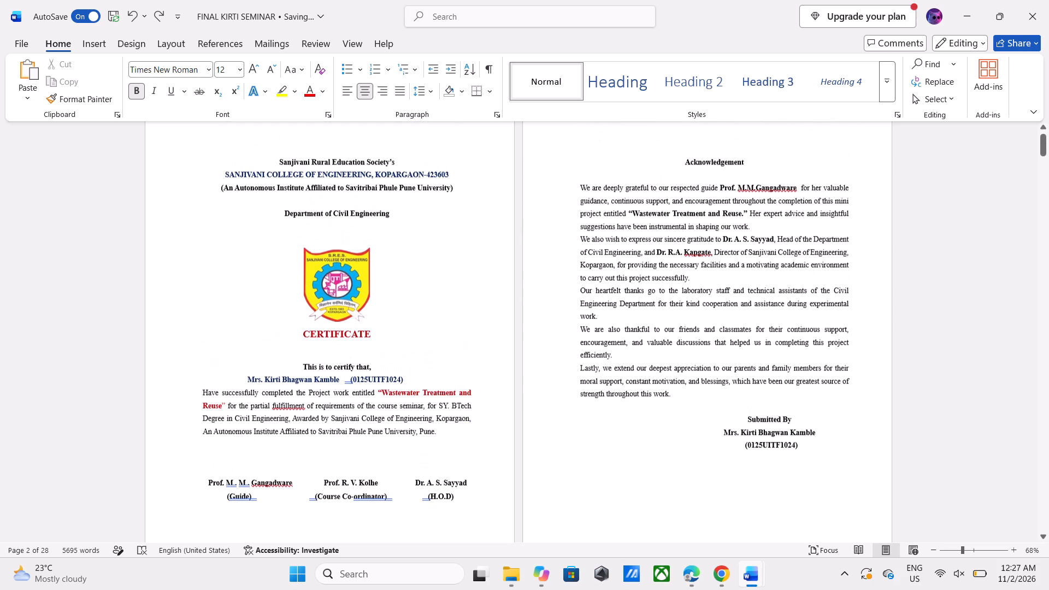
scroll(397, 438, up, 1)
scroll(397, 438, down, 1)
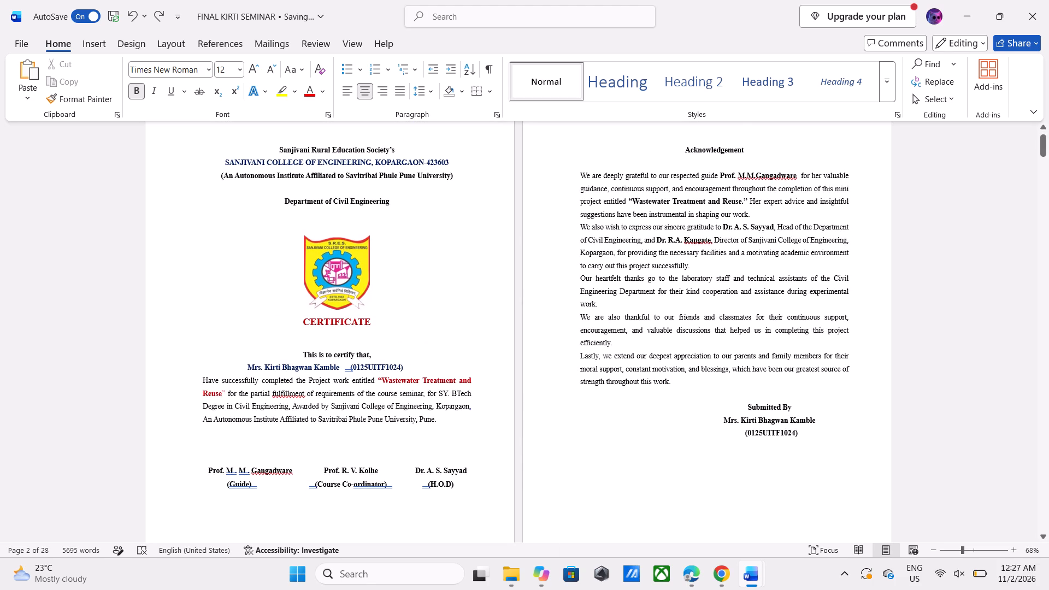
scroll(568, 448, down, 2)
scroll(568, 448, up, 2)
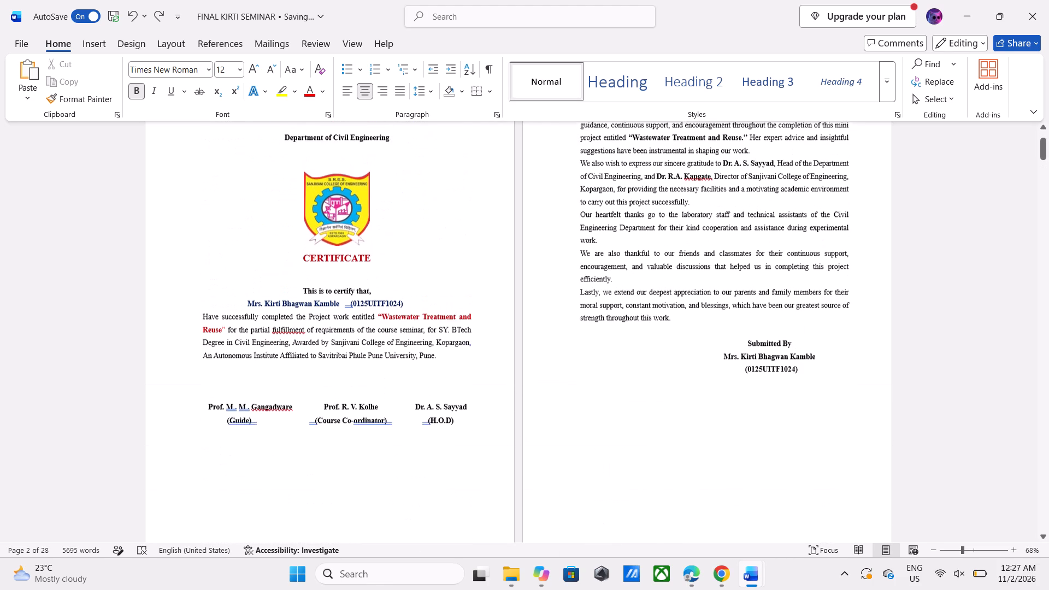
Delete the whole original certificate page, from the Sanjivani Rural Education Society's heading through the guide and H.O.D signature block.
drag(455, 500, 270, 191)
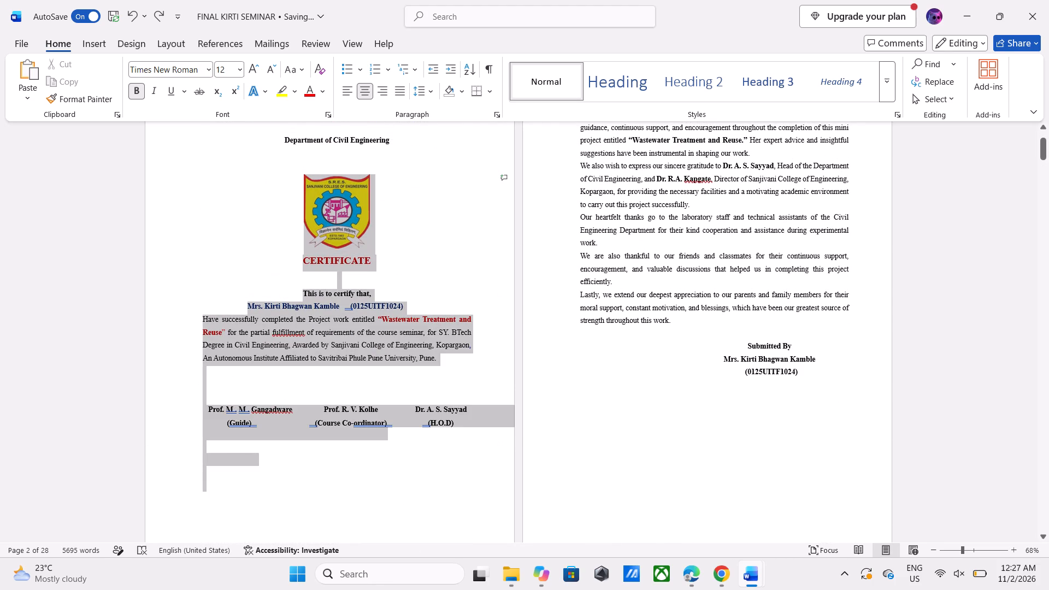
drag(270, 191, 237, 114)
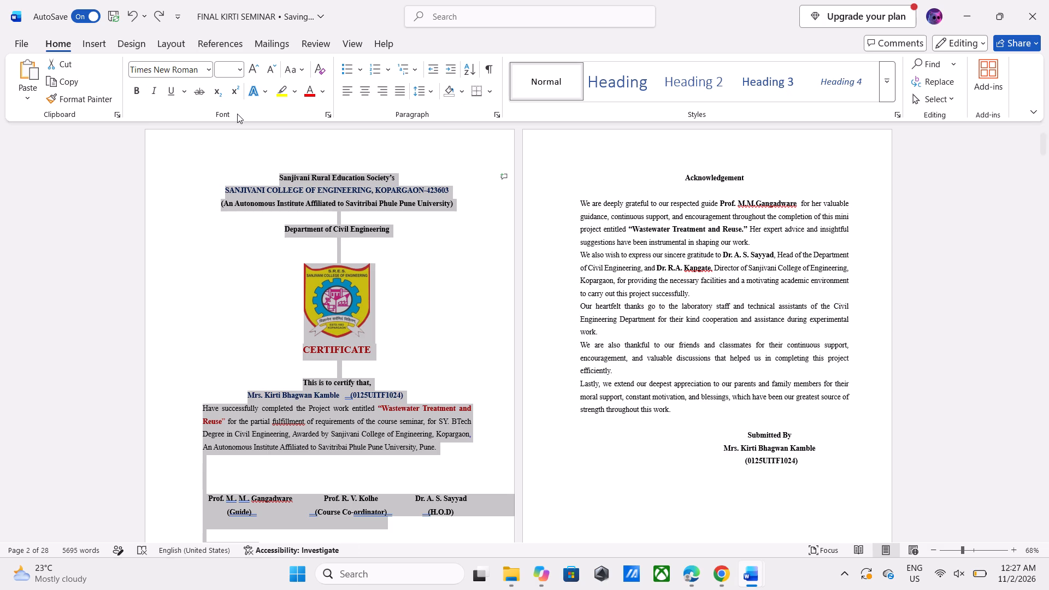
key(BackSpace)
key(BackSpace)
key(BackSpace)
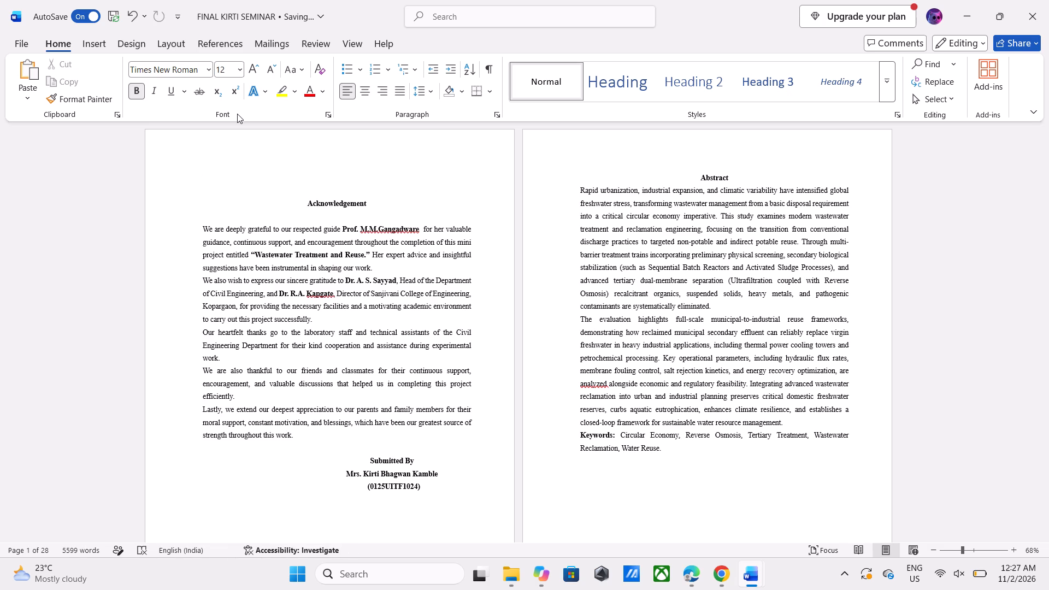
key(BackSpace)
key(BackSpace)
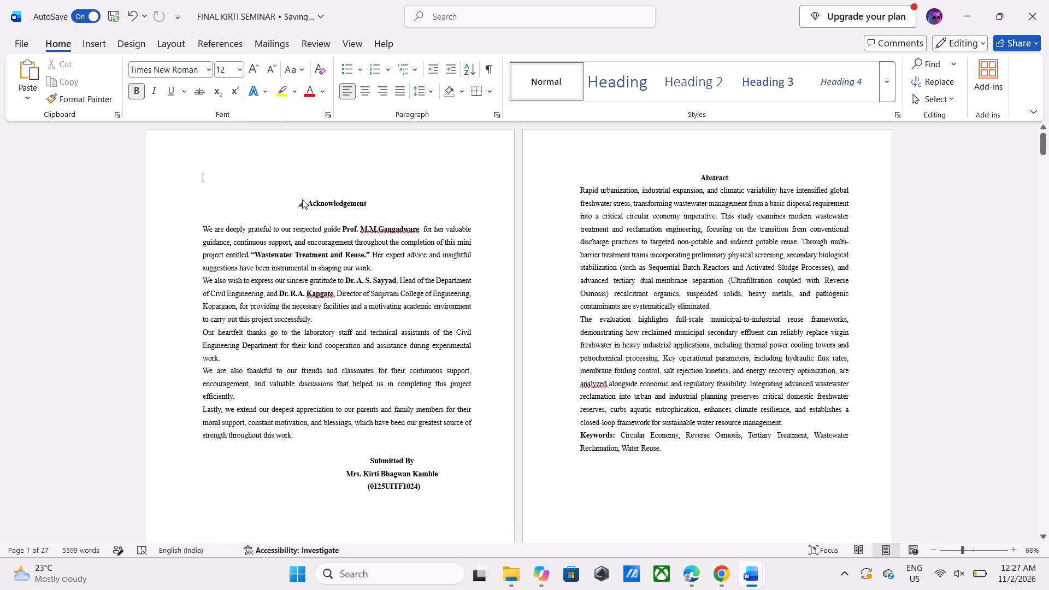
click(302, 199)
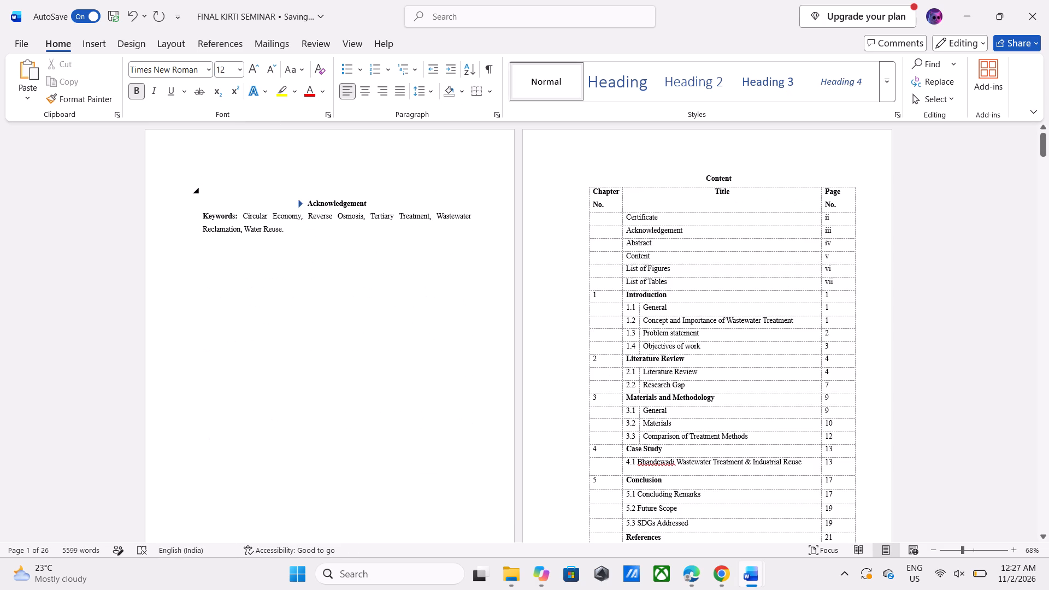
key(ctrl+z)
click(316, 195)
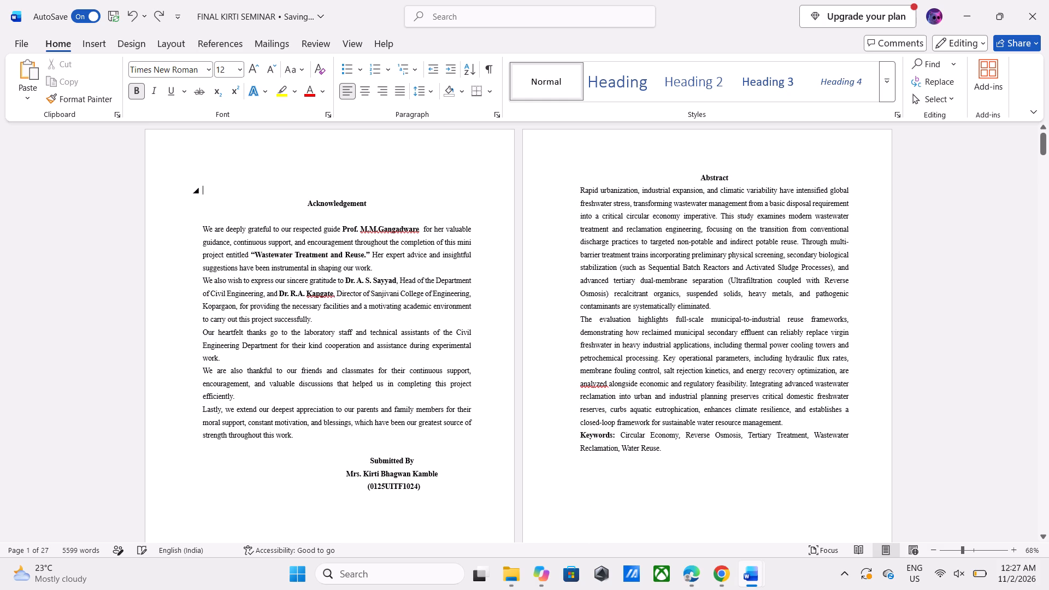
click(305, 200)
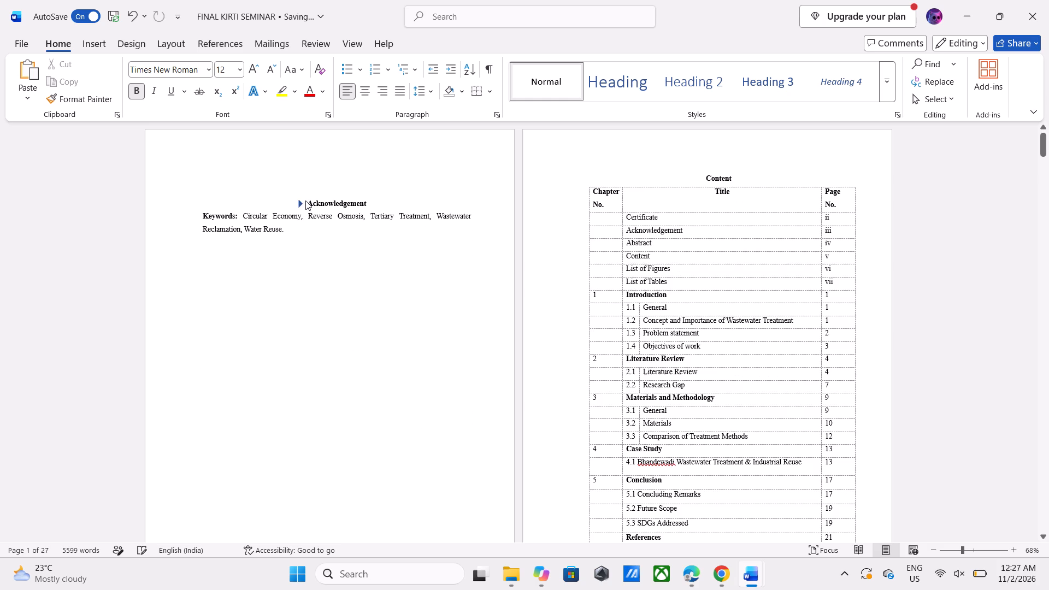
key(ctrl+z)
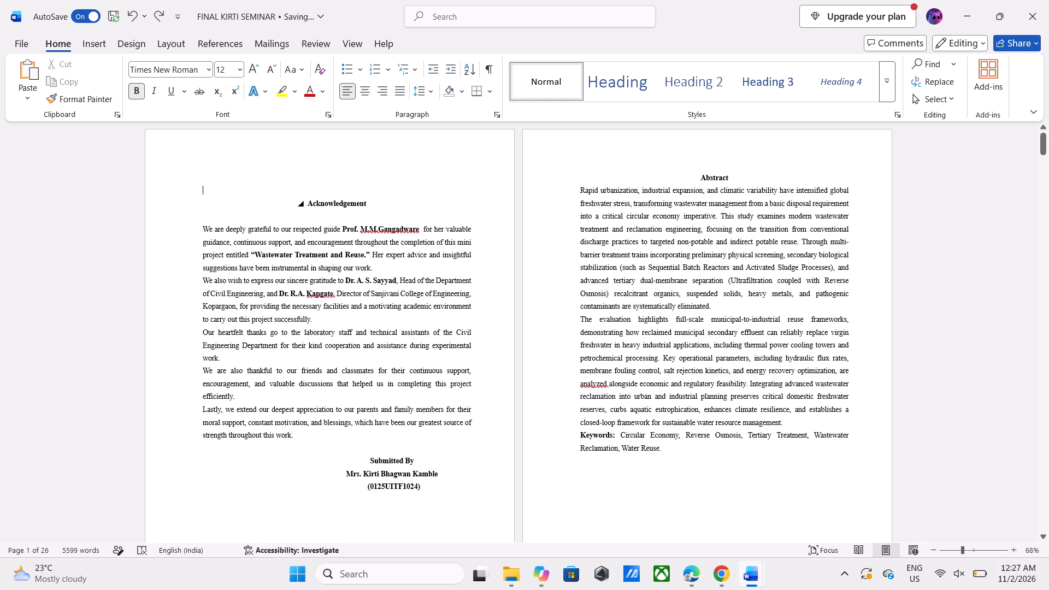
Remove the blank lines above the Acknowledgement heading and centre the heading at the top of its page.
click(310, 202)
key(BackSpace)
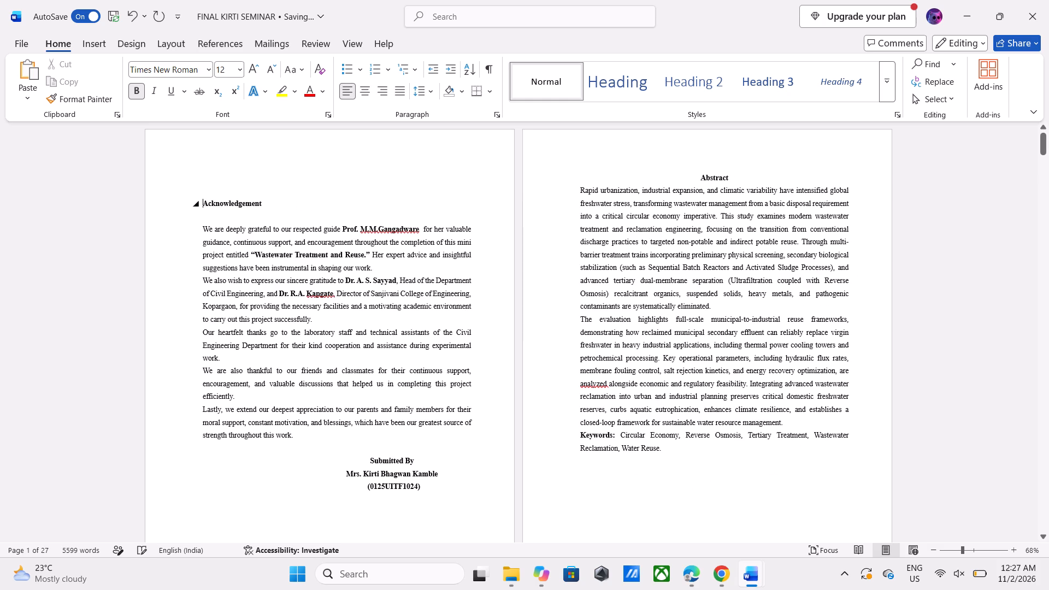
key(BackSpace)
key(BackSpace)
key(BackSpace)
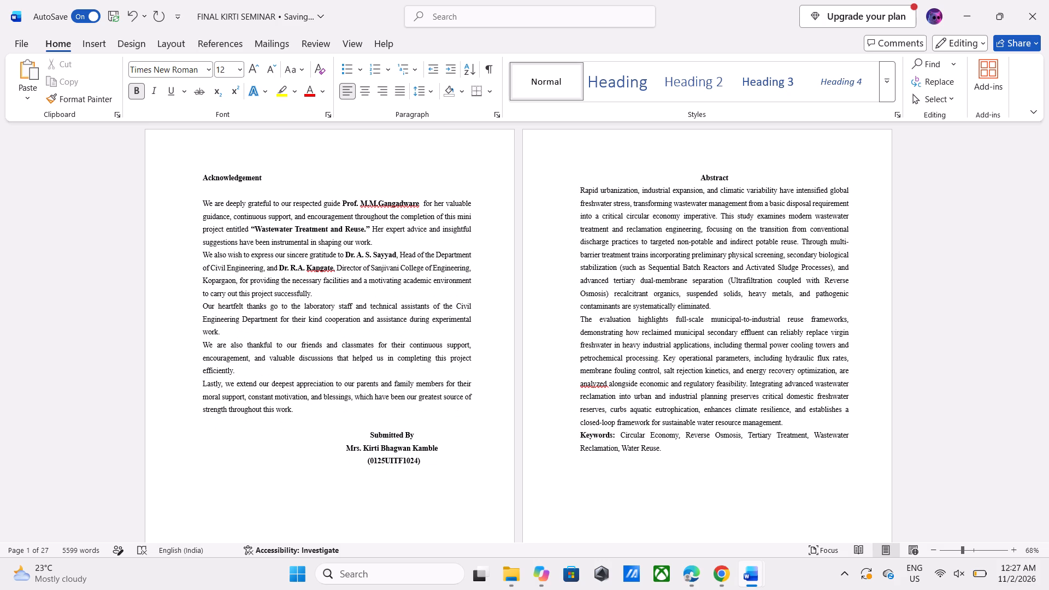
click(366, 92)
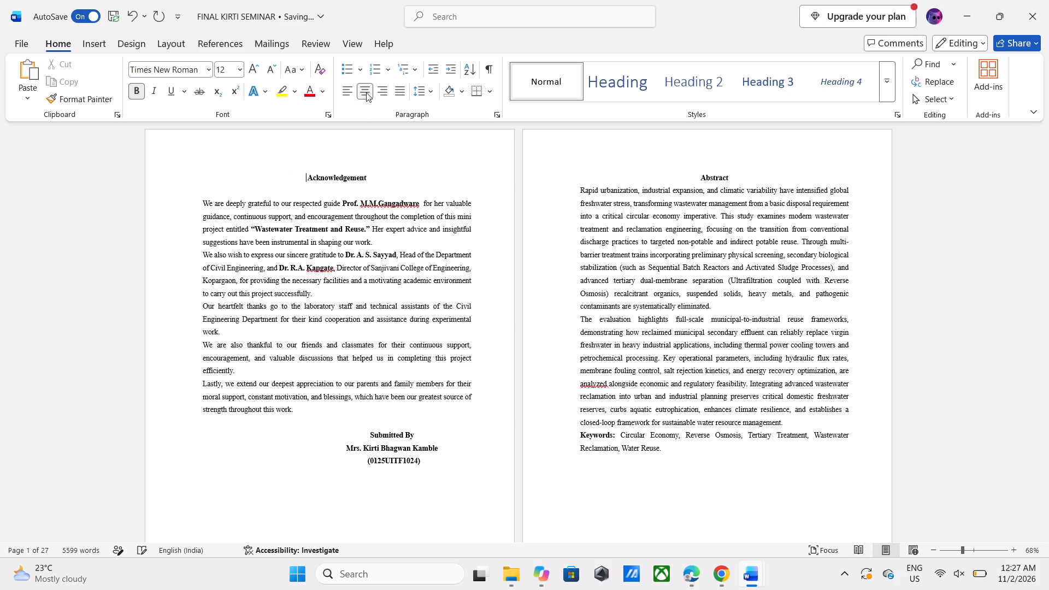
click(405, 175)
Switch to the Sairaj 2 document and examine its certificate, Acknowledgement and Content table pages for layout and page numbering.
key(alt+Tab)
scroll(405, 175, up, 1)
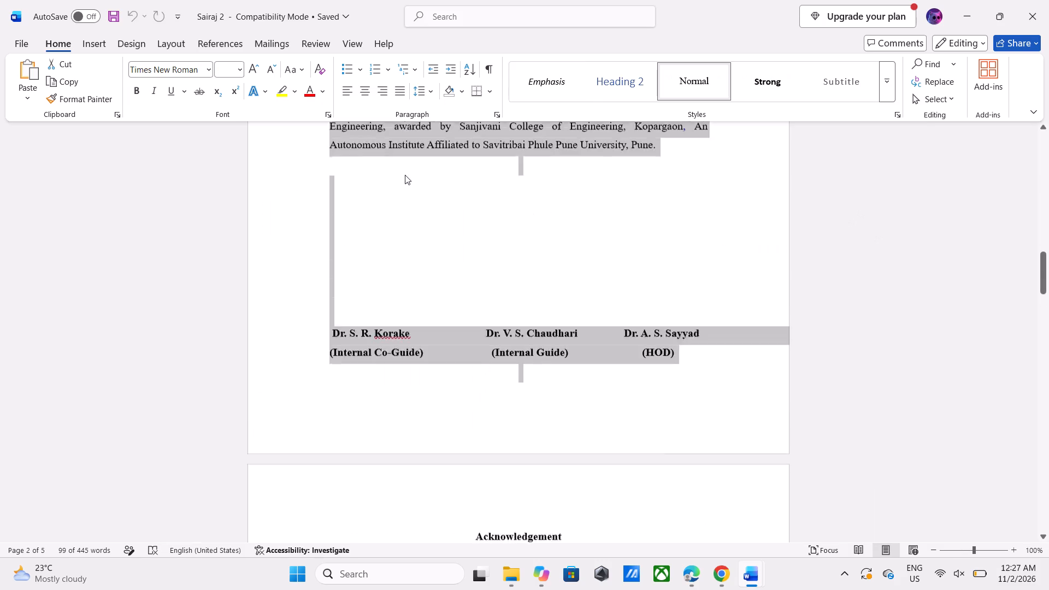
scroll(405, 175, up, 1)
click(437, 257)
ctrl+scroll(437, 257, down, 3)
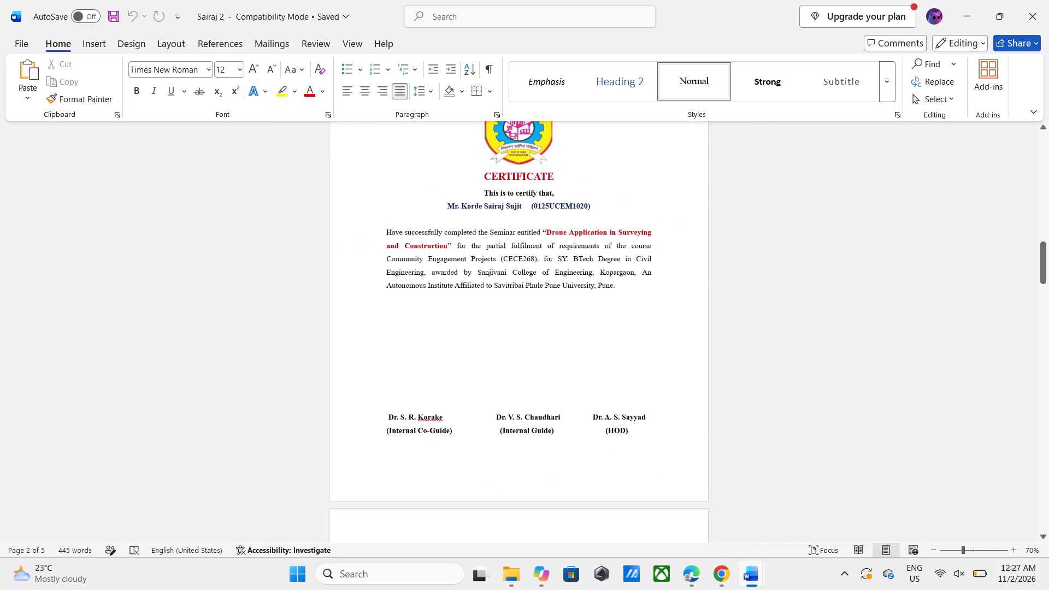
scroll(437, 257, down, 2)
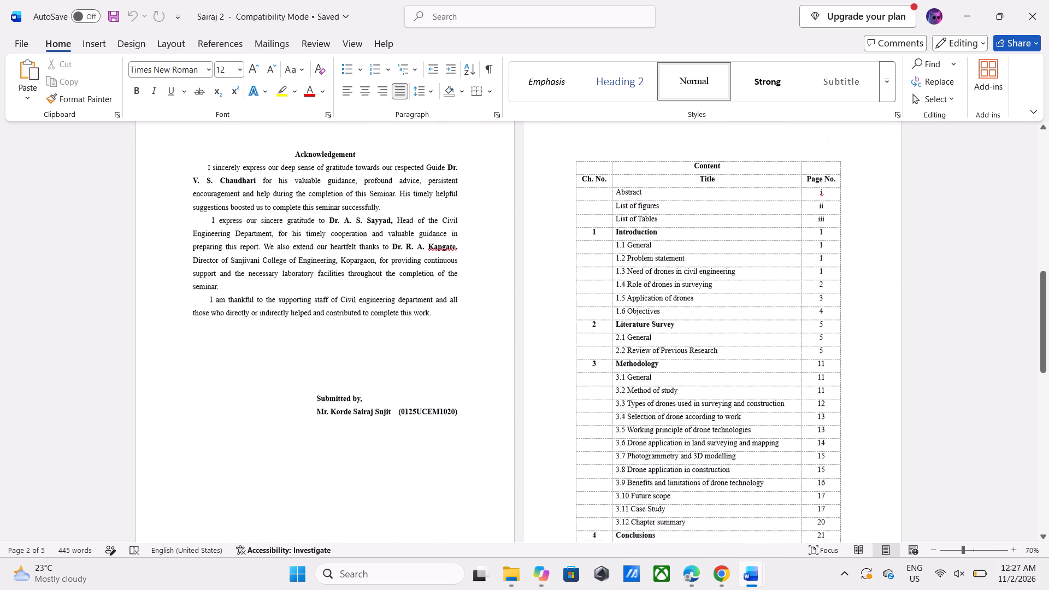
scroll(437, 257, down, 6)
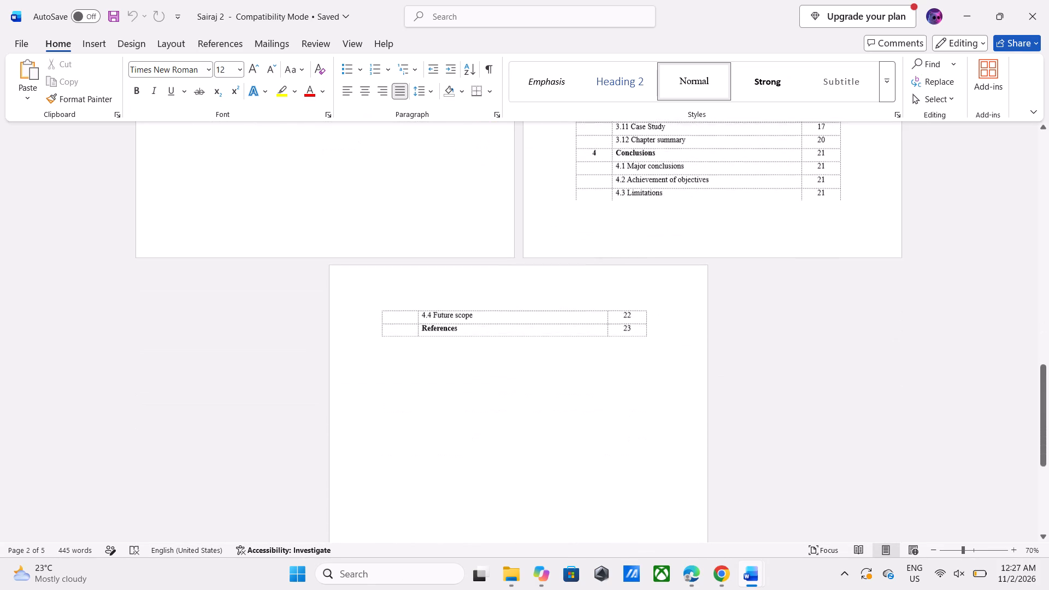
scroll(437, 257, down, 5)
Switch back to the seminar report and check the page numbering from the Content table through the List of Tables and Chapter 1.
key(alt+Tab)
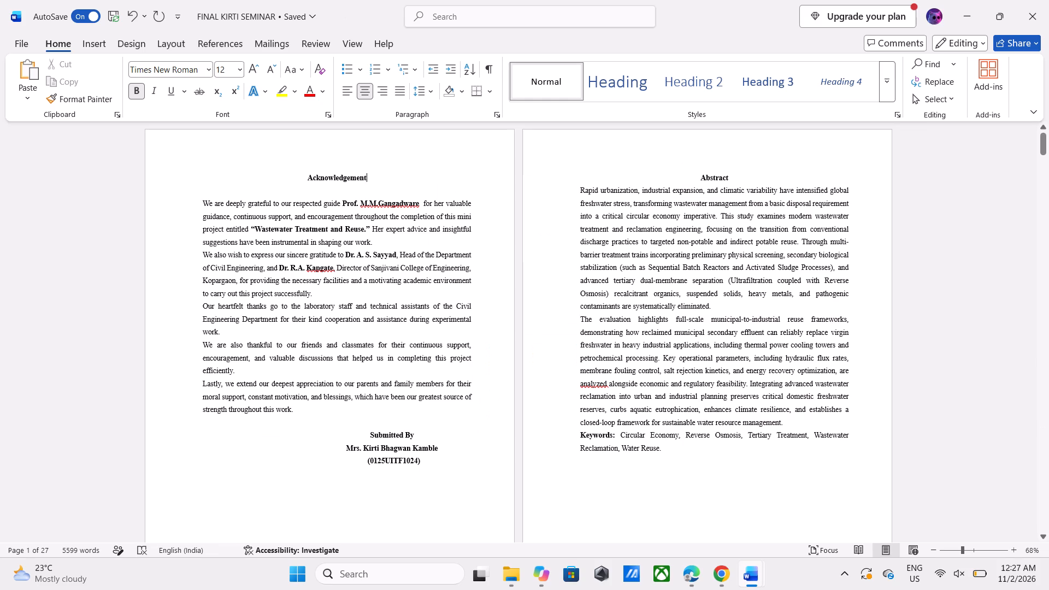
scroll(437, 257, right, 1)
scroll(437, 257, down, 2)
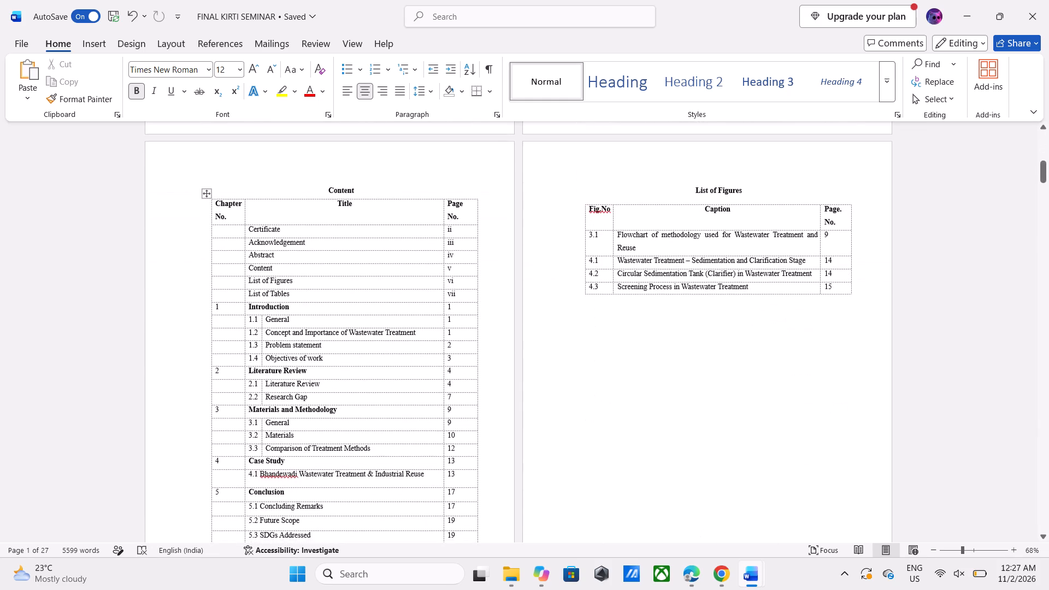
scroll(437, 257, down, 4)
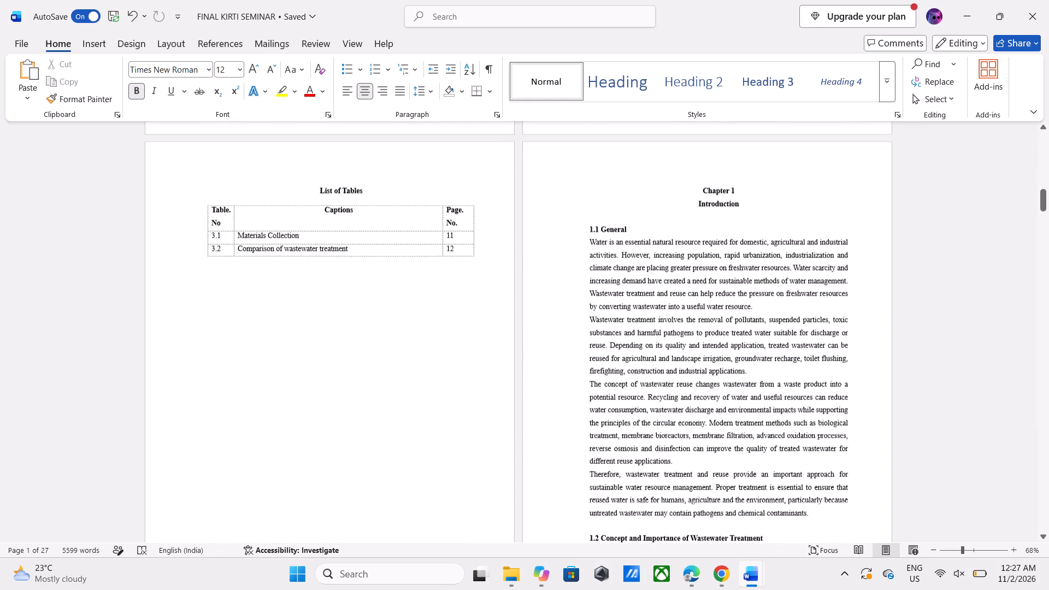
scroll(437, 257, down, 1)
scroll(433, 402, down, 1)
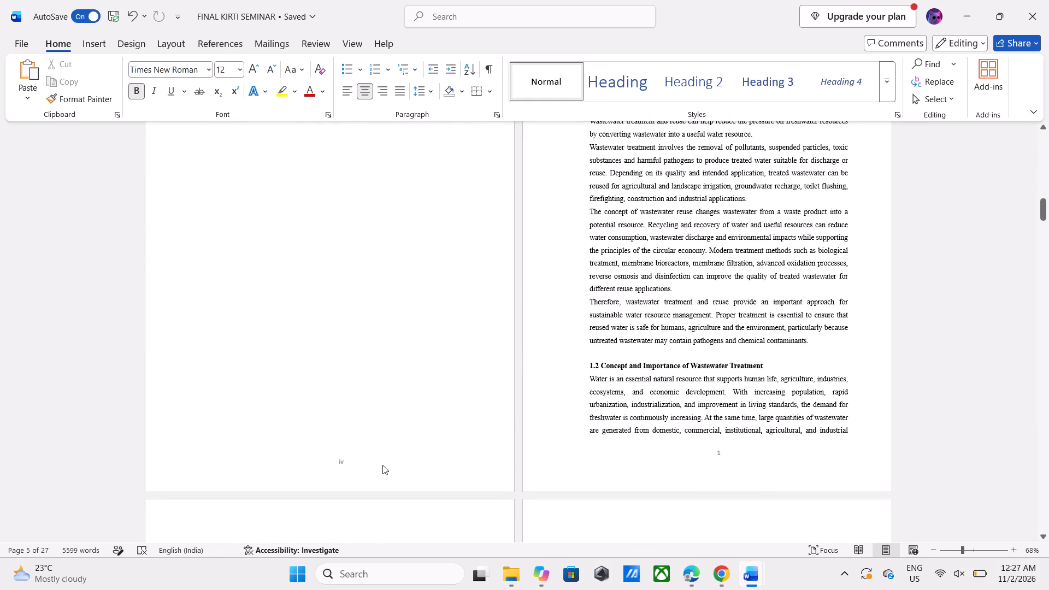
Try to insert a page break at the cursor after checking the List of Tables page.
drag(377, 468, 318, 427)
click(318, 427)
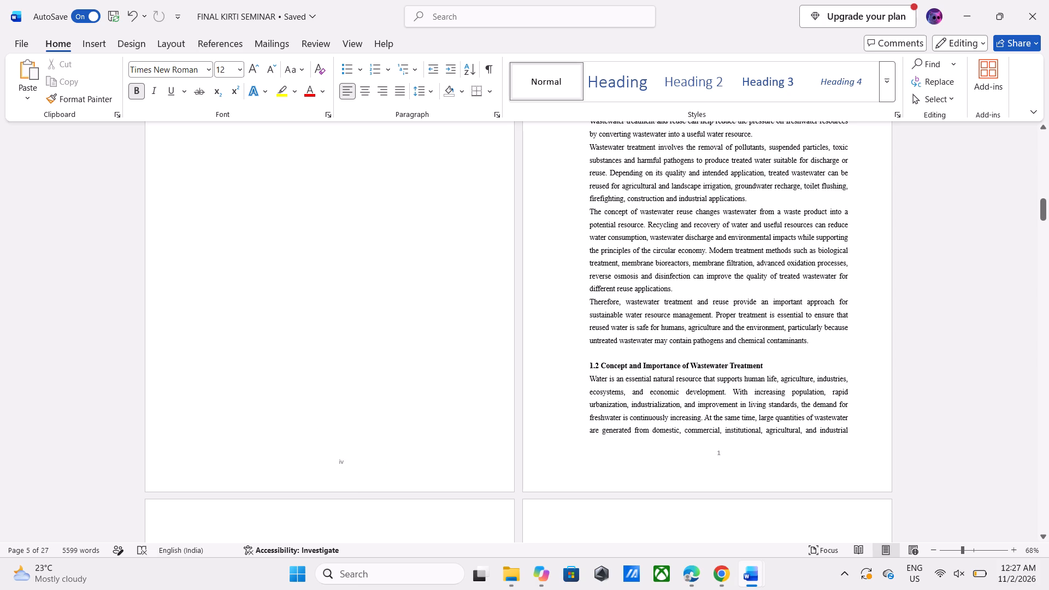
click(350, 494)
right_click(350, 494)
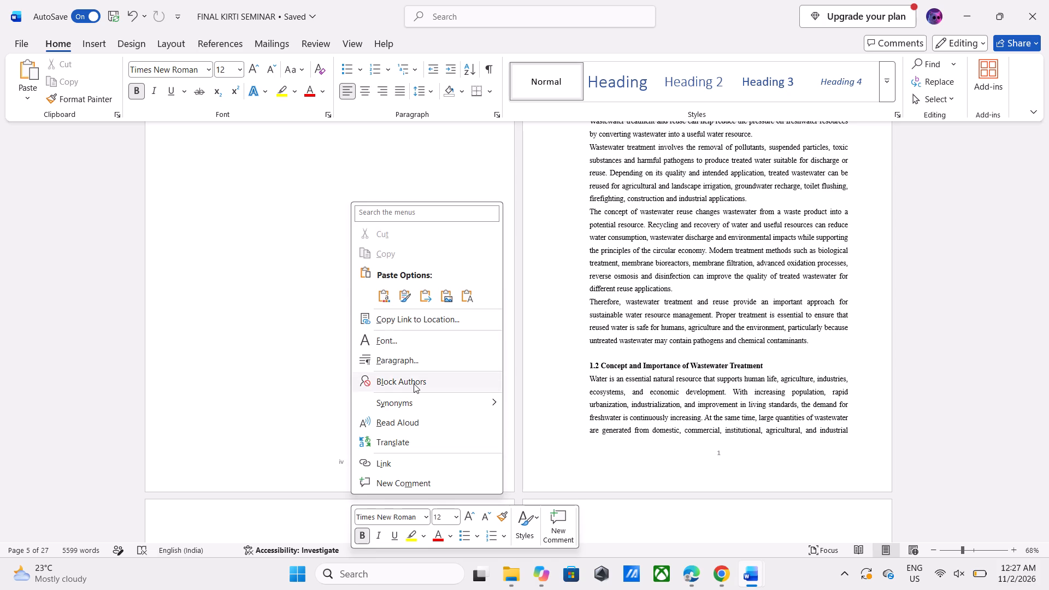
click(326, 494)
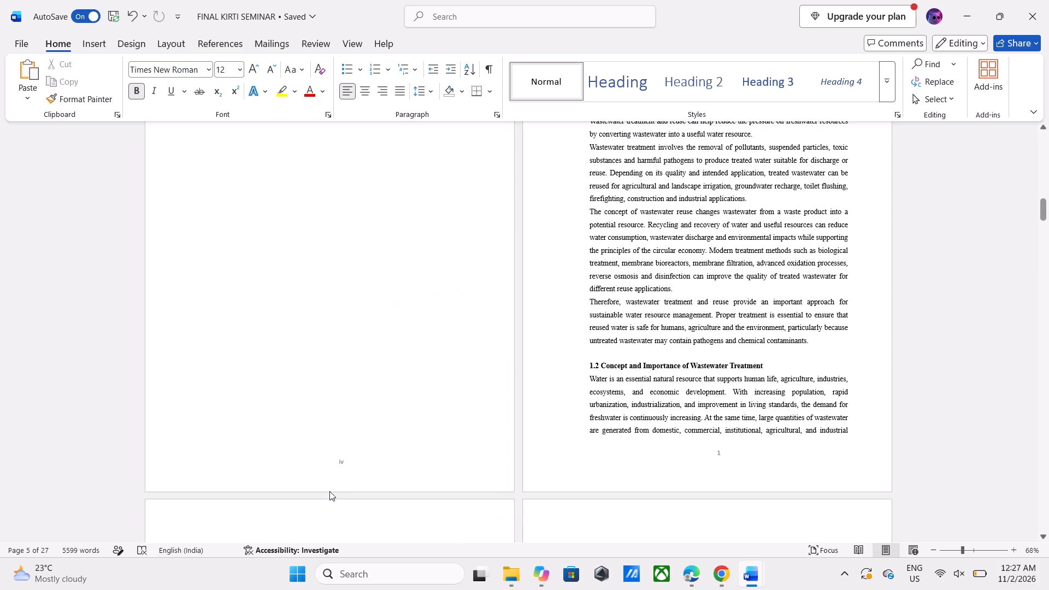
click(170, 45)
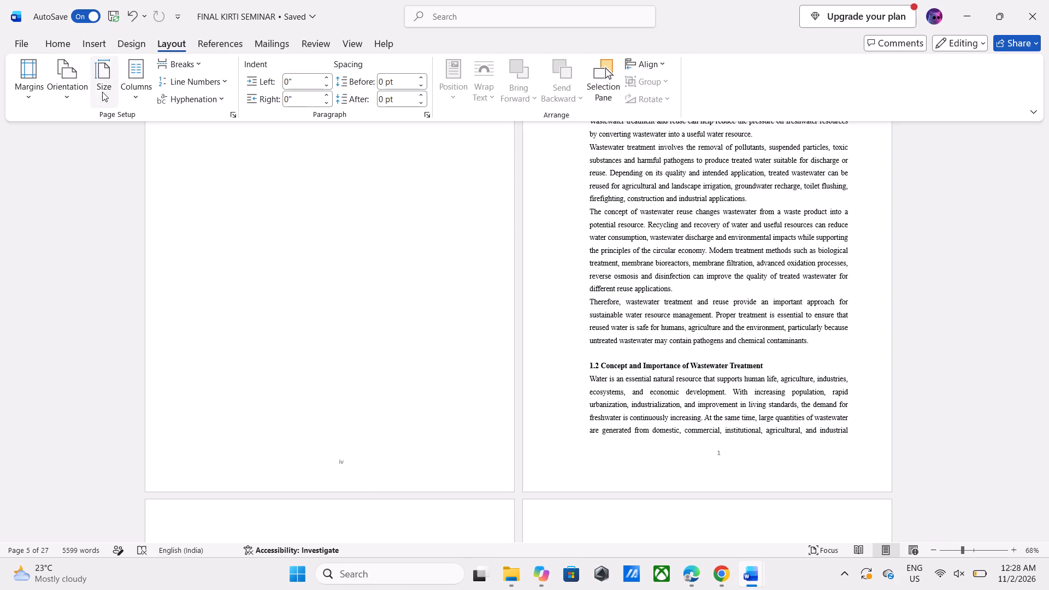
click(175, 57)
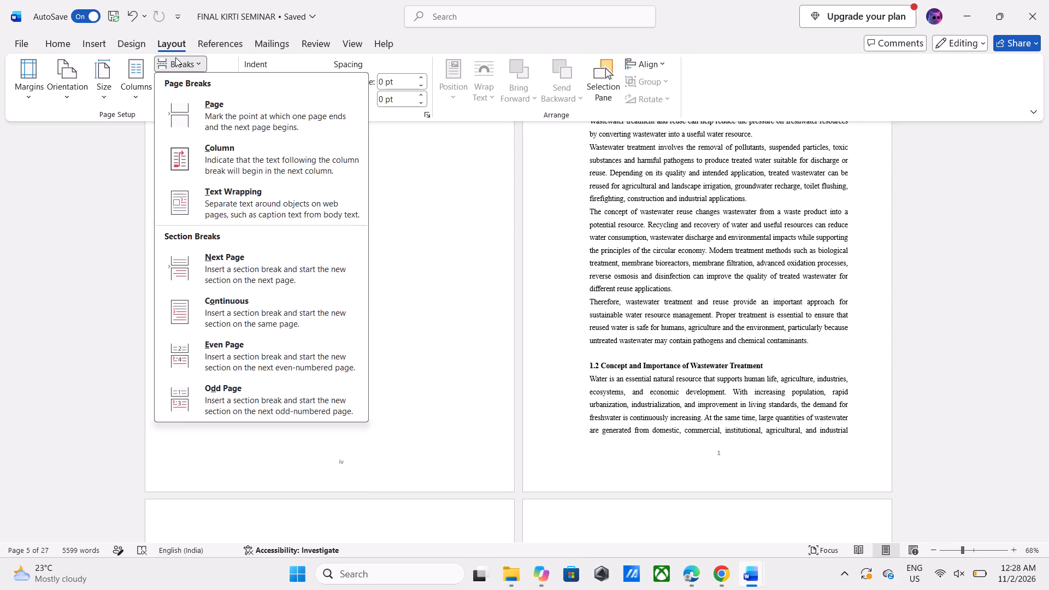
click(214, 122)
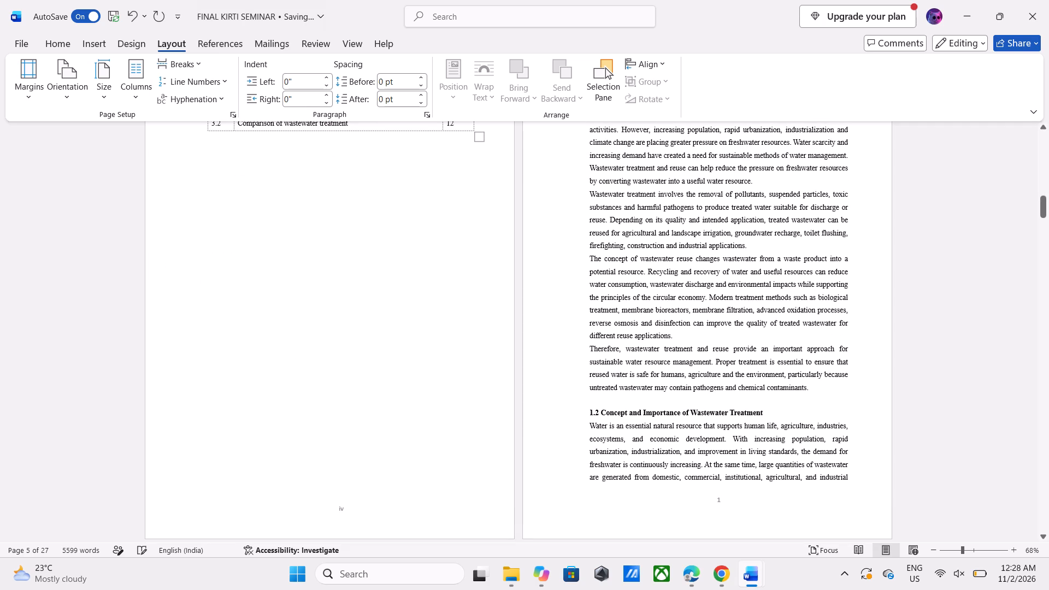
Hide the white space between the report's pages.
scroll(243, 230, down, 2)
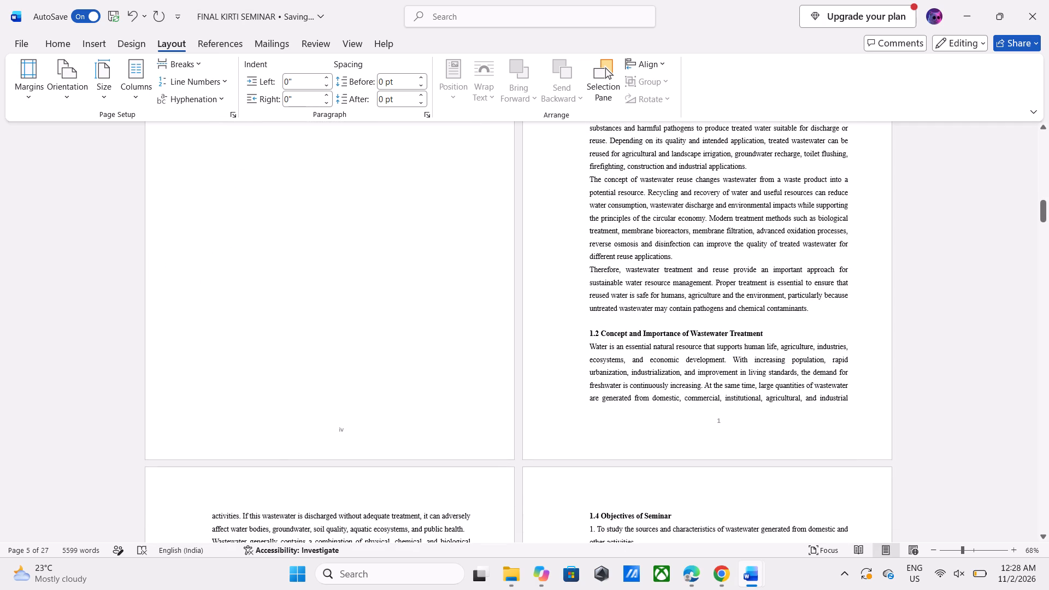
click(314, 462)
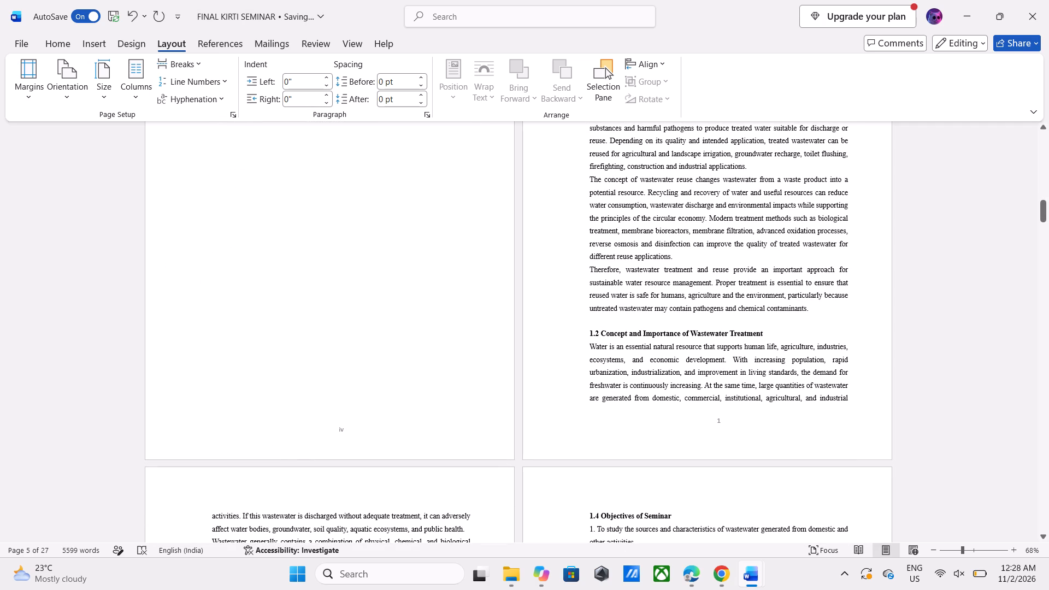
double_click(325, 460)
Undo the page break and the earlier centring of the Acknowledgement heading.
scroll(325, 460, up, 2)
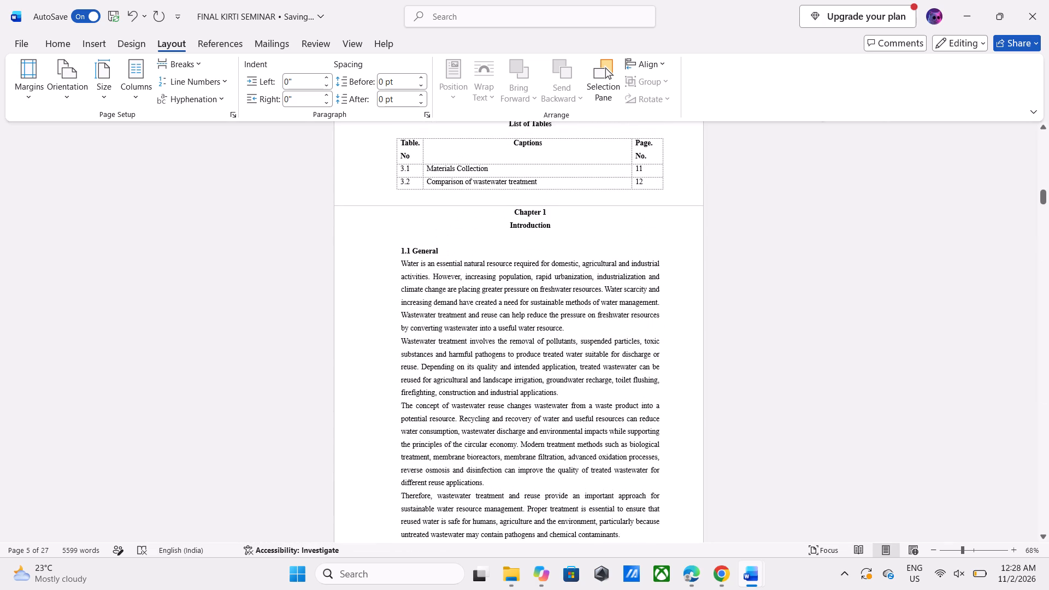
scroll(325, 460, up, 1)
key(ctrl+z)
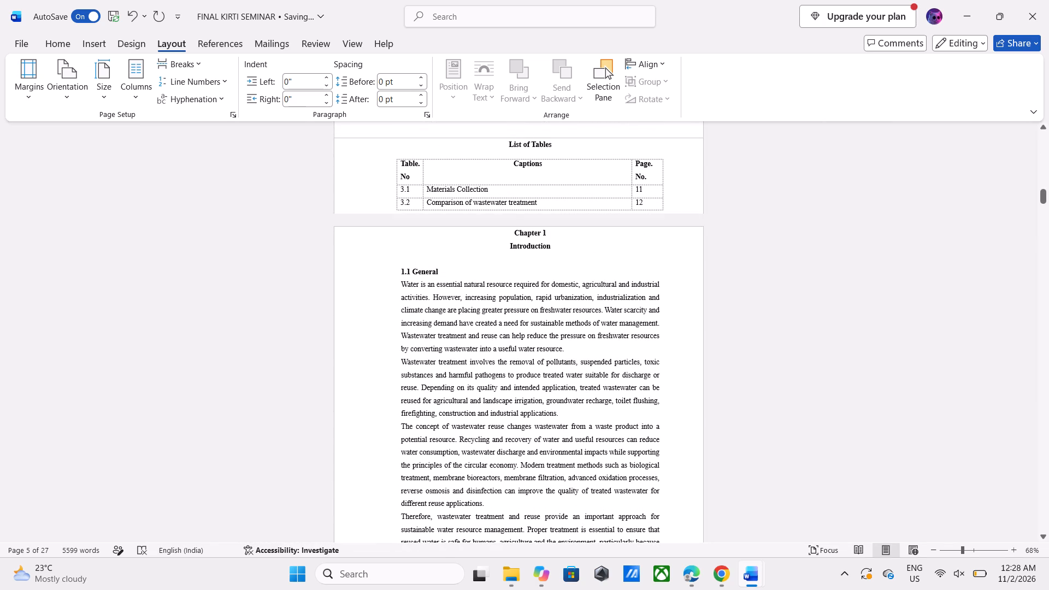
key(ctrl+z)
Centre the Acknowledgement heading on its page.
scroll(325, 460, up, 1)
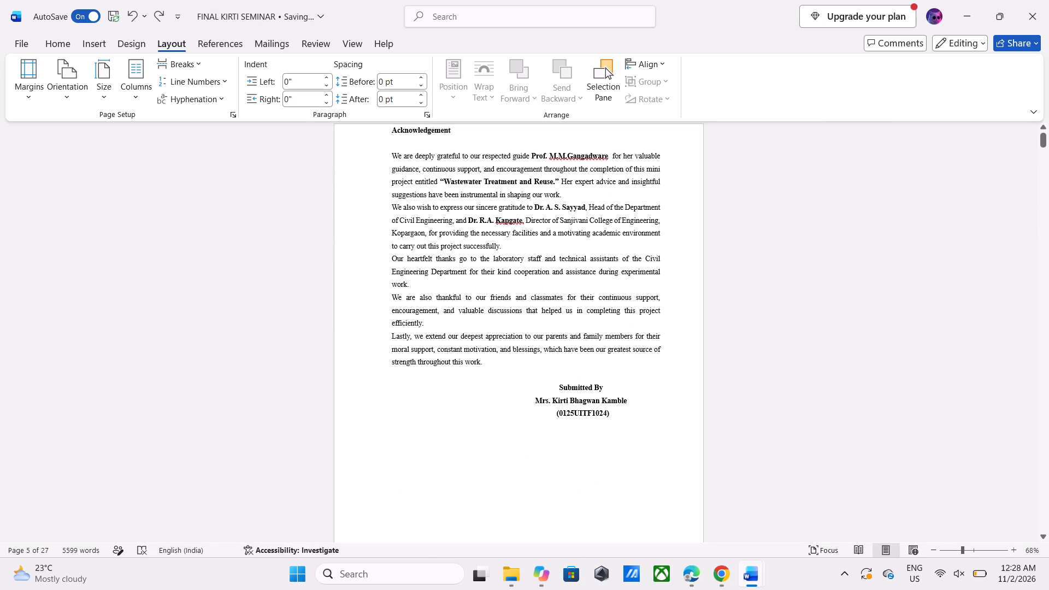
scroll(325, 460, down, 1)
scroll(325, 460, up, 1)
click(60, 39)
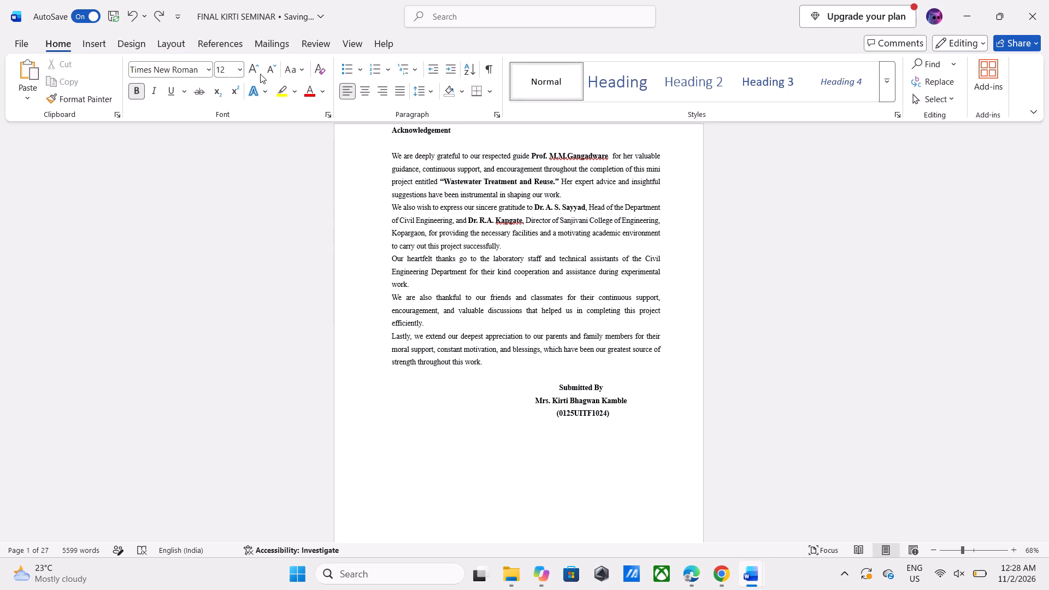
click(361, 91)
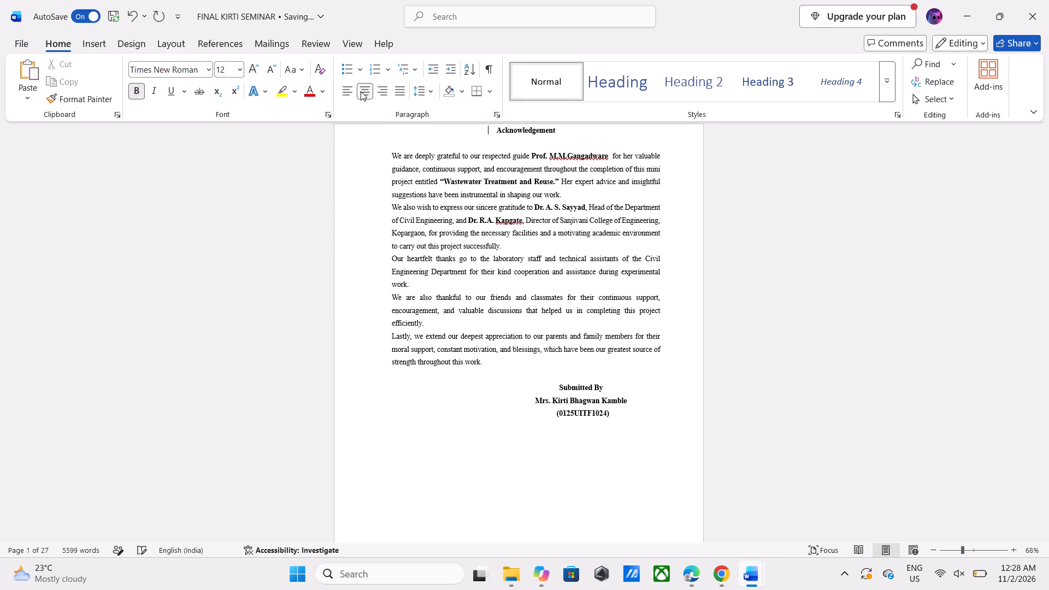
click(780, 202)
Undo the earlier edits until the deleted certificate page and the original cover page are restored.
scroll(780, 202, down, 3)
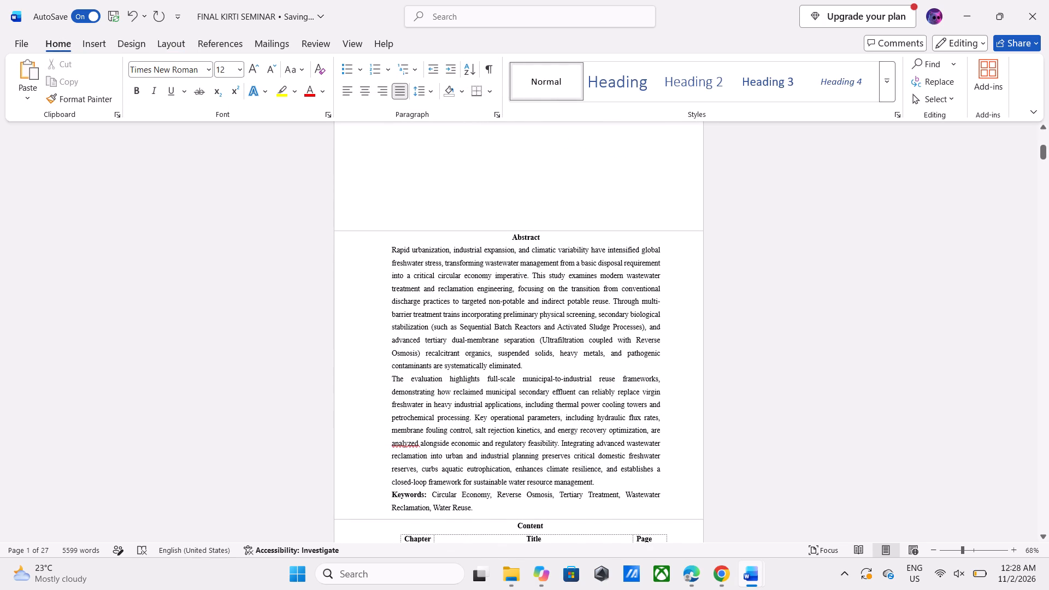
key(ctrl+z)
key(ctrl+z)
key(ctrl+z)
key(ctrl+z)
key(ctrl+z)
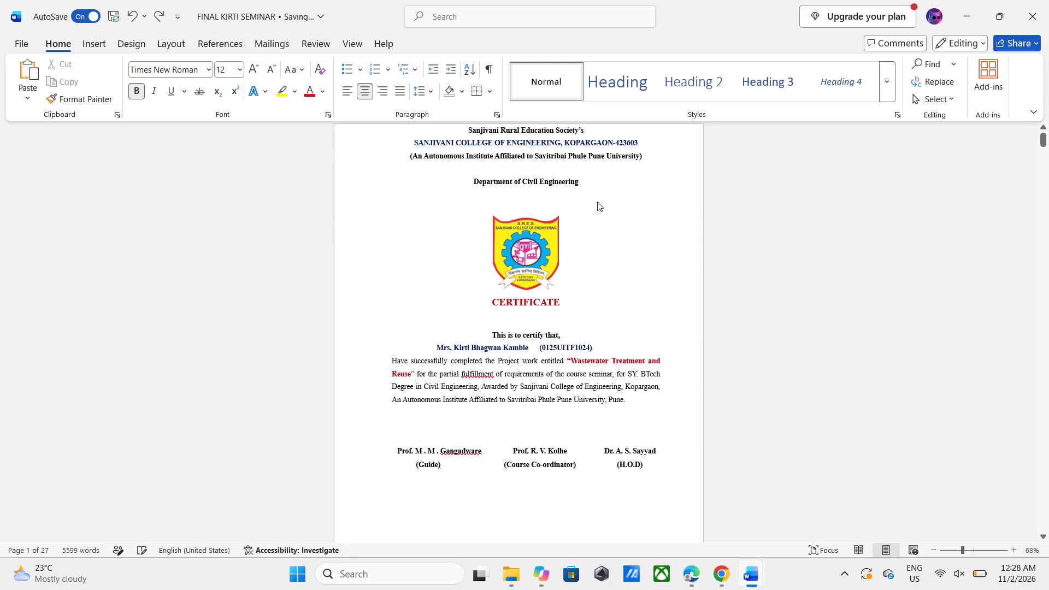
scroll(597, 202, down, 1)
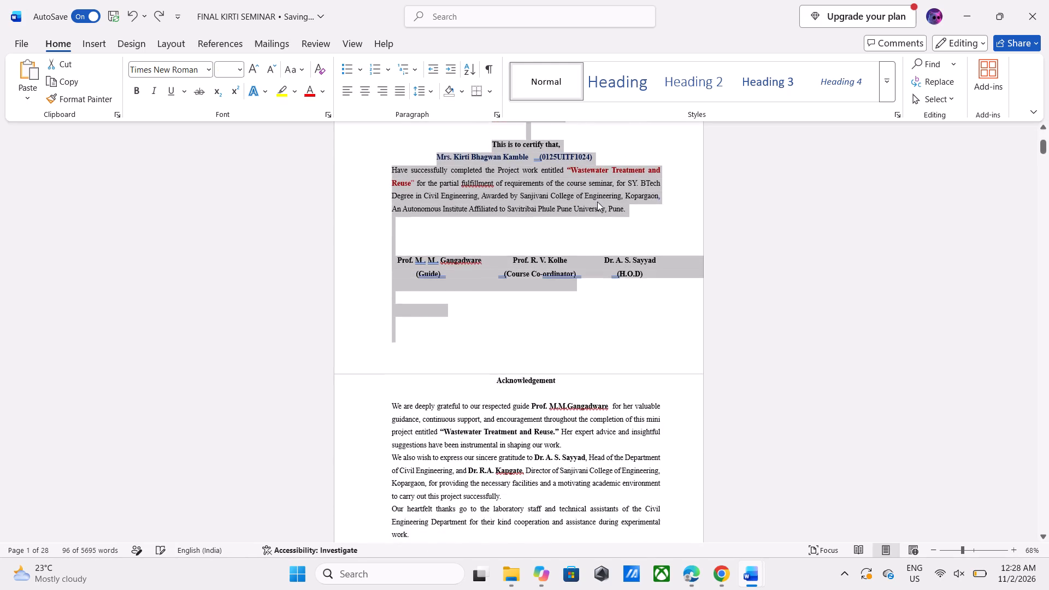
scroll(597, 202, down, 1)
key(ctrl+z)
key(ctrl+z)
key(ctrl+z)
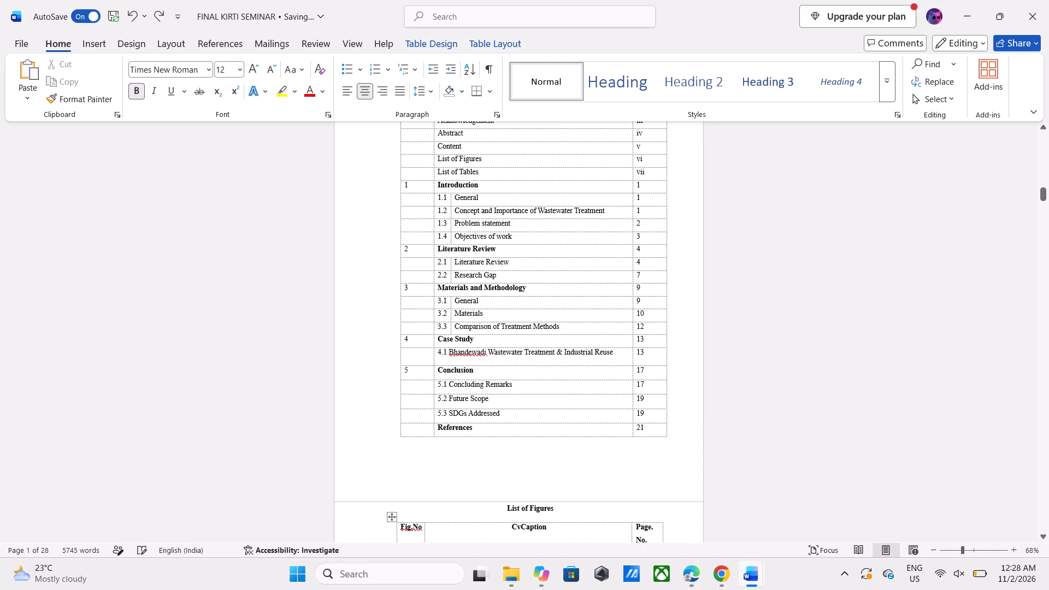
Review the restored report from the cover and certificate pages through the Acknowledgement to the SDGs Addressed section.
scroll(597, 202, up, 6)
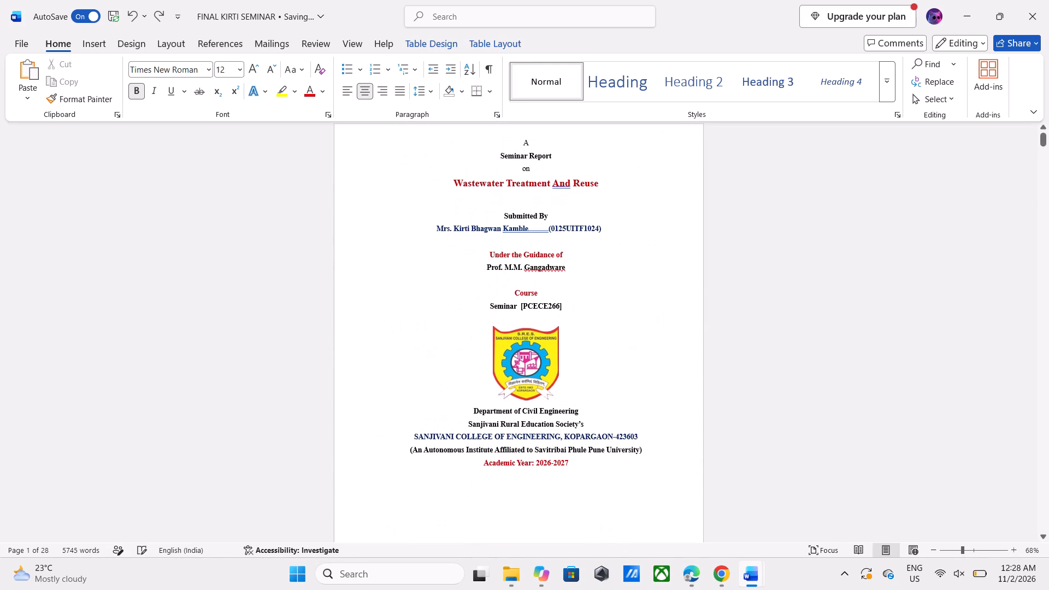
scroll(597, 202, up, 3)
scroll(597, 202, down, 12)
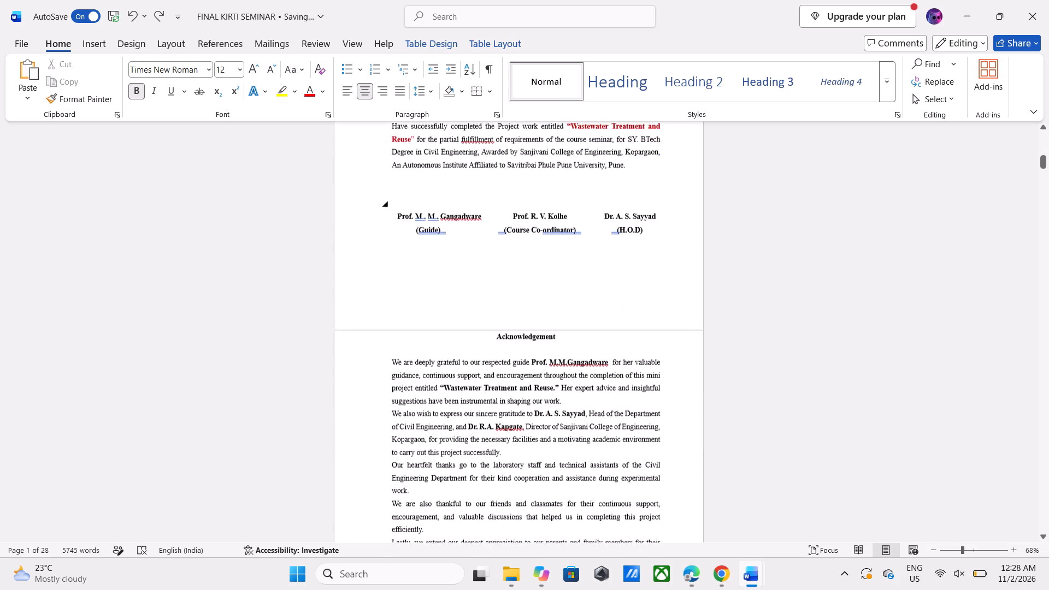
scroll(597, 202, down, 14)
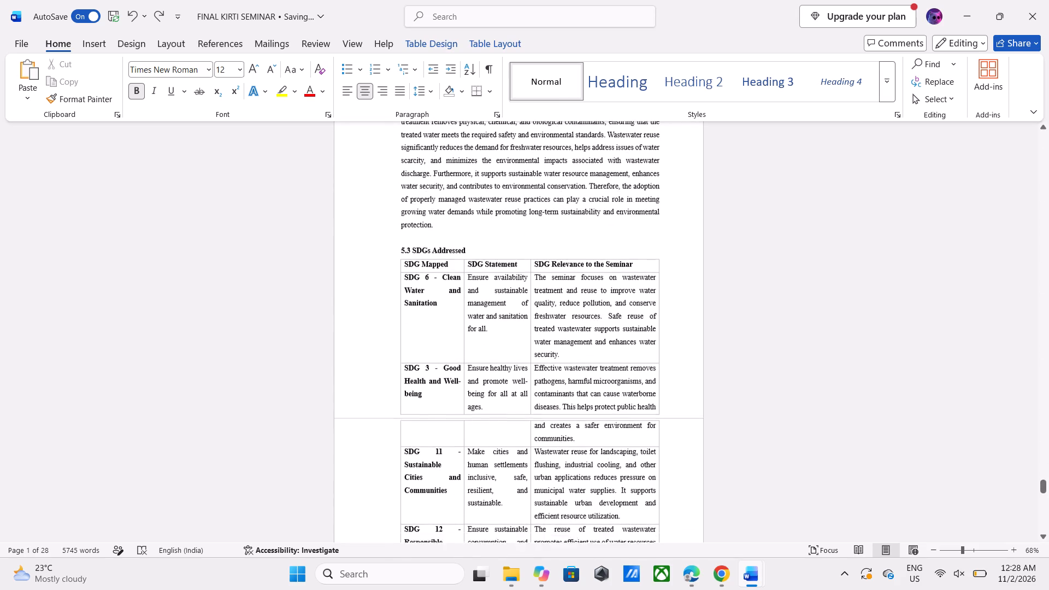
scroll(597, 202, down, 7)
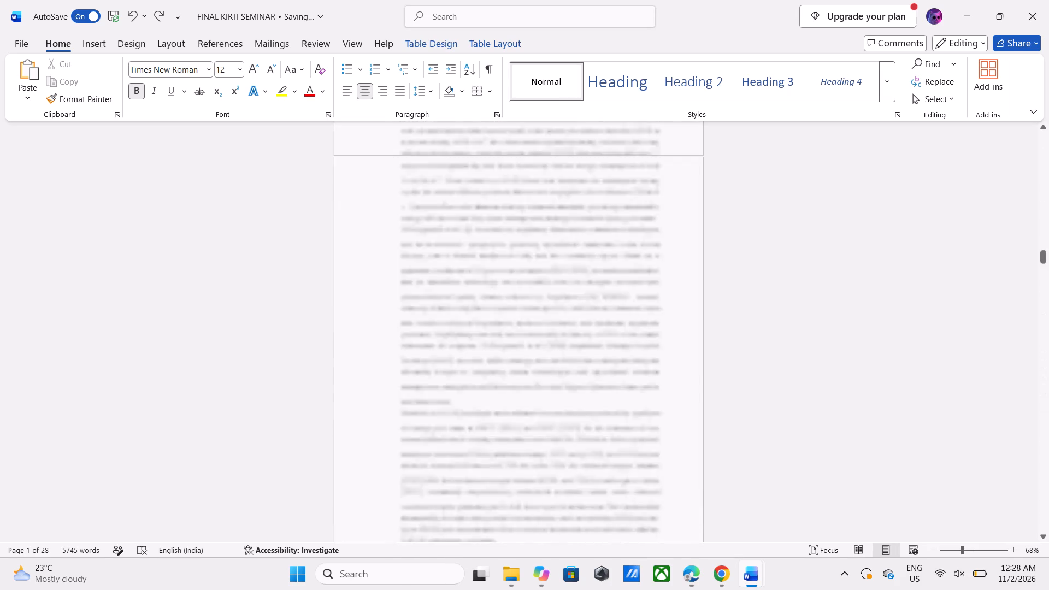
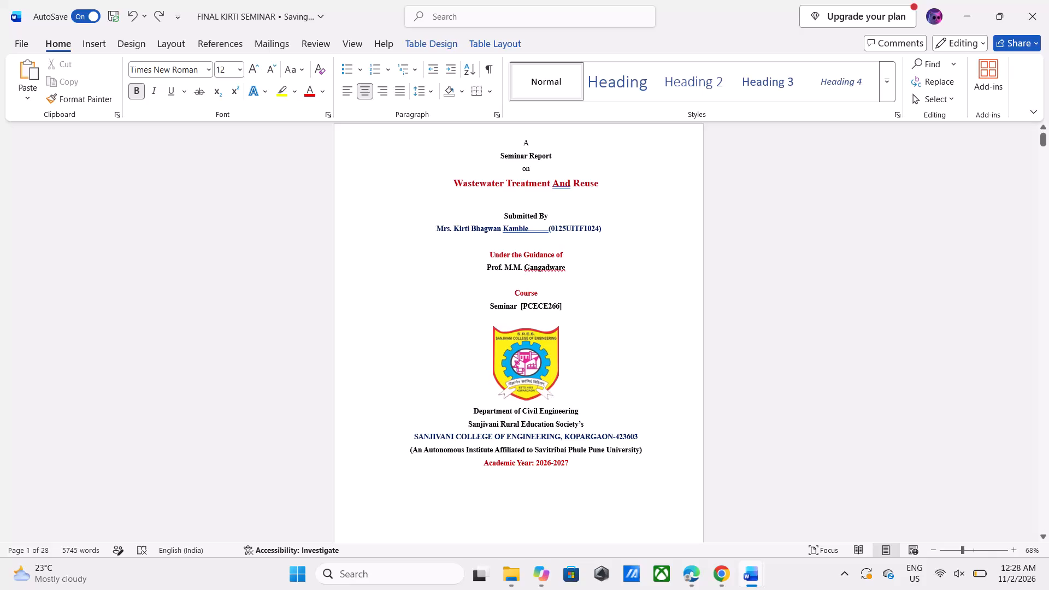
Undo the latest edits until the stray "Cvv" text is removed from the Caption heading in the List of Figures.
key(ctrl+z)
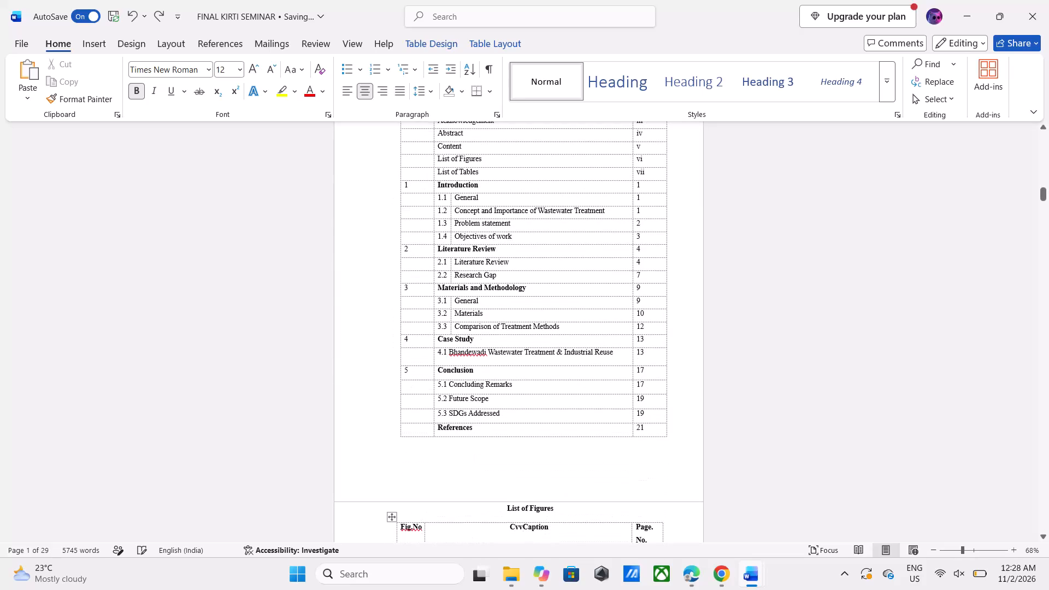
key(ctrl+z)
key(ctrl+z)
key(ctrl+z)
key(ctrl+z)
key(ctrl+z)
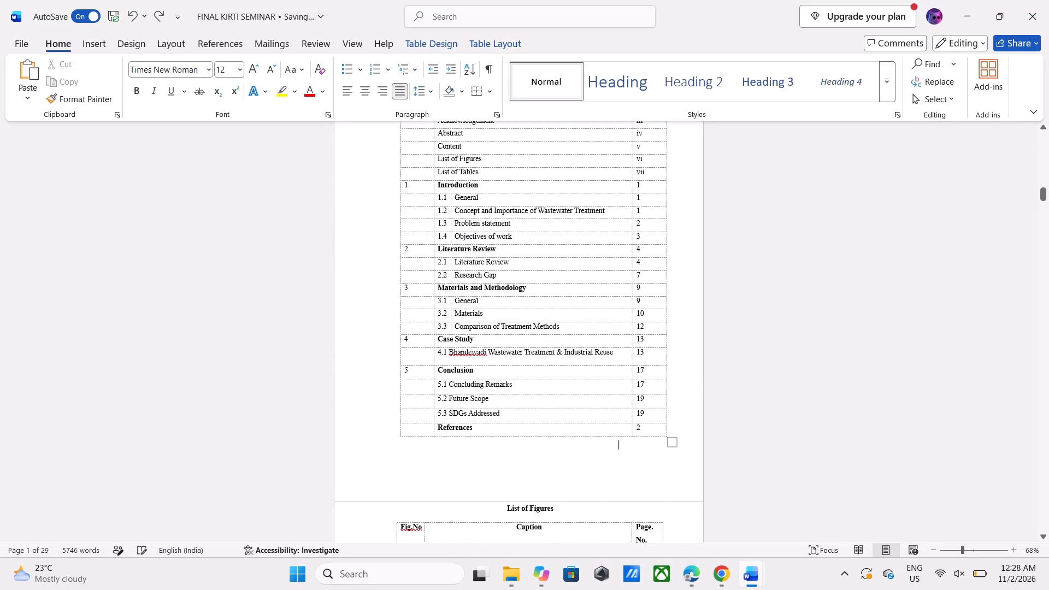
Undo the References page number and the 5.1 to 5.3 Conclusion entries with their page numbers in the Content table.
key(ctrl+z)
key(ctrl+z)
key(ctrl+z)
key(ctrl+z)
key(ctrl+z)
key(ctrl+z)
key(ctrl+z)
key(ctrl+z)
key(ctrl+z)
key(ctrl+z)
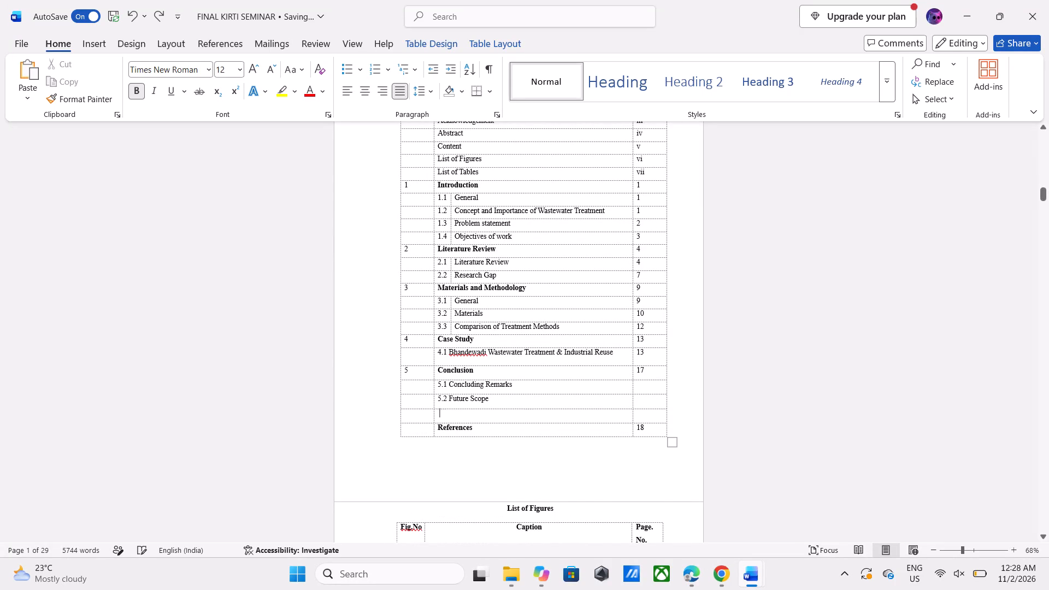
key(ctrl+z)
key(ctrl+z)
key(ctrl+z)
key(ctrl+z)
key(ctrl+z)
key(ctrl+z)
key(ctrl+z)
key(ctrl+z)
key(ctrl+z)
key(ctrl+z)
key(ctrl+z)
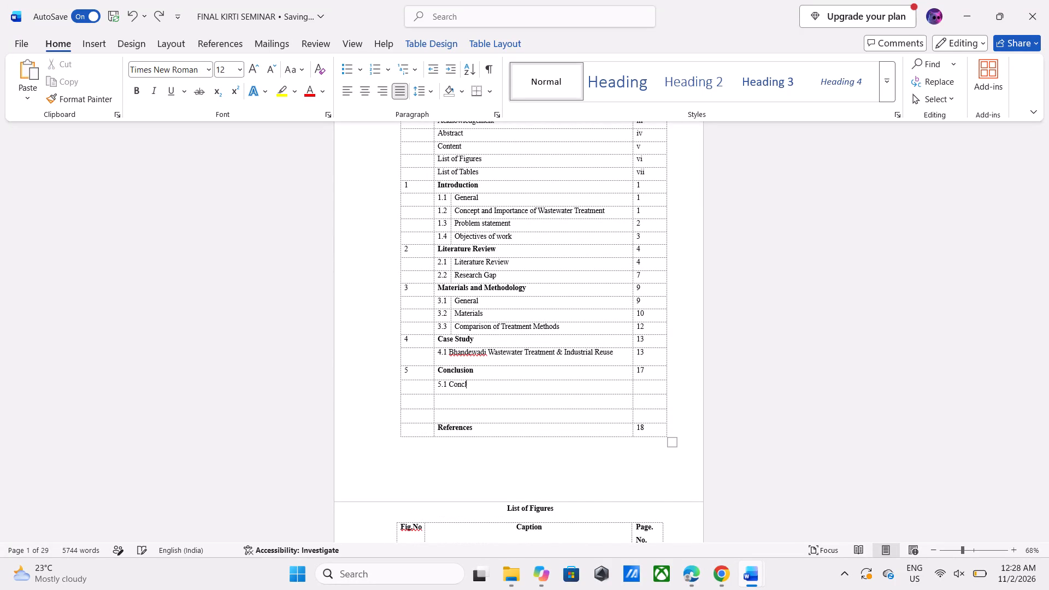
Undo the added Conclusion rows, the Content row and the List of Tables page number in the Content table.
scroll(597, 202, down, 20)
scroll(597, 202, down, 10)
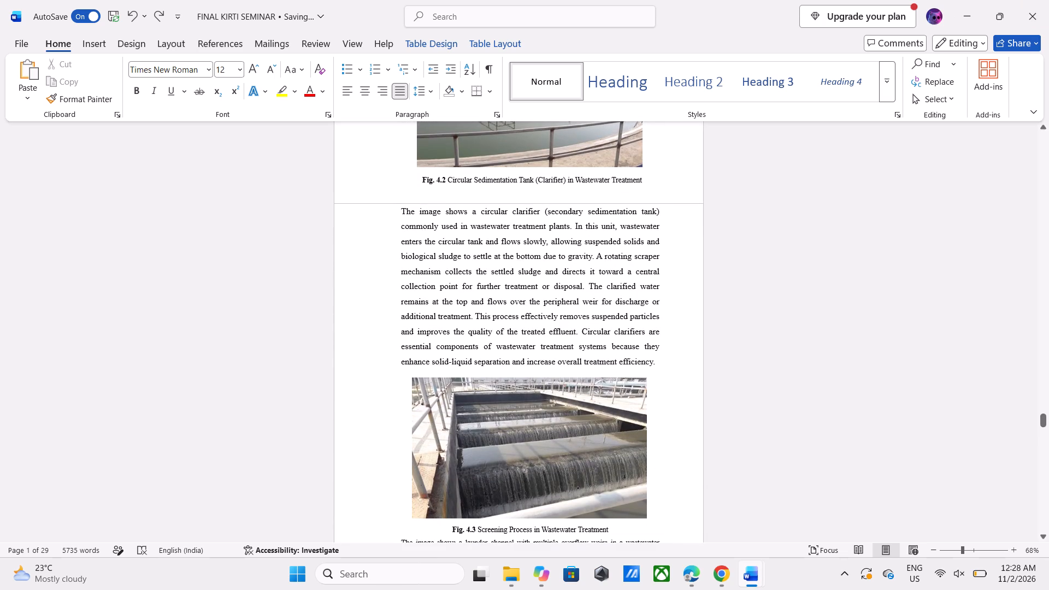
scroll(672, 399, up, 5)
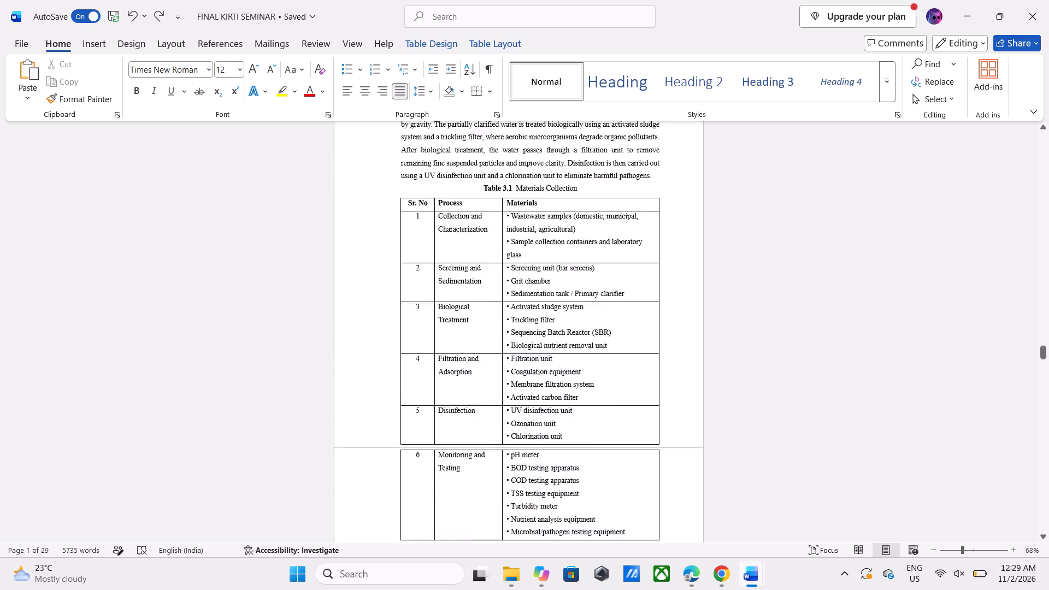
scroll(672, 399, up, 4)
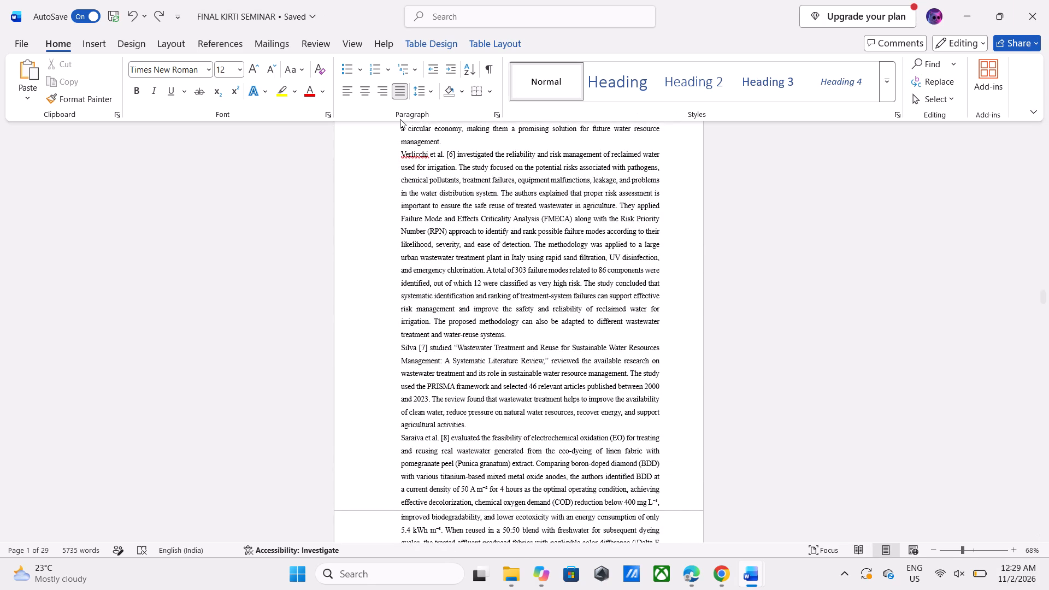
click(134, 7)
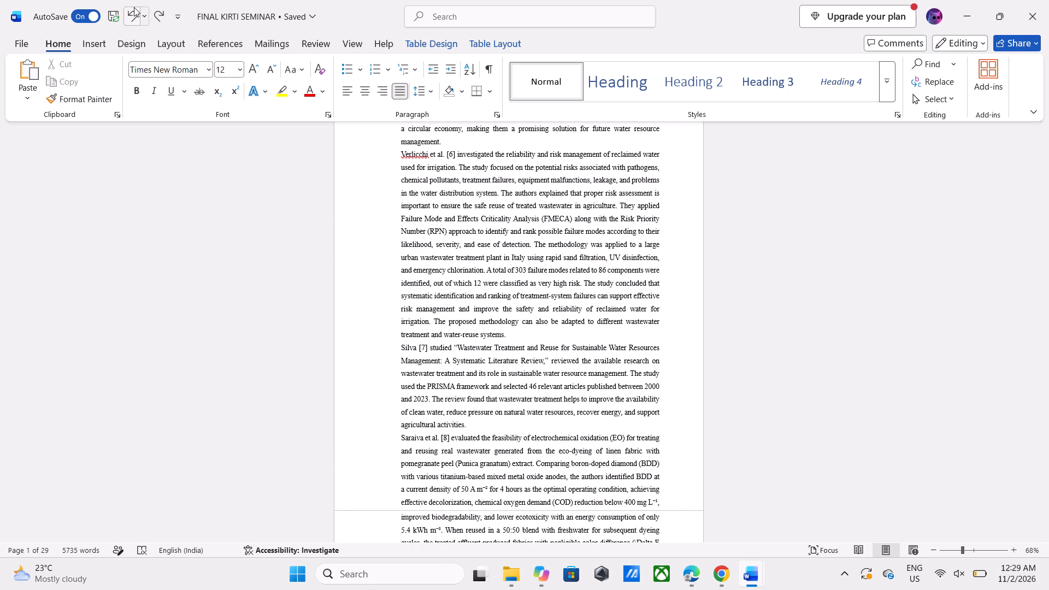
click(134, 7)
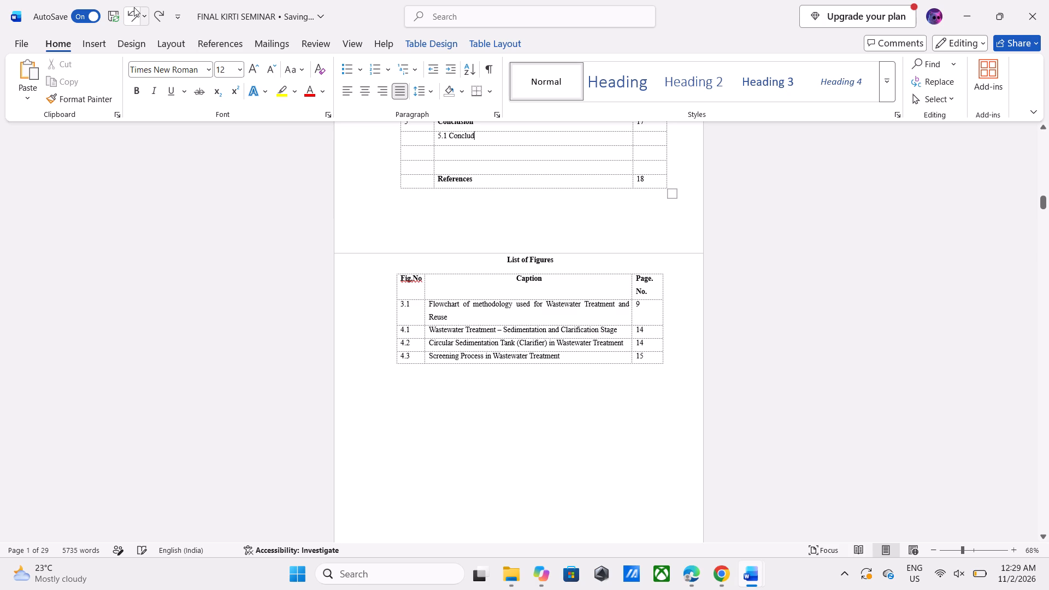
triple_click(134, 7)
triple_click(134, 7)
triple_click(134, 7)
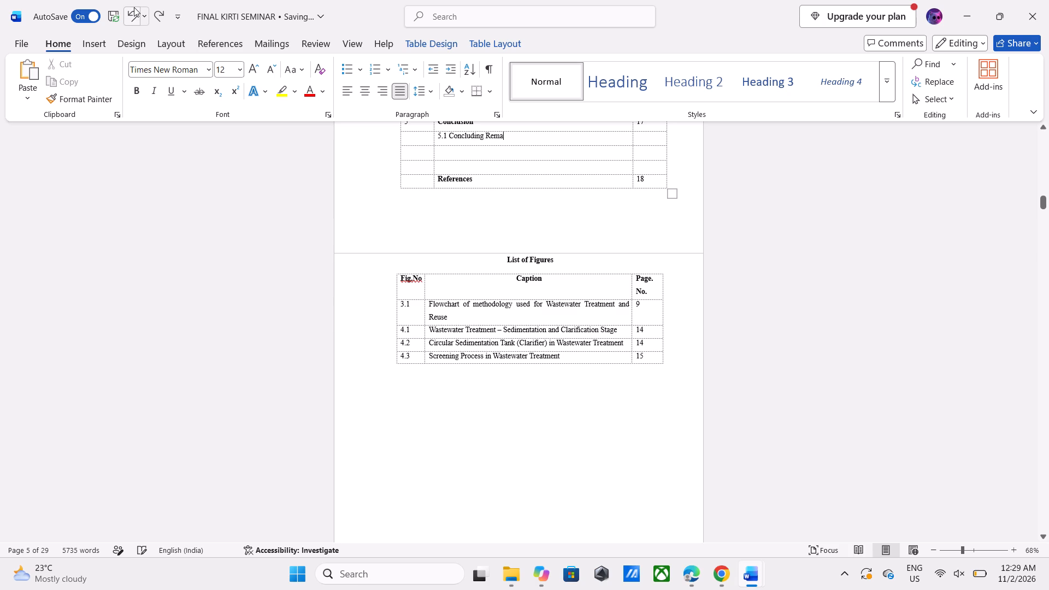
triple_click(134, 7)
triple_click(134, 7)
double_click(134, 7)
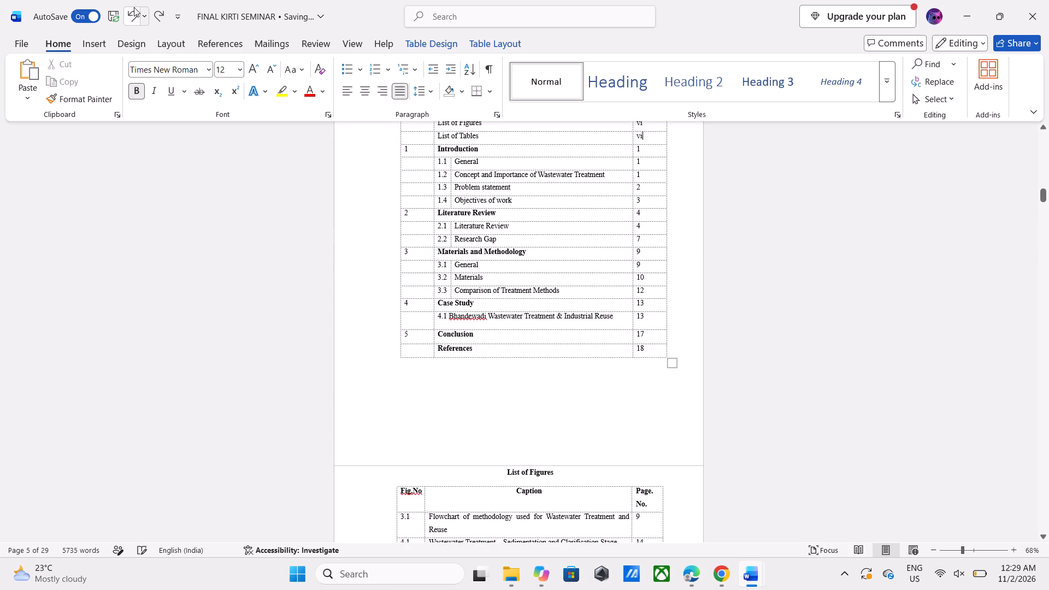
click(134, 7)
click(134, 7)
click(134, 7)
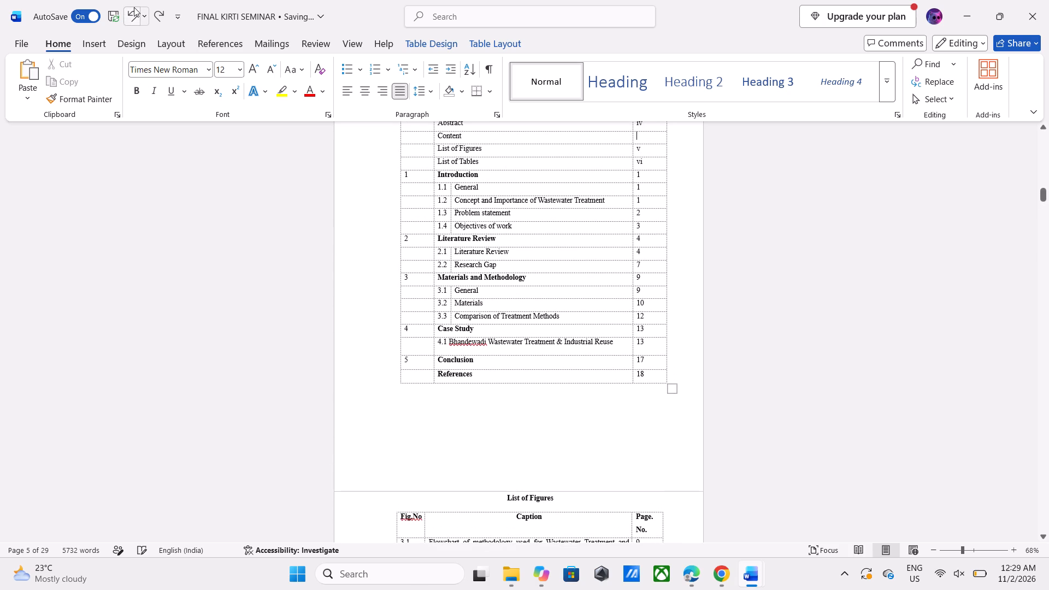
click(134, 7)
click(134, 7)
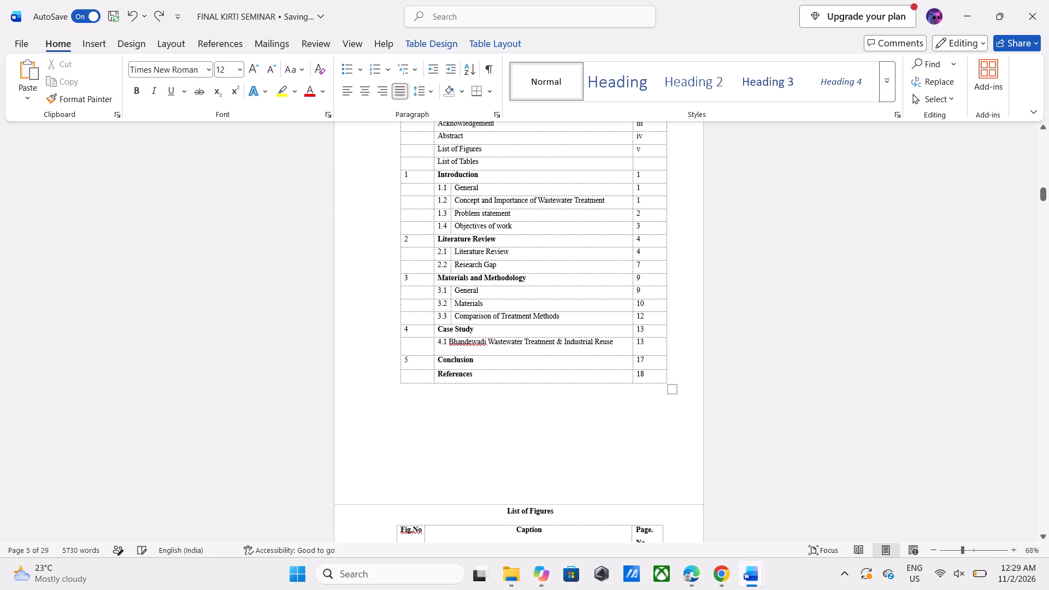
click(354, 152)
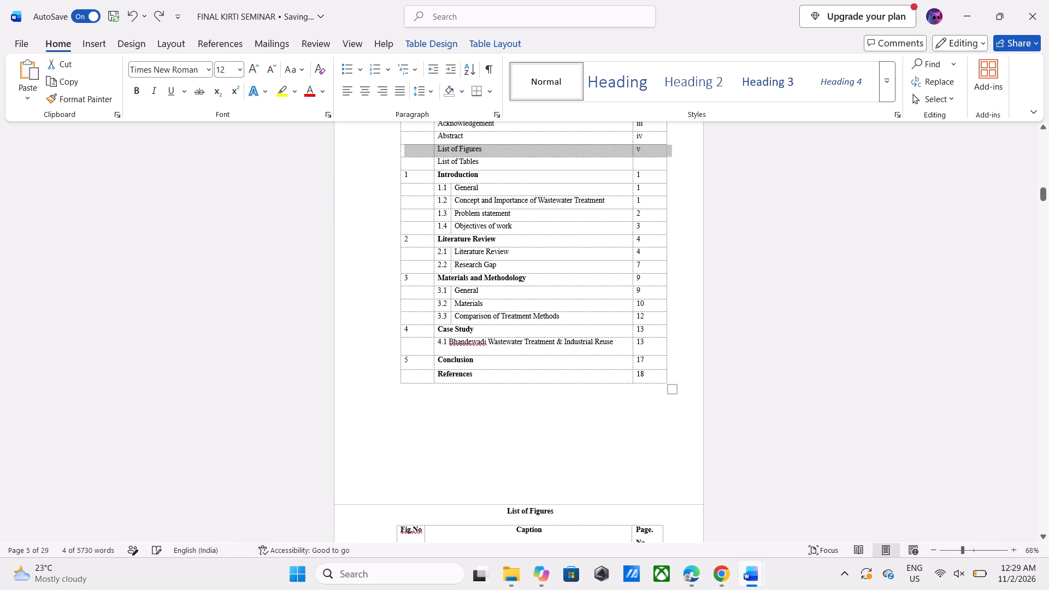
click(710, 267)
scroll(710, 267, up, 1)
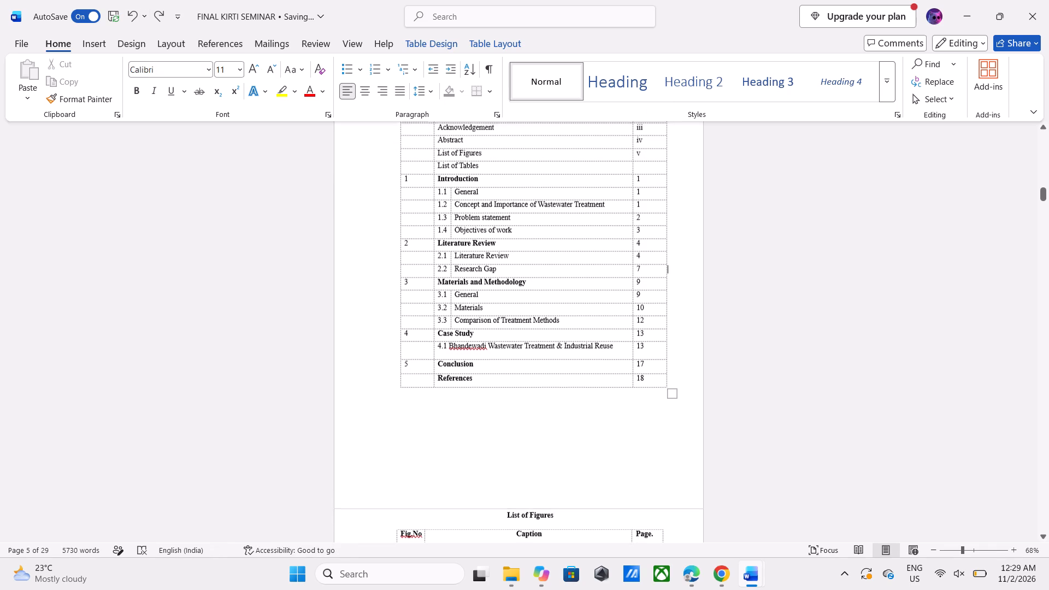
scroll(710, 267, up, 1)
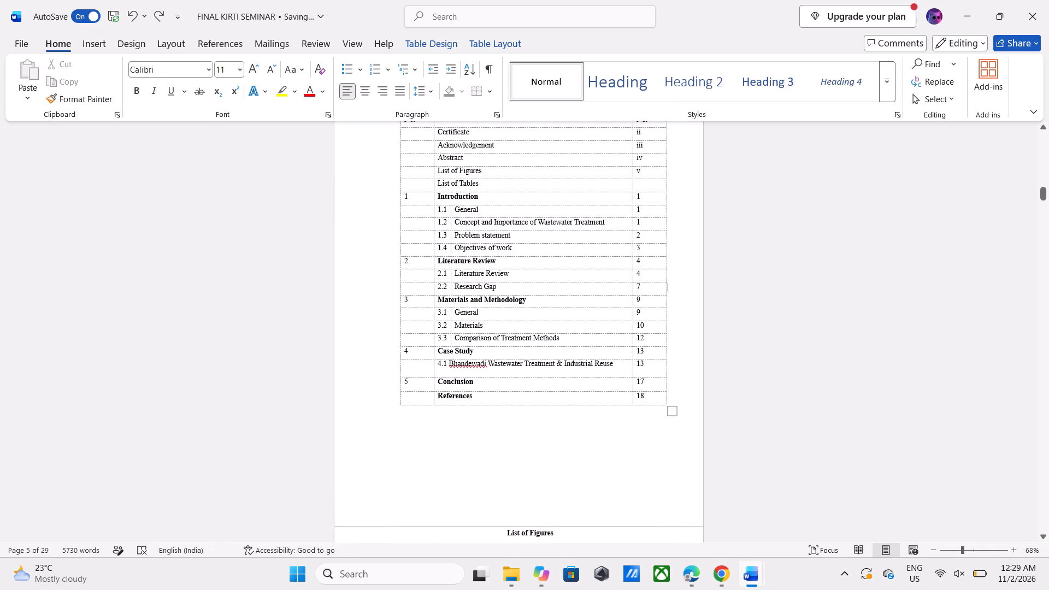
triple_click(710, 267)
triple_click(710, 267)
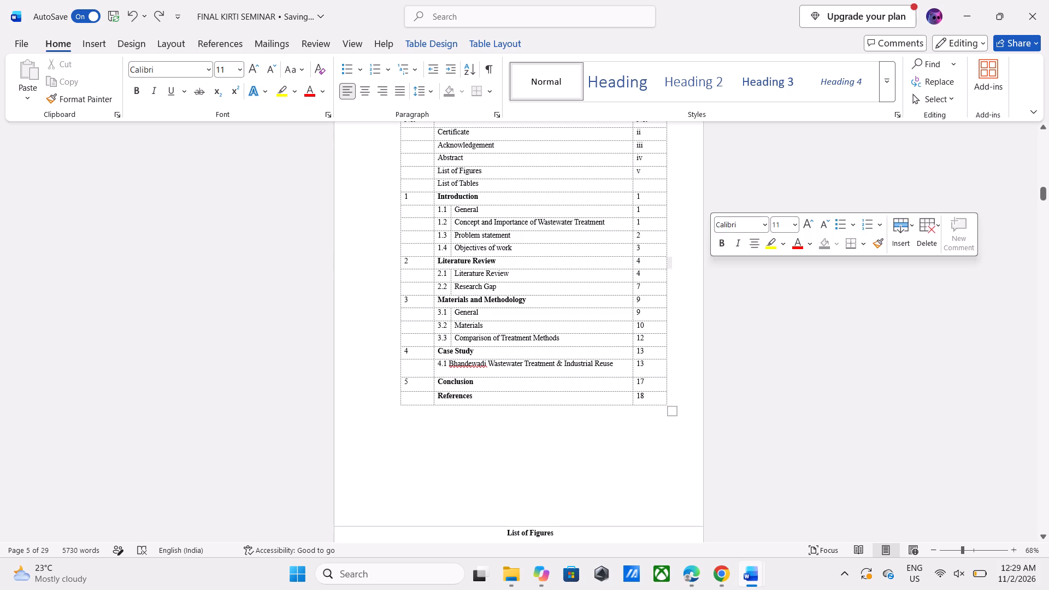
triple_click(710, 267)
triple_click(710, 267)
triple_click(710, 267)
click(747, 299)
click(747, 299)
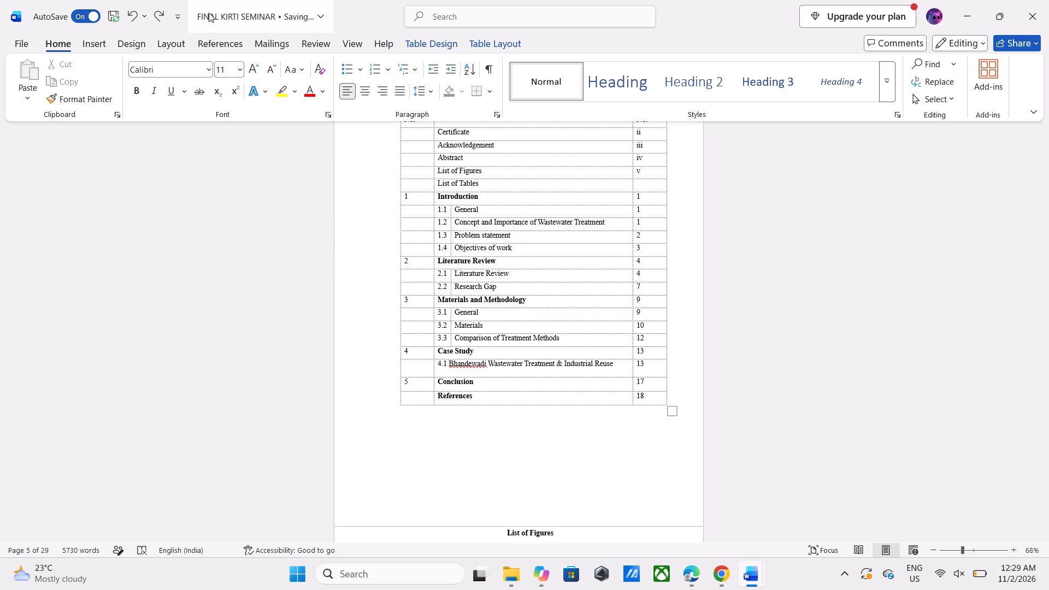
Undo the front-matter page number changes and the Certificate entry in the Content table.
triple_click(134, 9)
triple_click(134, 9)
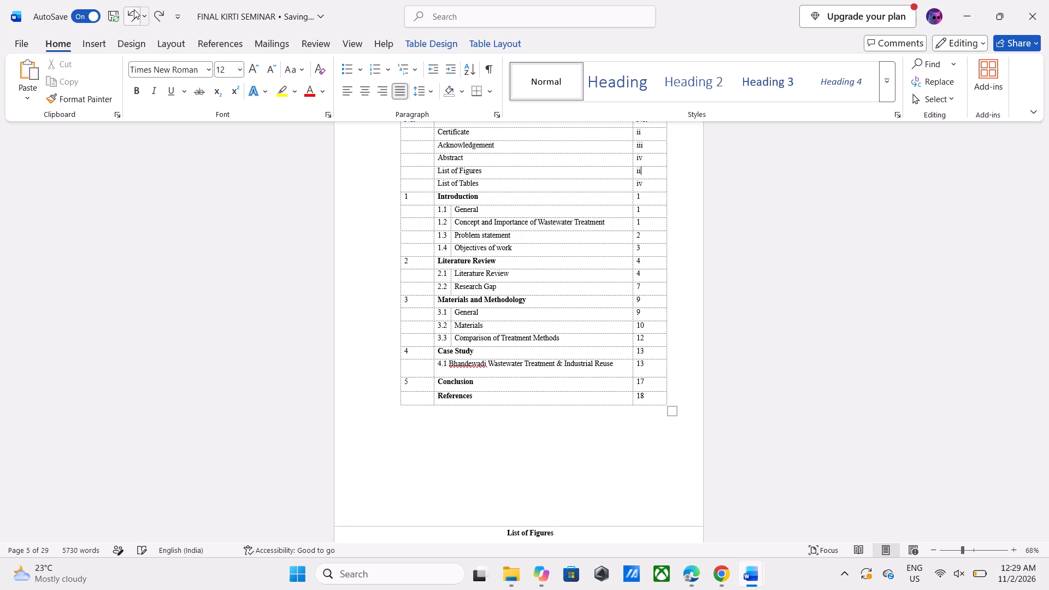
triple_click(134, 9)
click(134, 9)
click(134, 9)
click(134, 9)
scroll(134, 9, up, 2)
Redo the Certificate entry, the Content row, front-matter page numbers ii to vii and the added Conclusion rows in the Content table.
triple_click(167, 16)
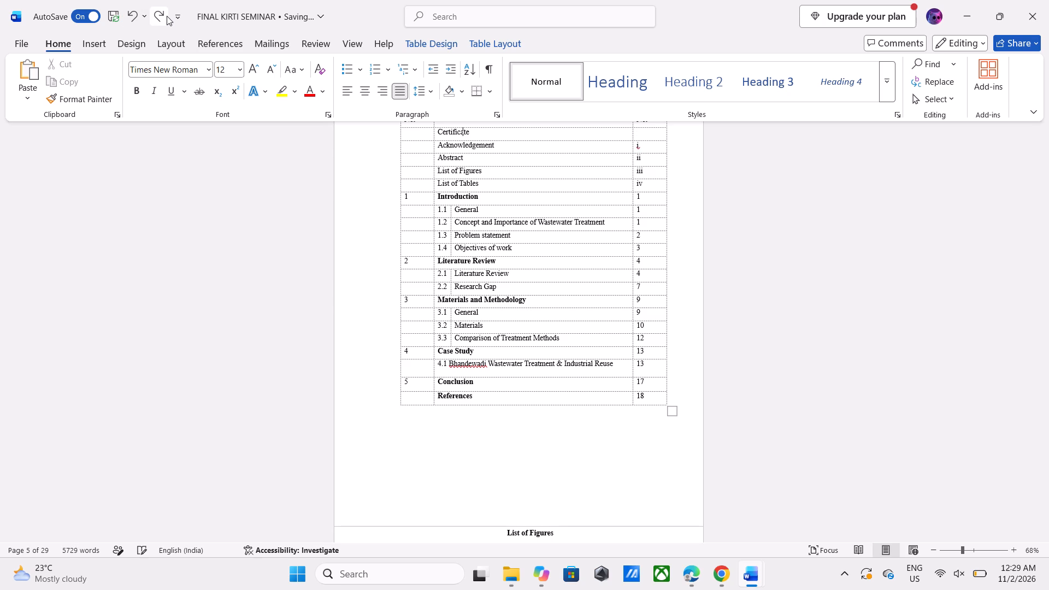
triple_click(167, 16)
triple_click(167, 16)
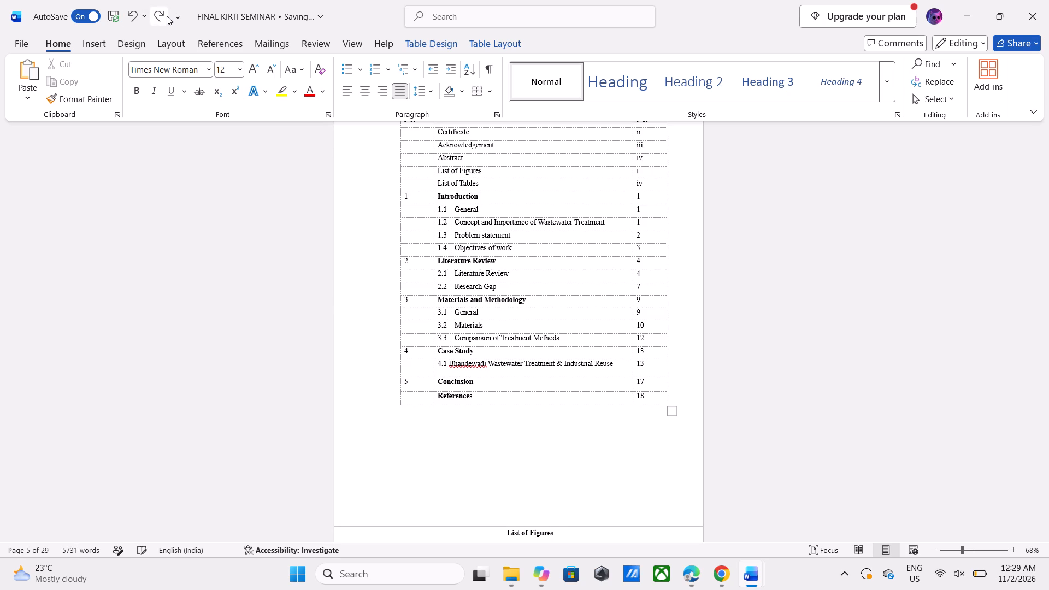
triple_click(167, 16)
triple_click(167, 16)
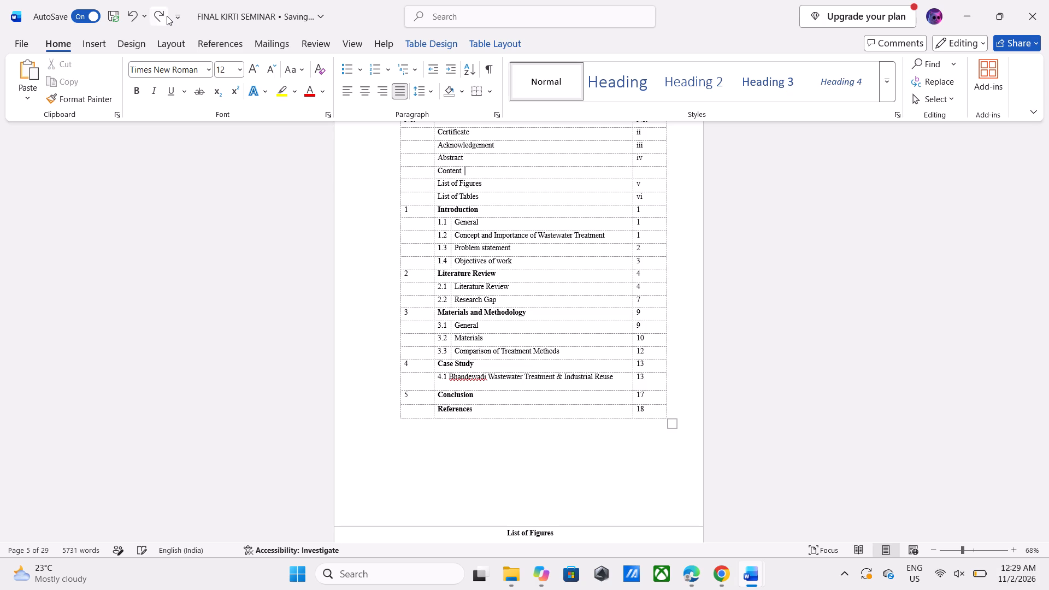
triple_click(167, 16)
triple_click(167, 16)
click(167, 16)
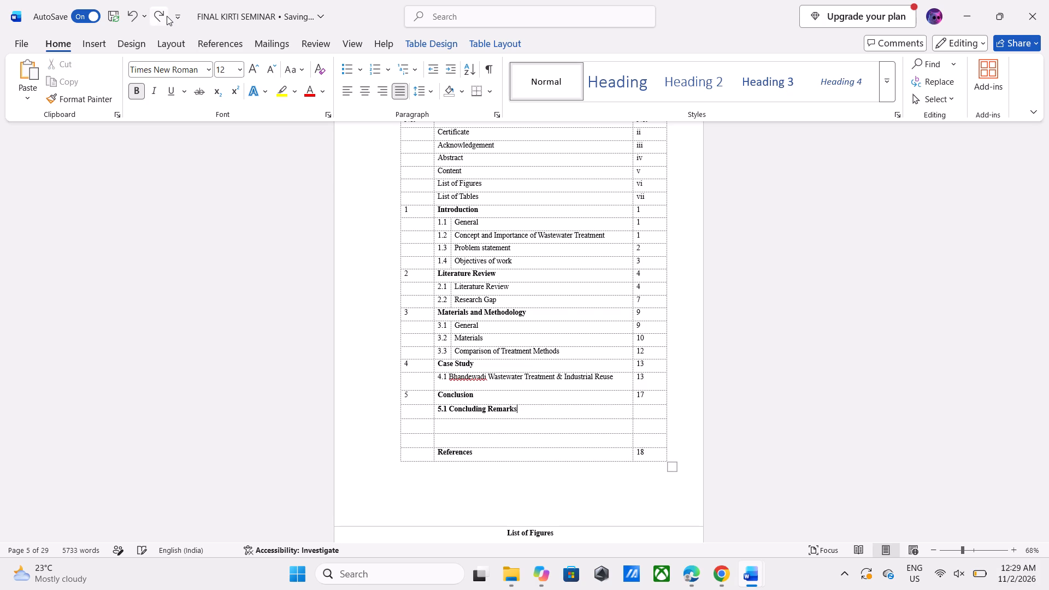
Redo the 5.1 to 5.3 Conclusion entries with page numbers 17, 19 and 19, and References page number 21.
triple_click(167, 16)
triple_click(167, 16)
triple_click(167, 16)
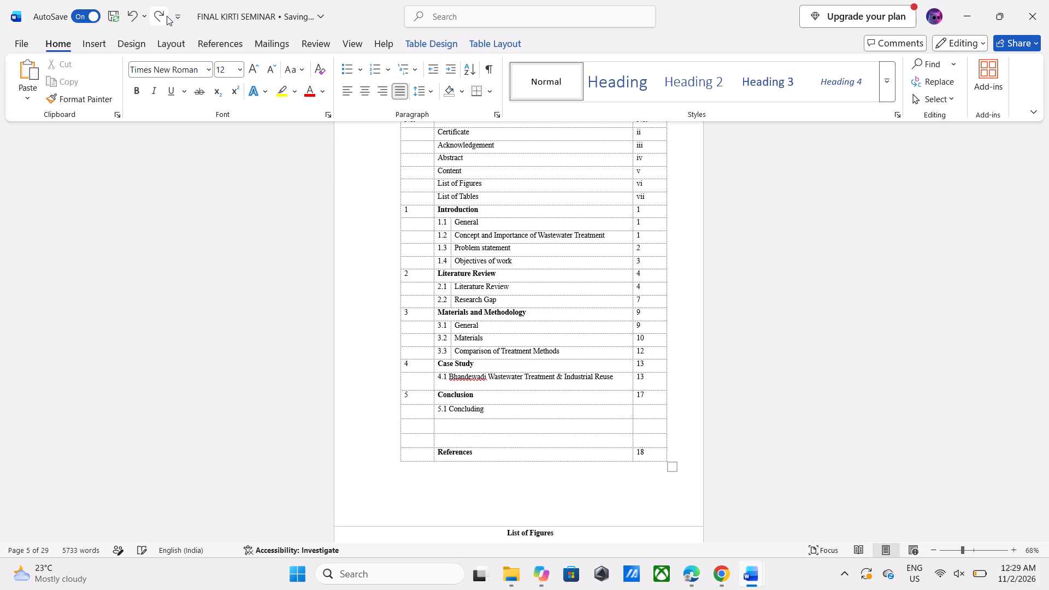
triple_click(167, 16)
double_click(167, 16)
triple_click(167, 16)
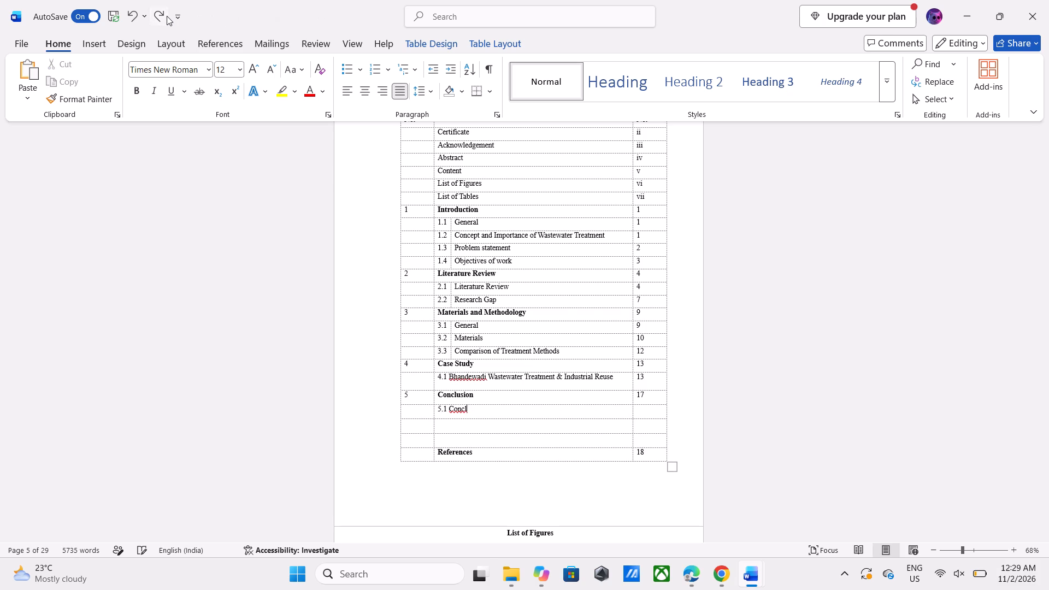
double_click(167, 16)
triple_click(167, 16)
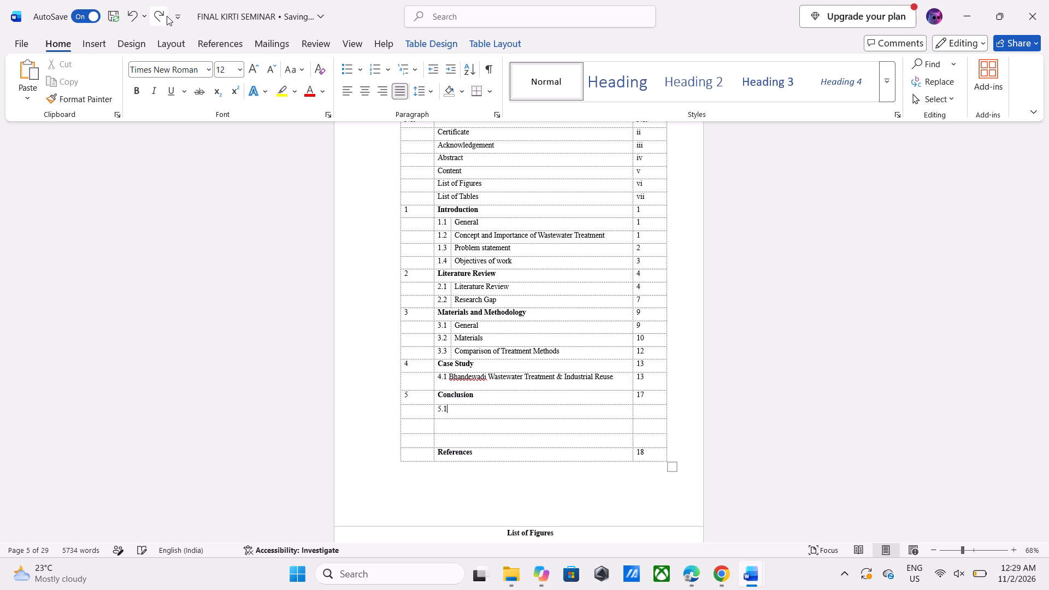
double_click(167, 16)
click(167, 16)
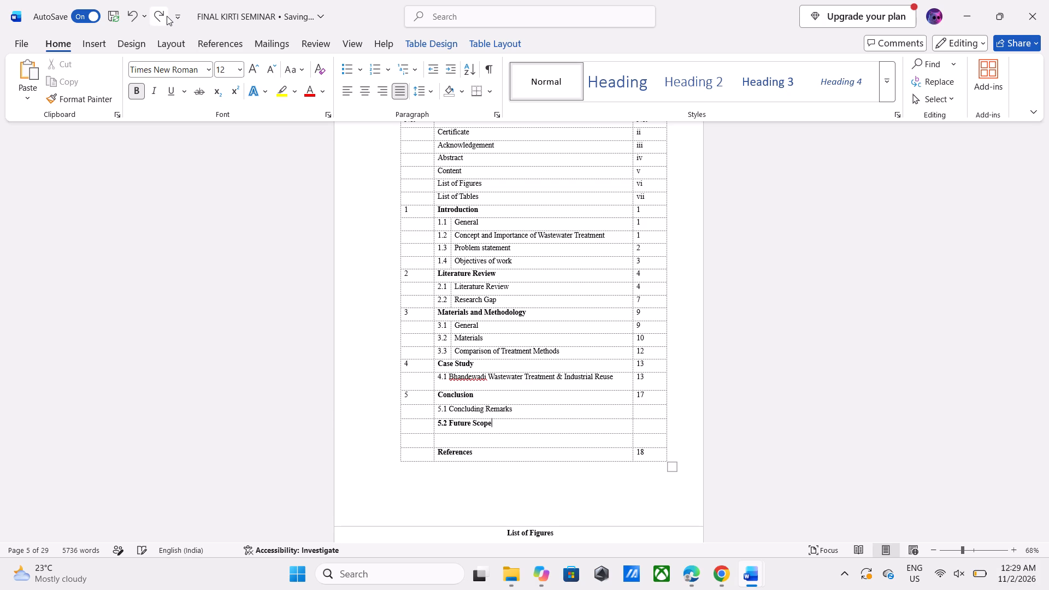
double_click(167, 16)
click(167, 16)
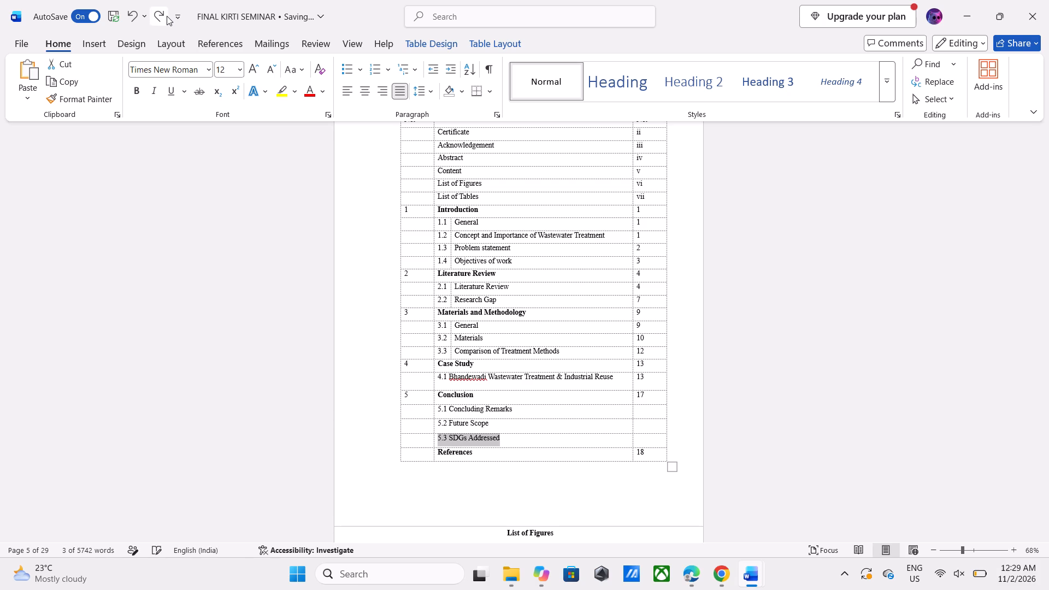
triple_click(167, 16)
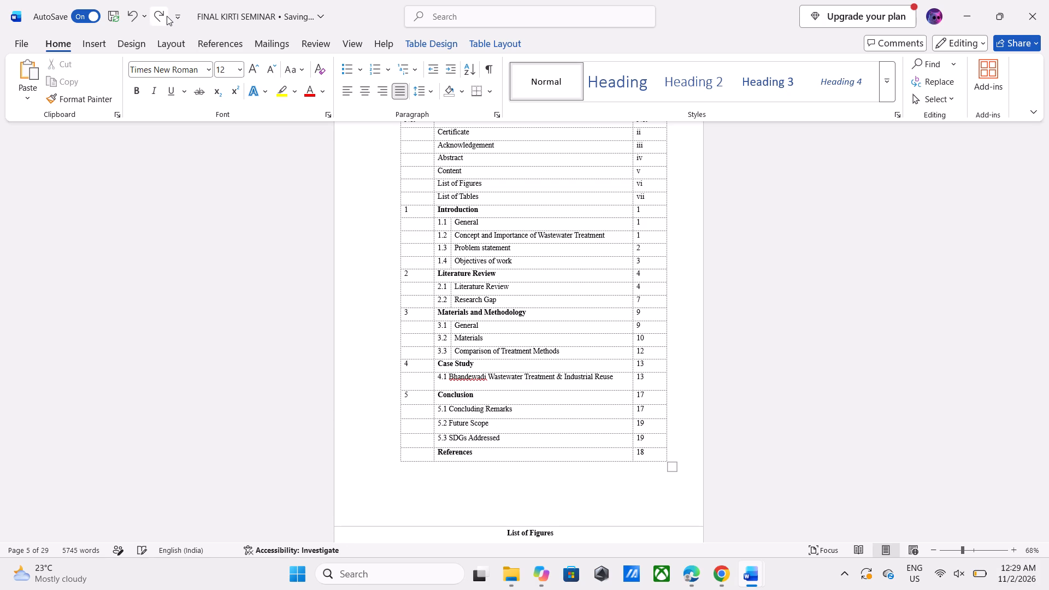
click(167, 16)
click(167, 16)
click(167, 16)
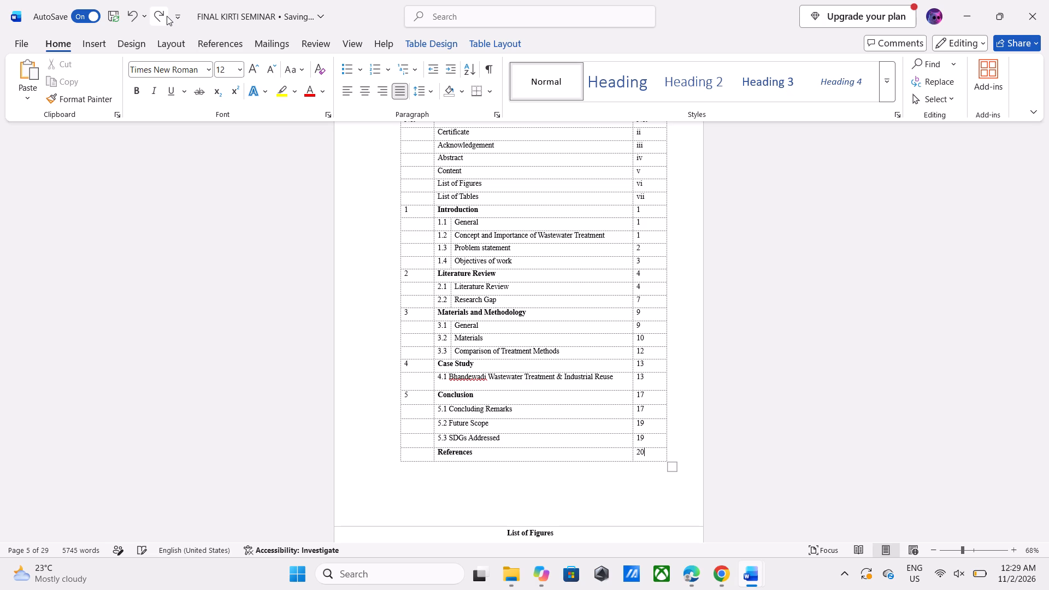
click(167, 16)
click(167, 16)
Review the report from the Acknowledgement and Abstract through the Content table and List of Figures.
click(810, 268)
key(Escape)
key(Escape)
key(Escape)
key(Escape)
scroll(608, 351, down, 1)
scroll(608, 351, up, 1)
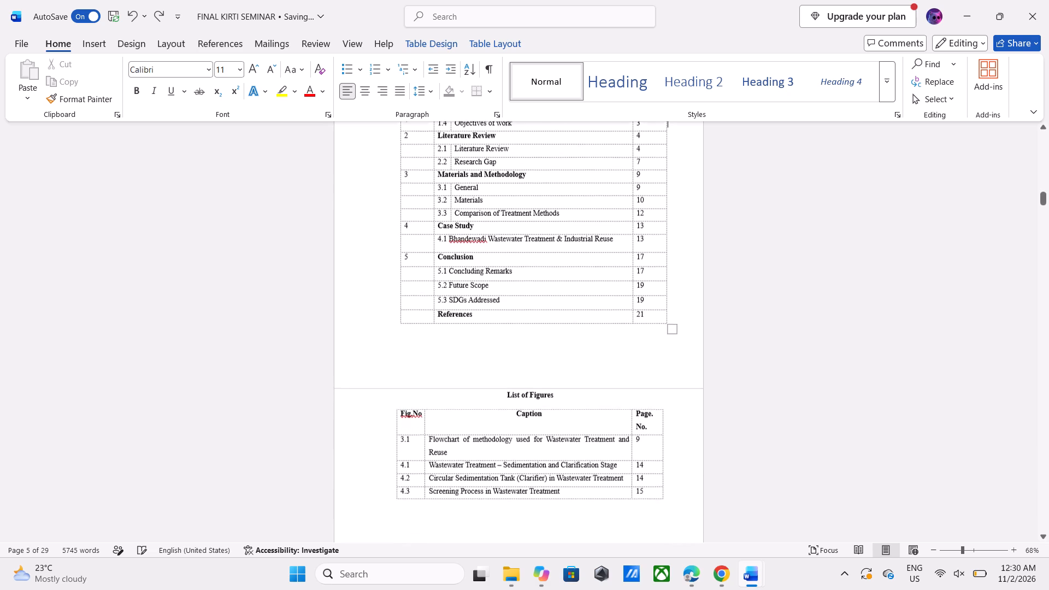
scroll(608, 351, up, 4)
scroll(608, 351, down, 1)
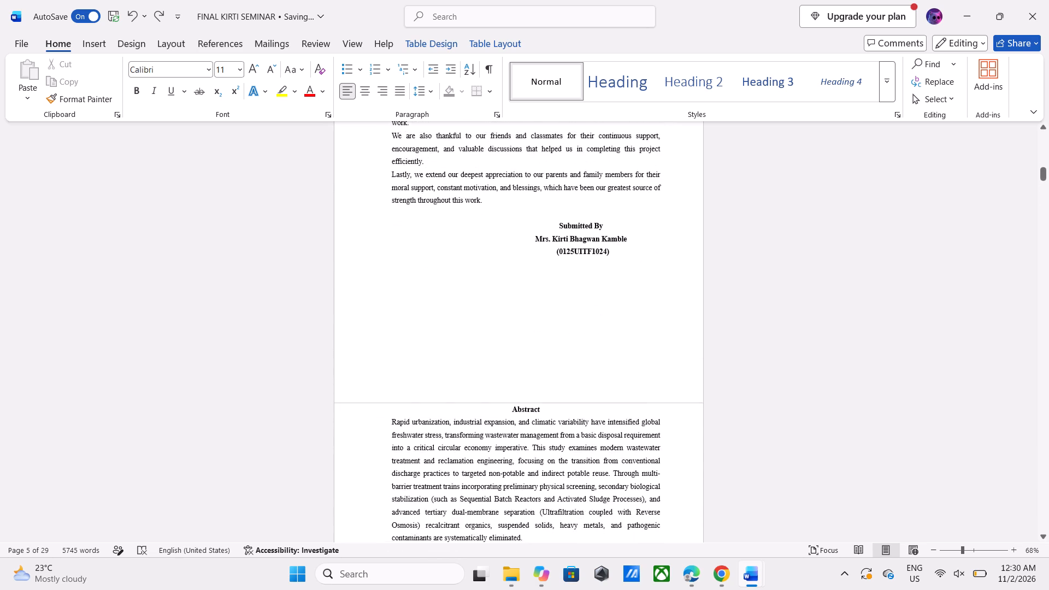
scroll(608, 351, down, 3)
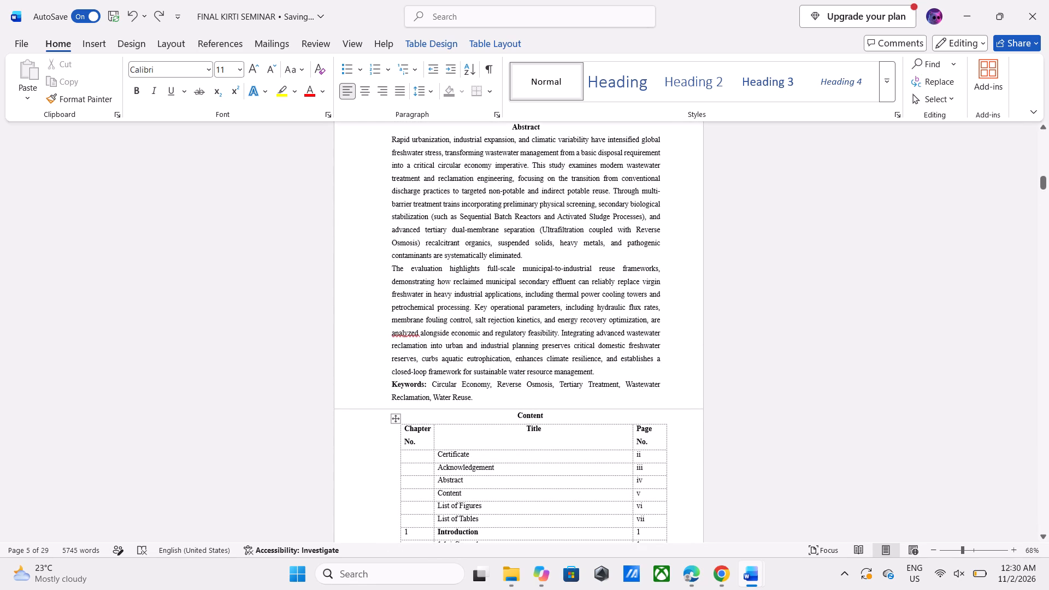
scroll(629, 401, down, 2)
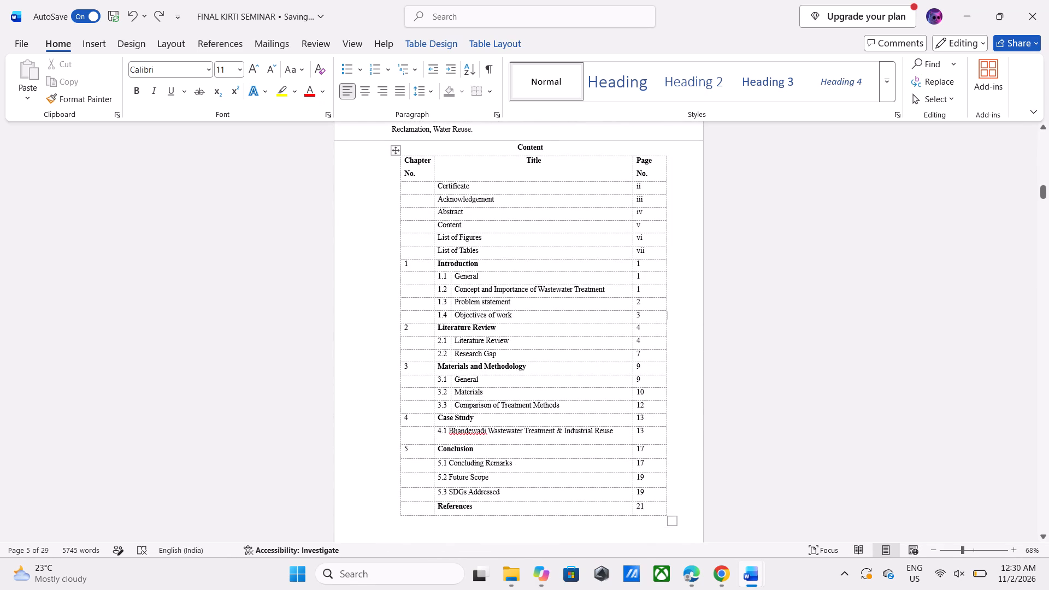
Select the entire Content table.
scroll(489, 363, up, 1)
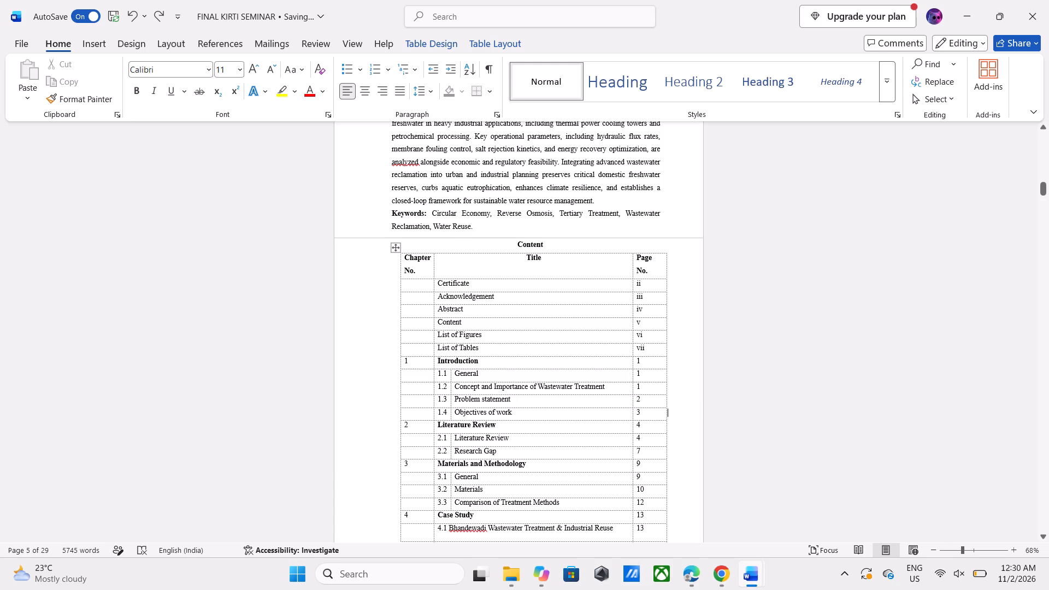
click(397, 246)
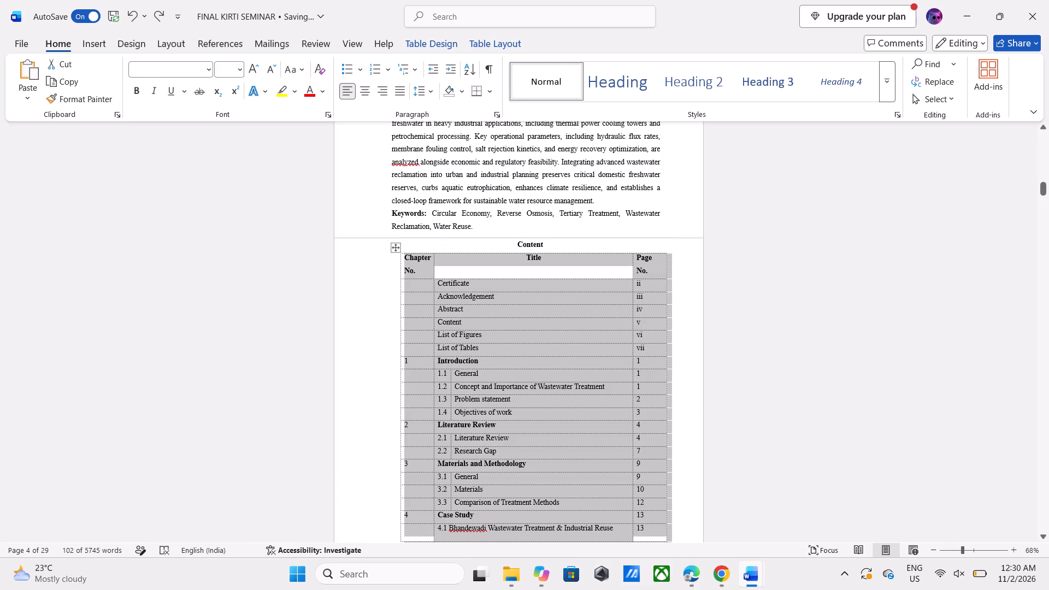
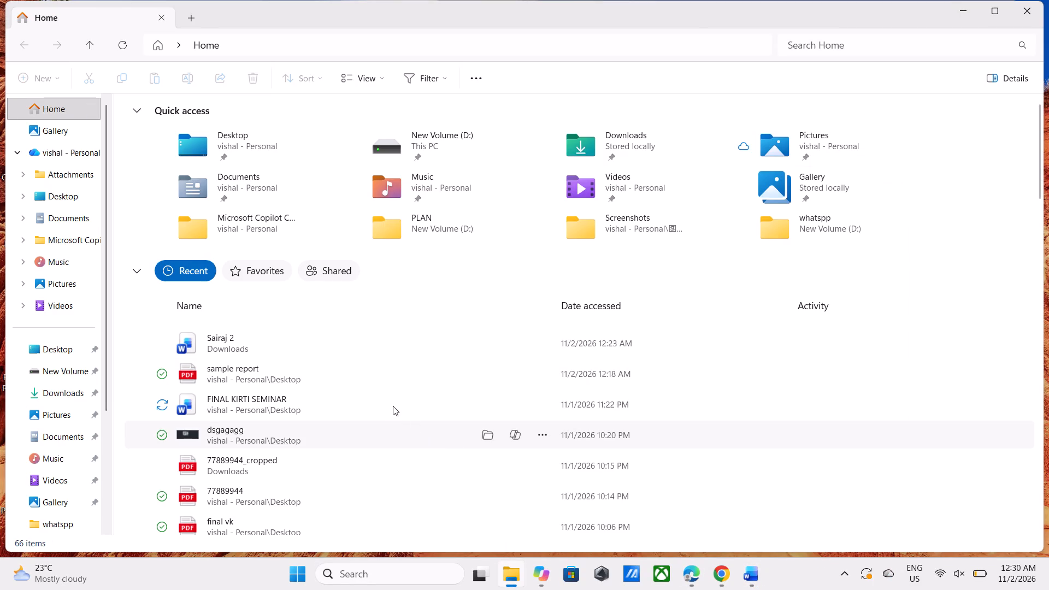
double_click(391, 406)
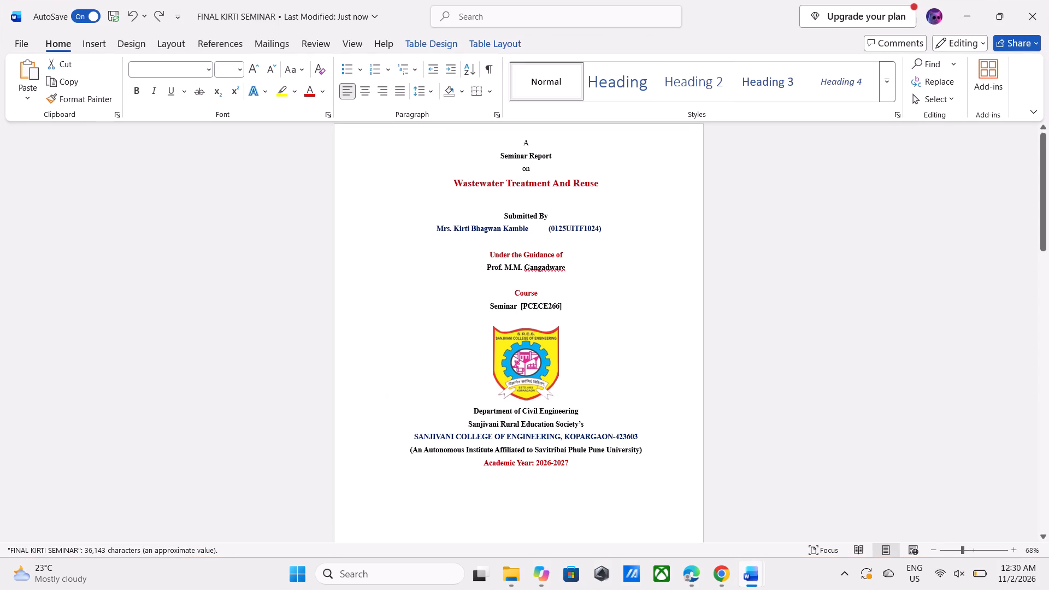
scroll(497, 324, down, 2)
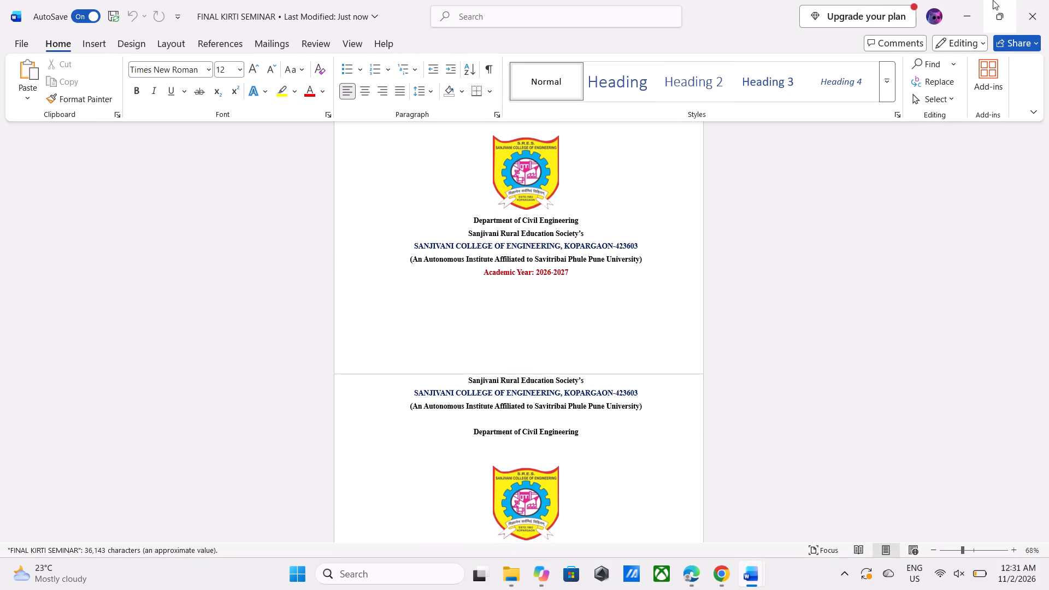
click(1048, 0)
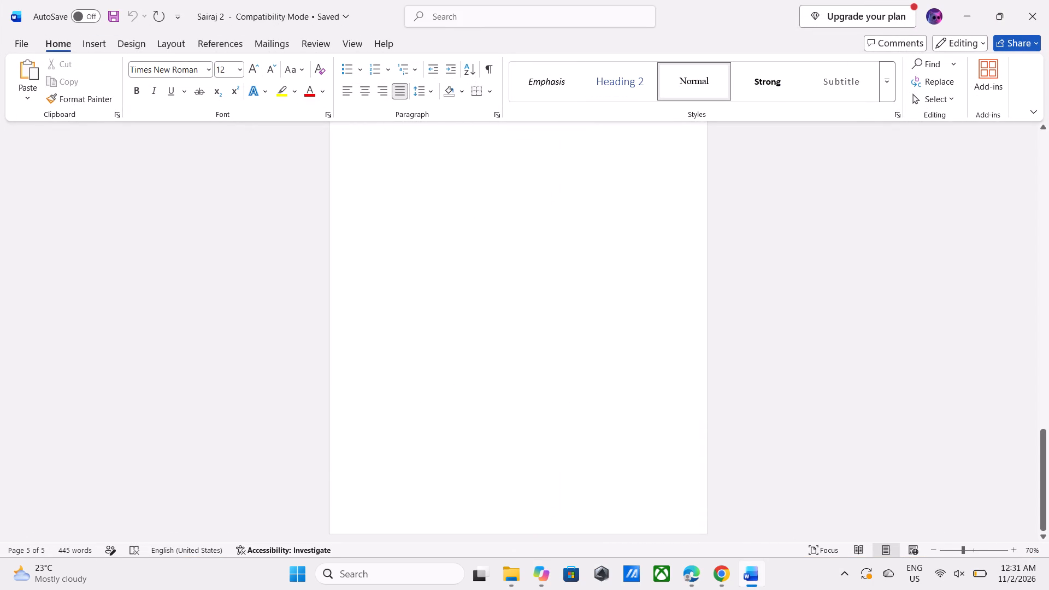
click(1043, 0)
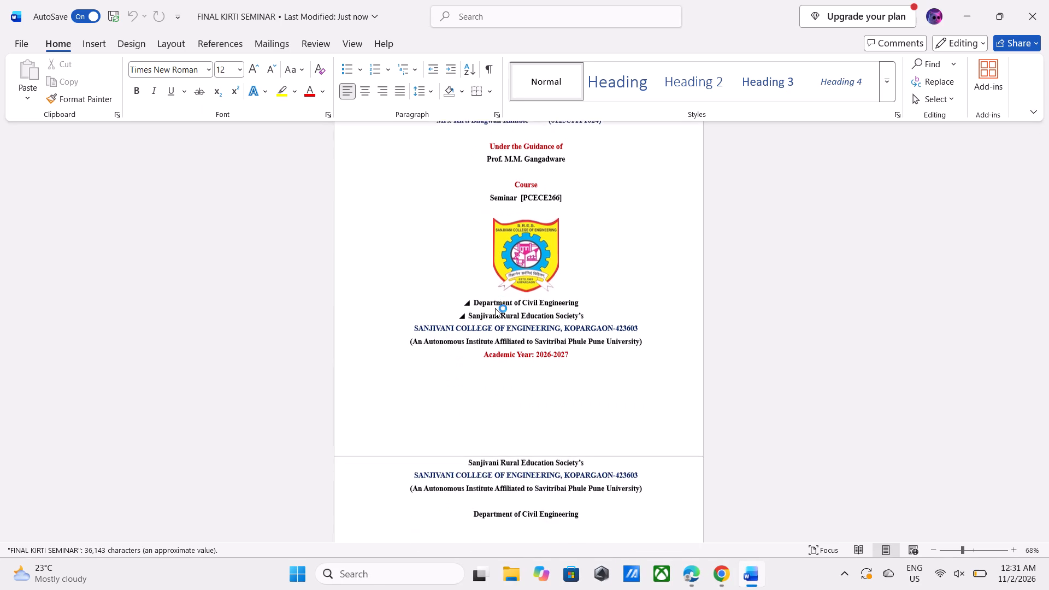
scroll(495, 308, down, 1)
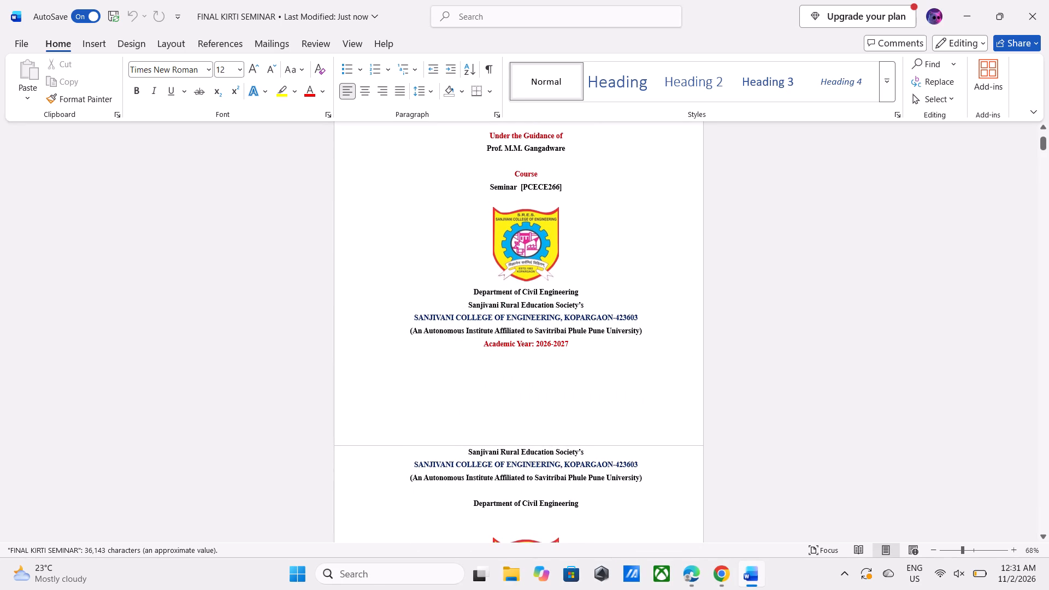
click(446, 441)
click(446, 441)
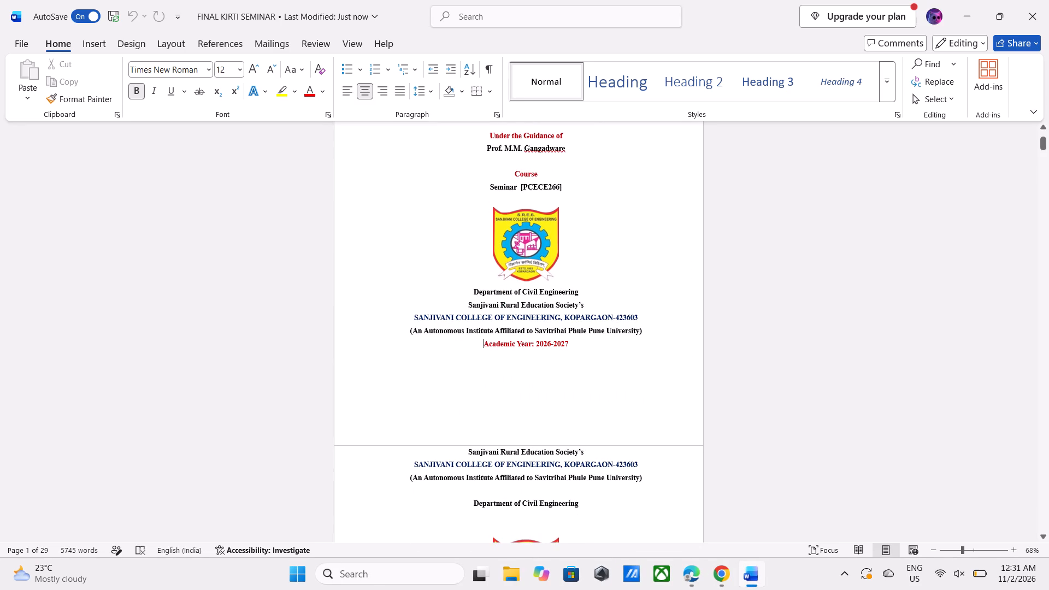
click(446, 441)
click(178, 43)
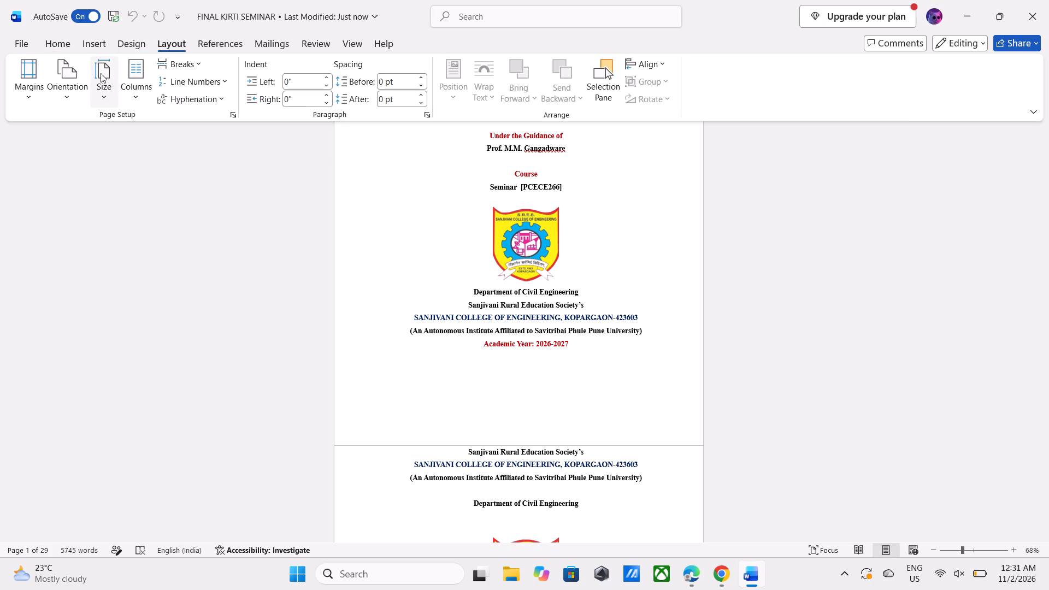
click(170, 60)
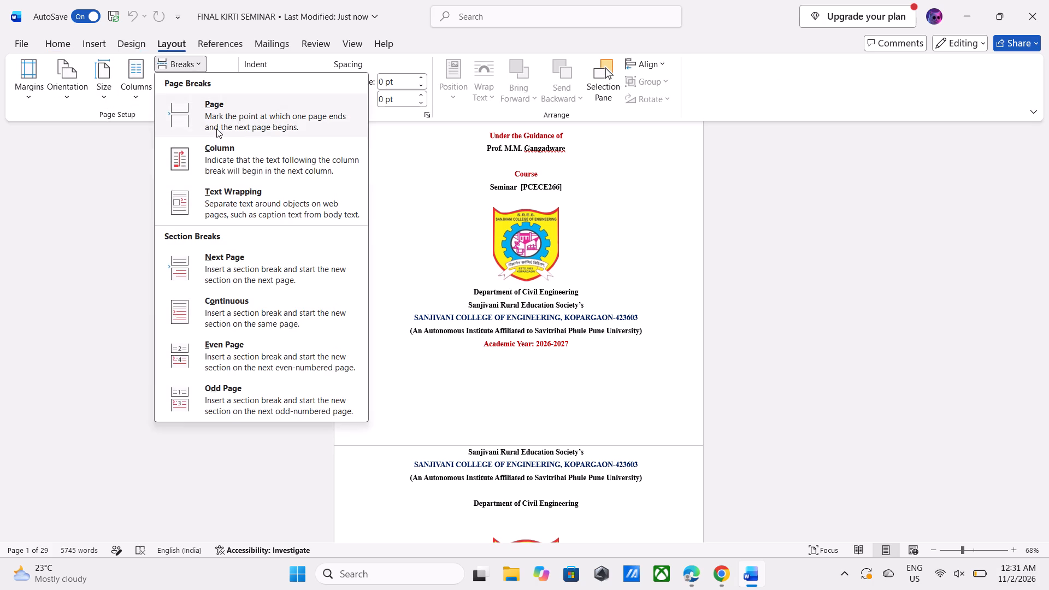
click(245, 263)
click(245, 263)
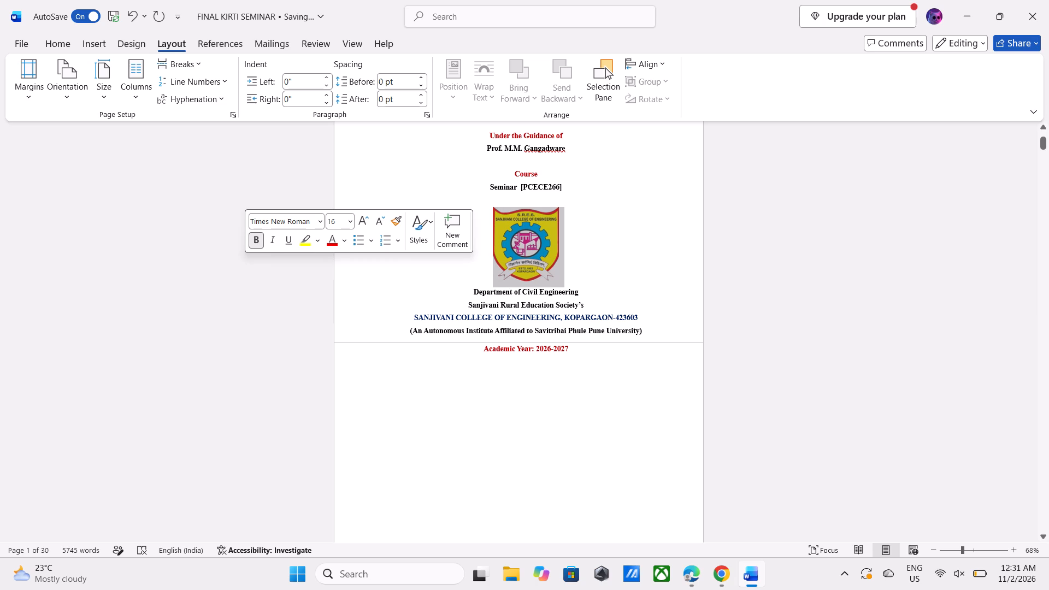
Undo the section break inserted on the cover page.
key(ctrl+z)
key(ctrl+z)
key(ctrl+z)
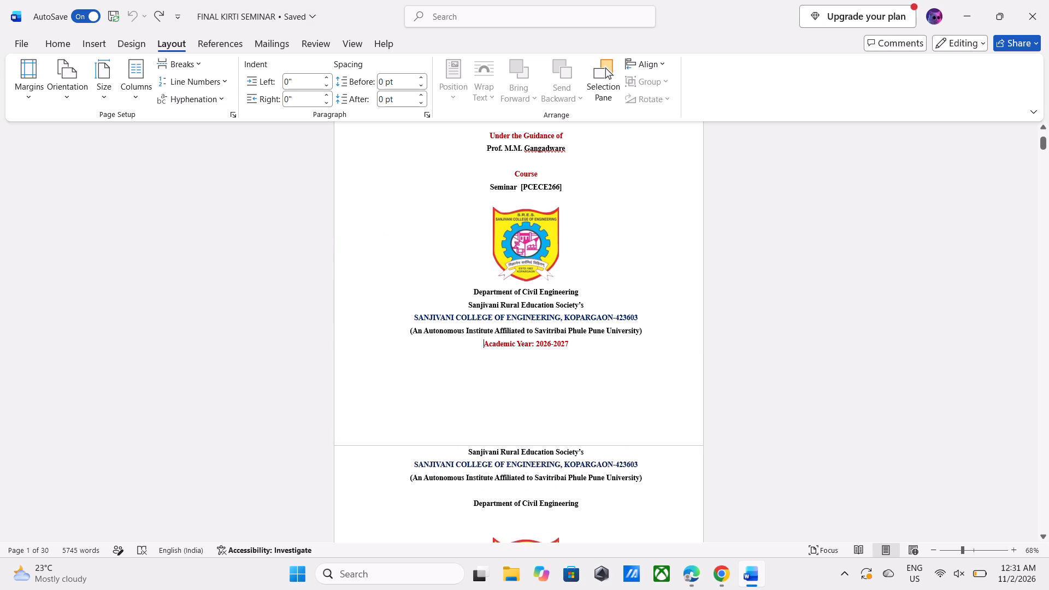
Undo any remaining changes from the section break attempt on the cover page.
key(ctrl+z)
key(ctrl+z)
Review the front pages from the cover page through the Acknowledgement and Abstract to the Content table.
click(393, 289)
scroll(393, 289, down, 6)
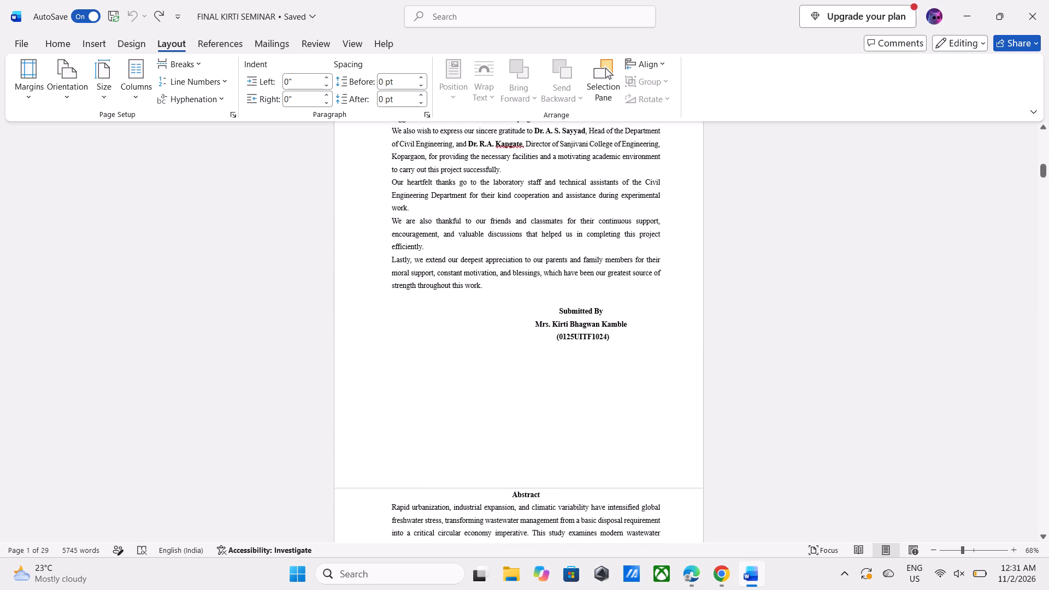
scroll(393, 289, down, 3)
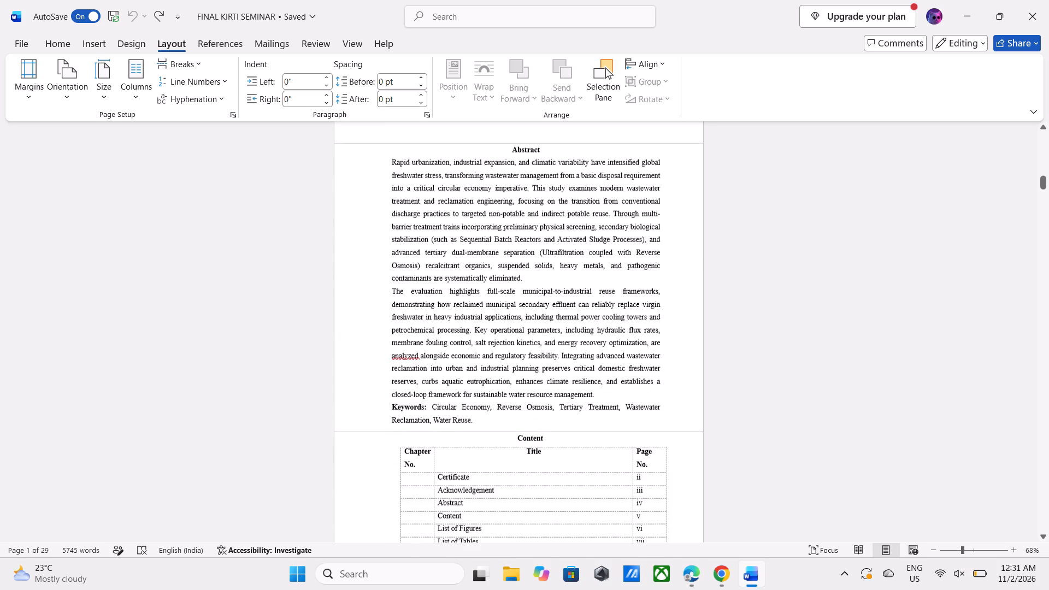
scroll(393, 289, down, 3)
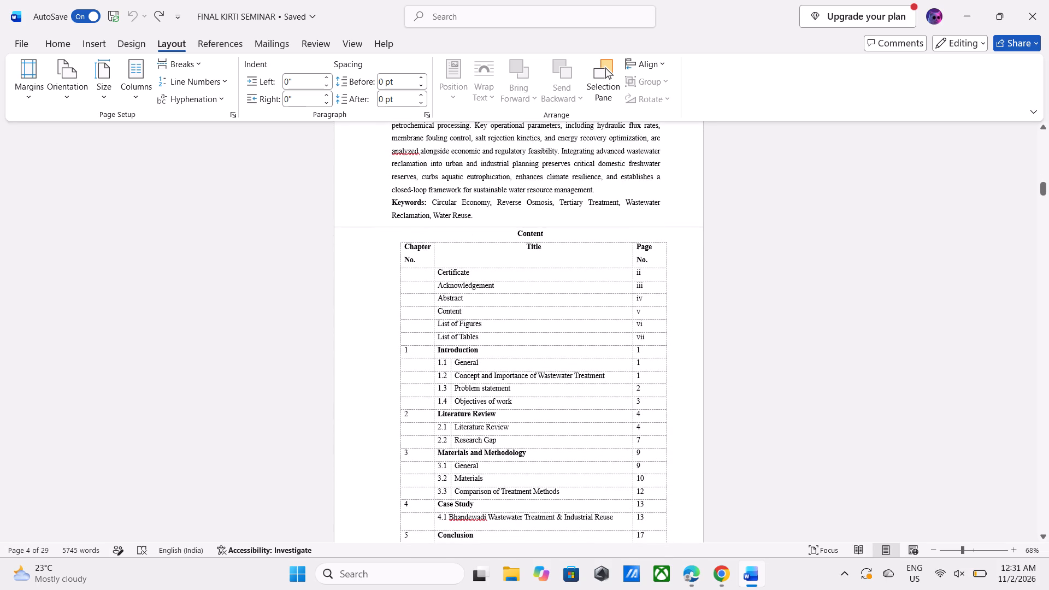
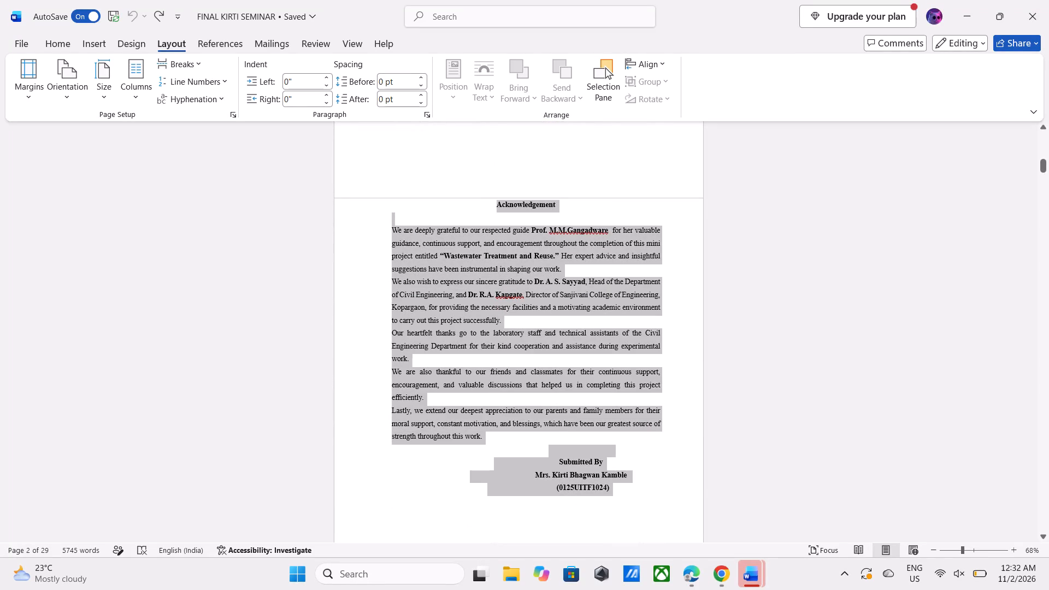
Copy the Acknowledgement page text, from its heading through the Submitted By block, and switch to the Sairaj 2 document.
drag(612, 489, 612, 489)
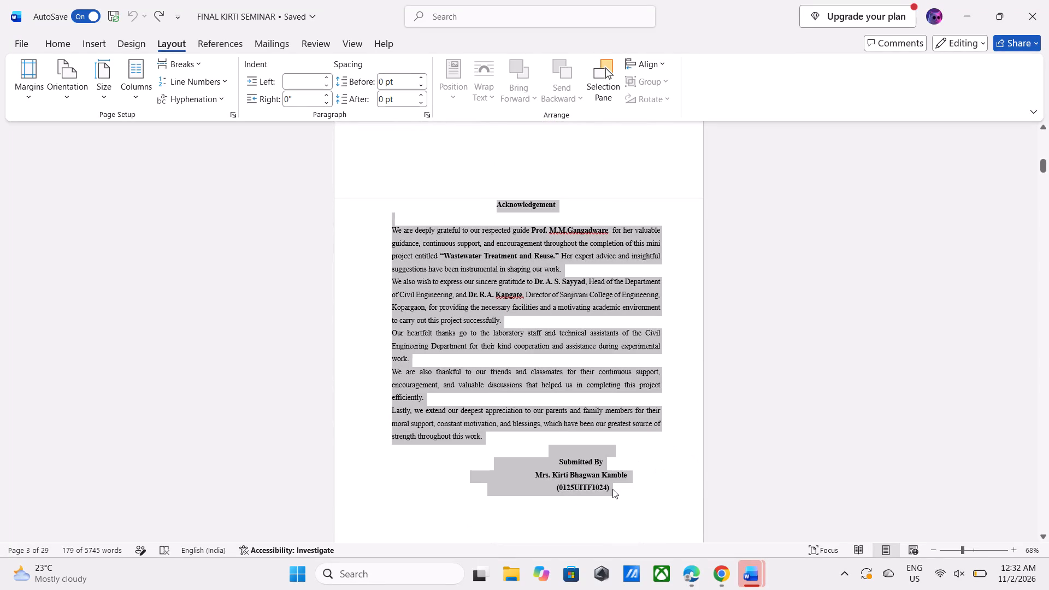
key(ctrl+c)
click(799, 477)
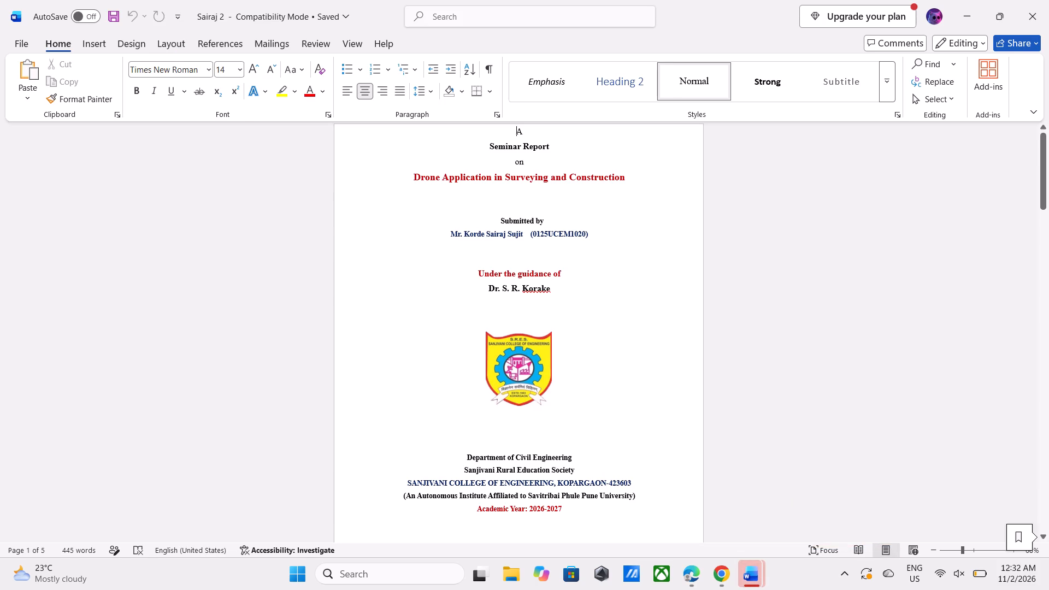
Examine the Acknowledgement page and its Submitted by block in the Sairaj 2 document.
scroll(685, 422, down, 10)
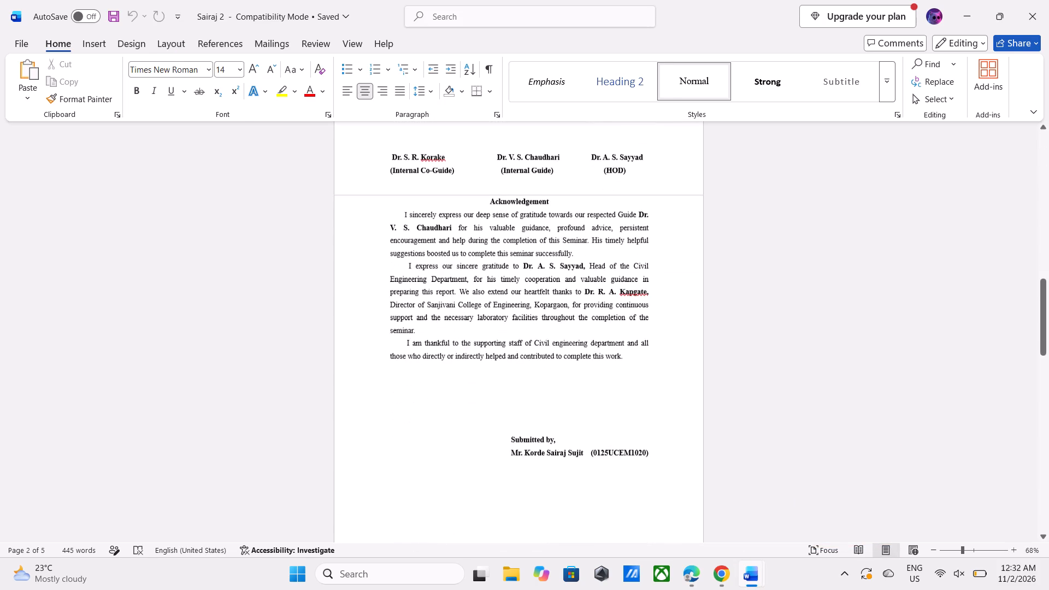
drag(653, 491, 600, 419)
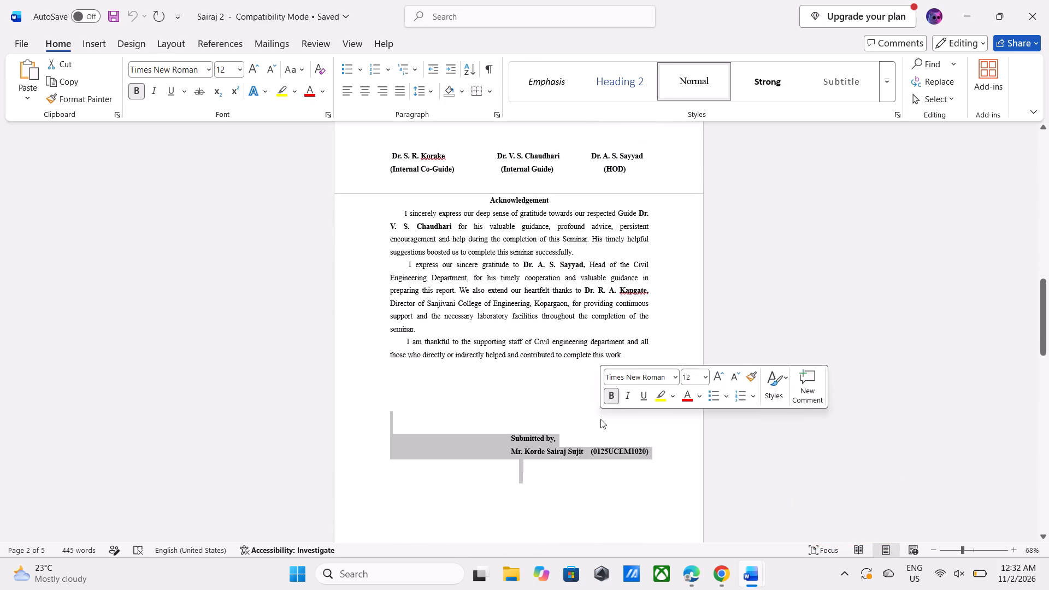
click(600, 419)
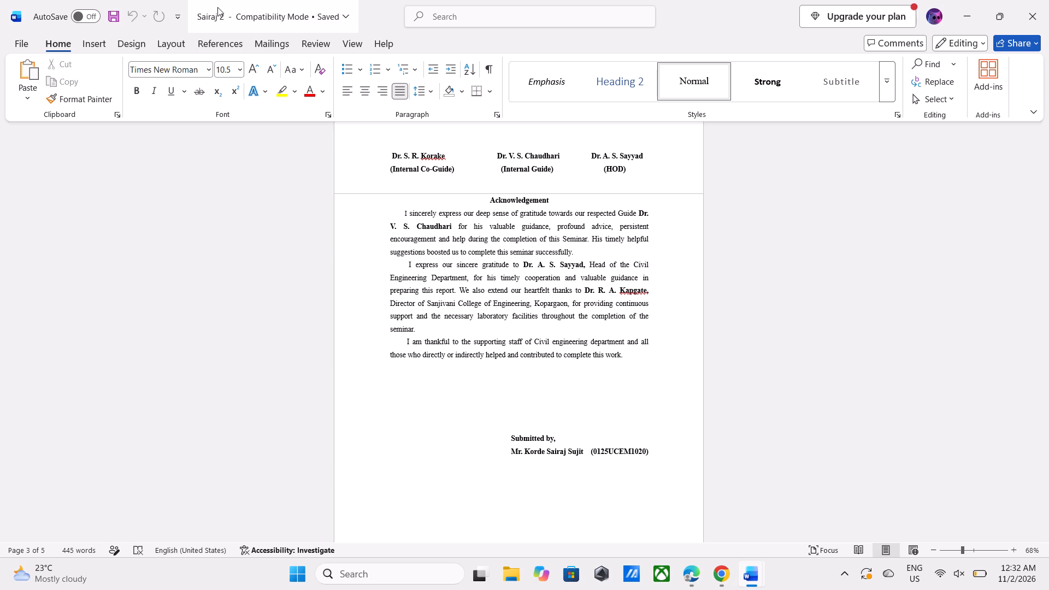
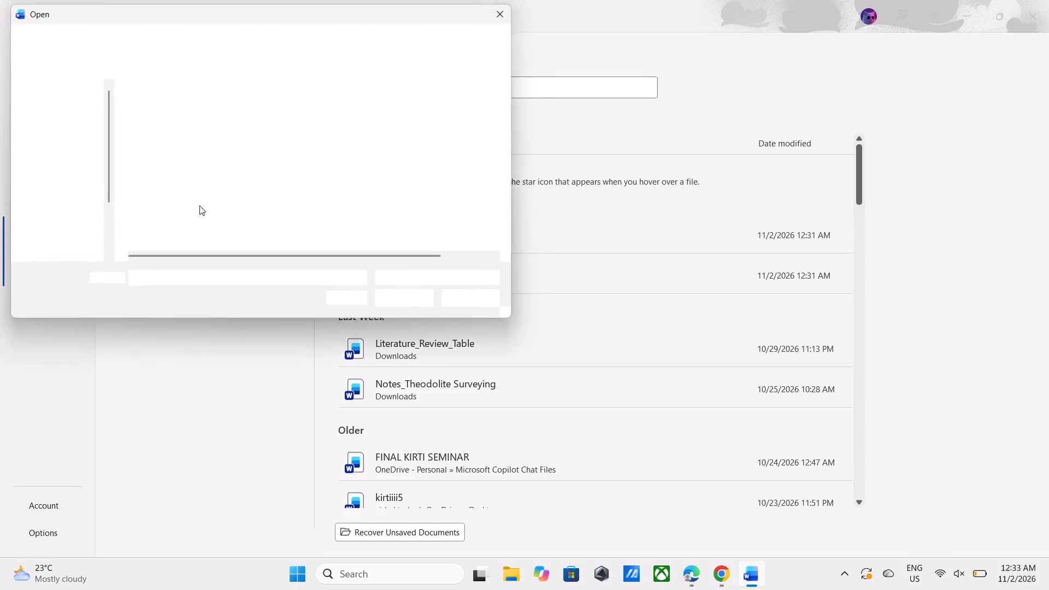
Open the Sairaj 2 document from the Downloads folder.
scroll(61, 160, down, 2)
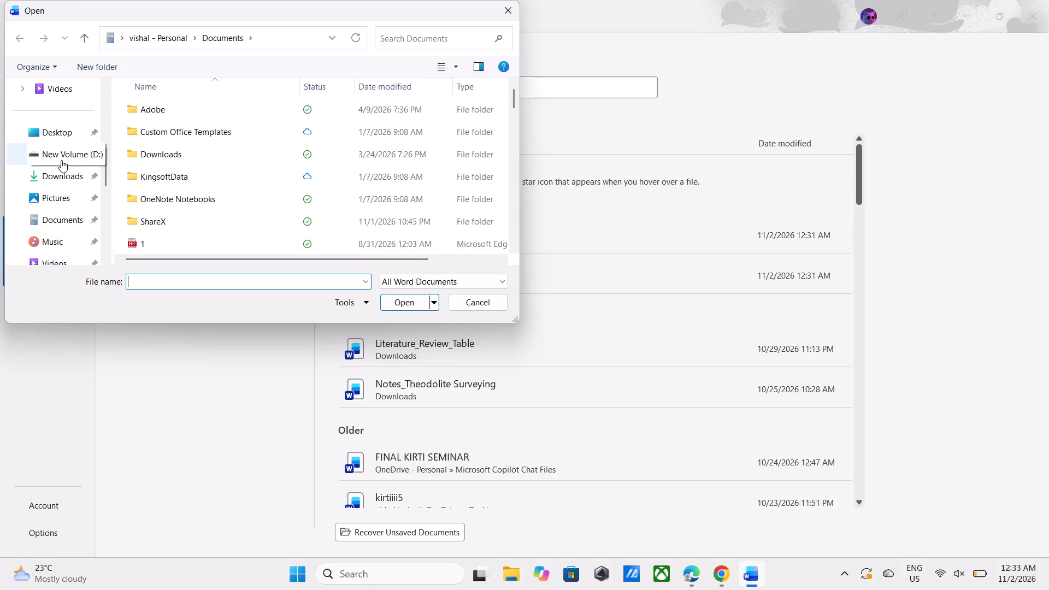
double_click(62, 176)
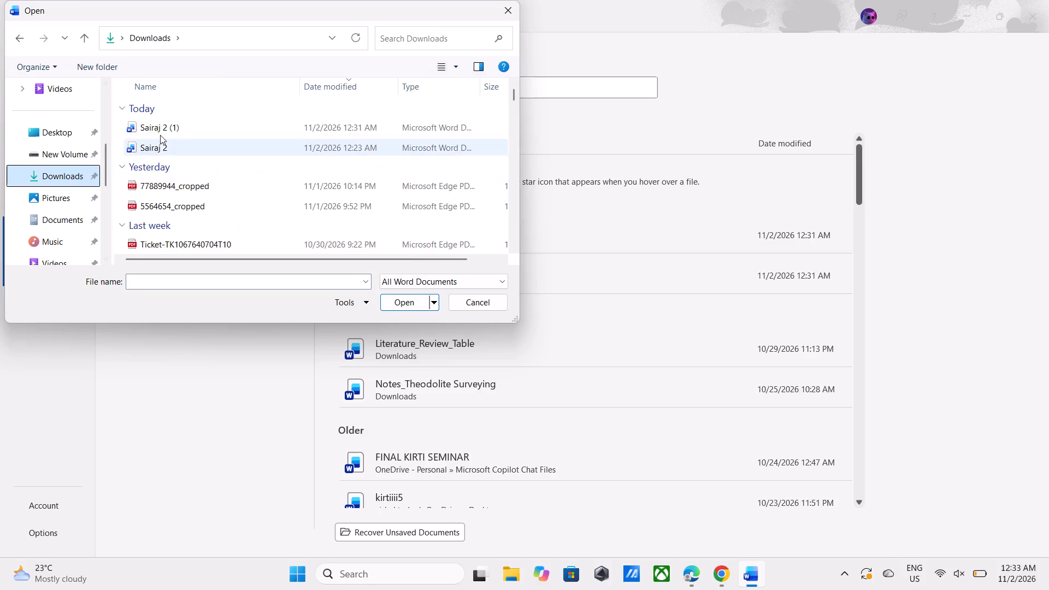
double_click(165, 146)
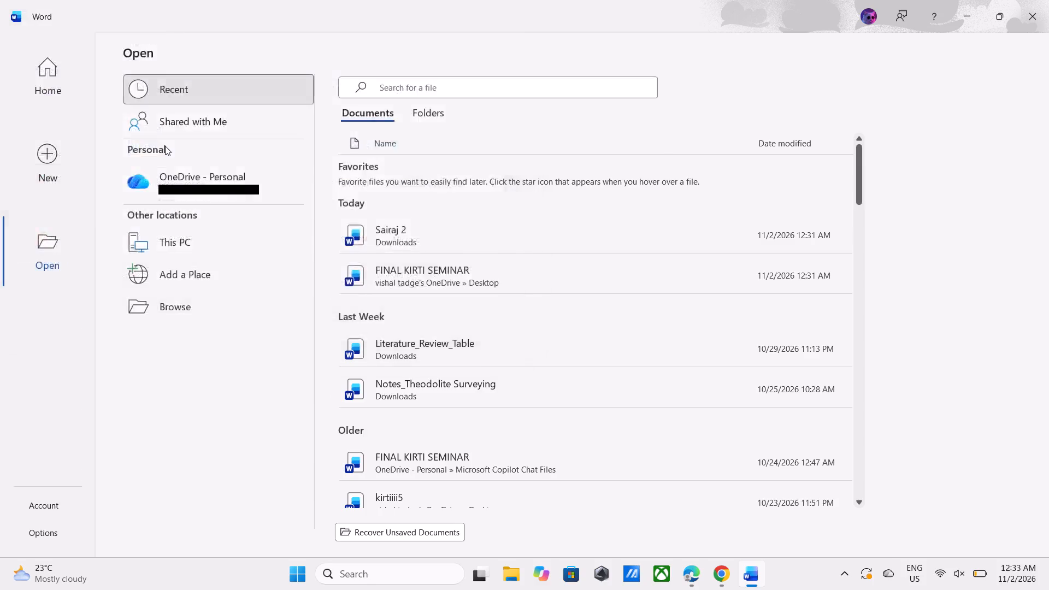
scroll(503, 285, down, 1)
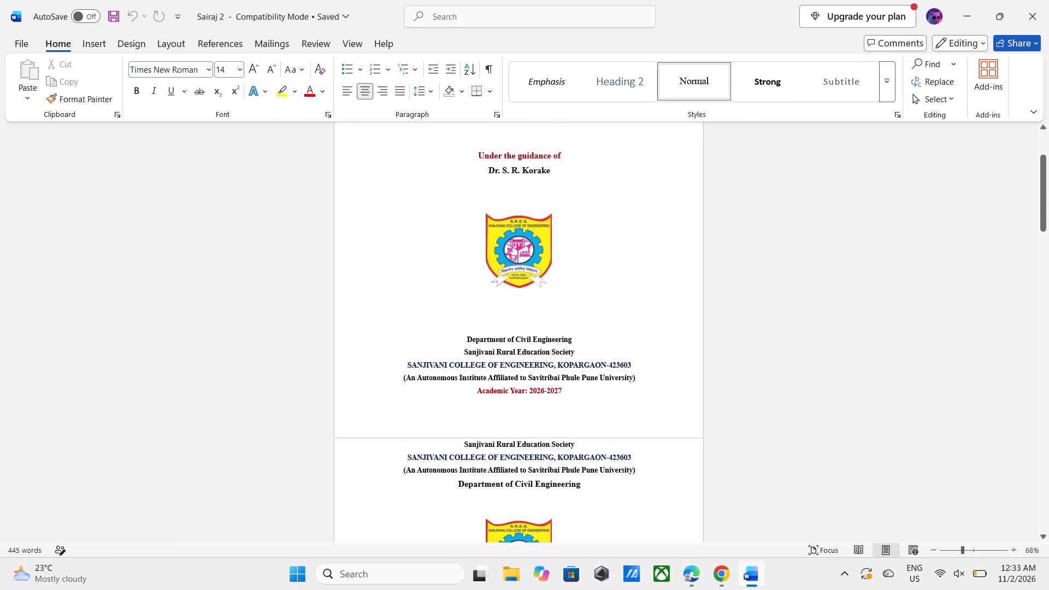
scroll(503, 285, up, 3)
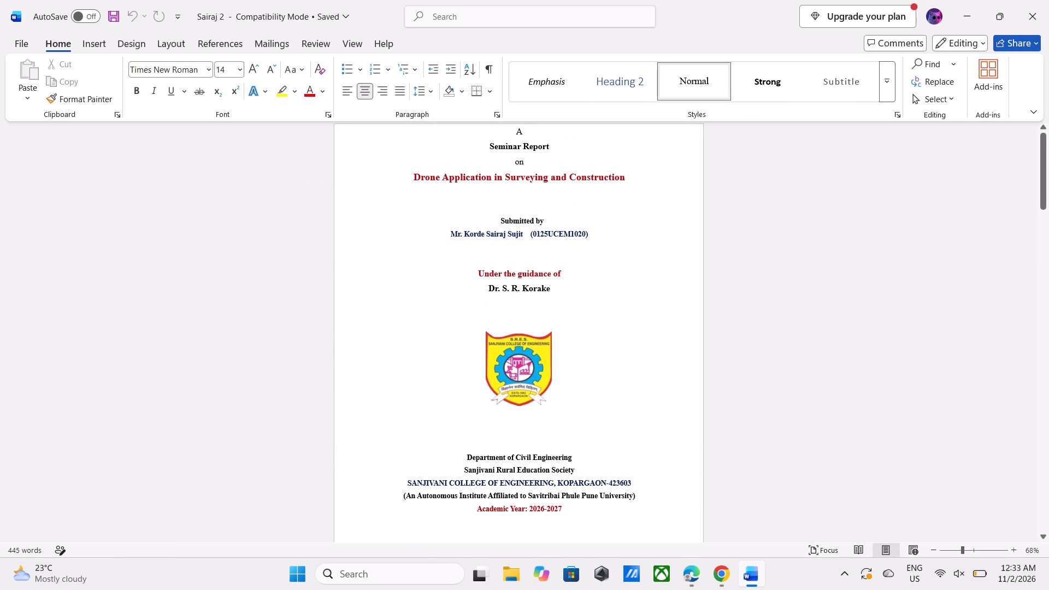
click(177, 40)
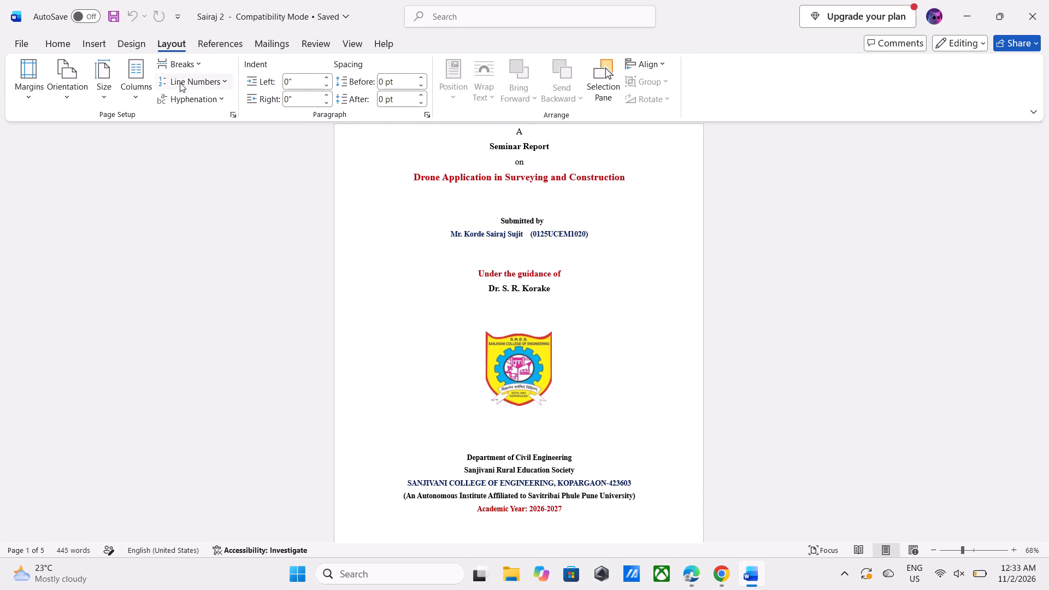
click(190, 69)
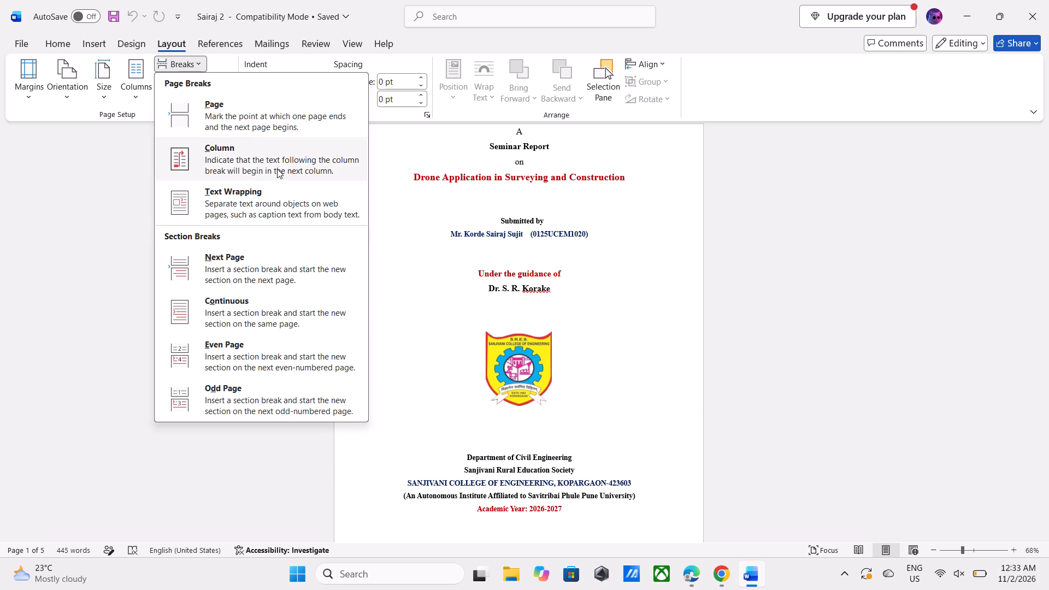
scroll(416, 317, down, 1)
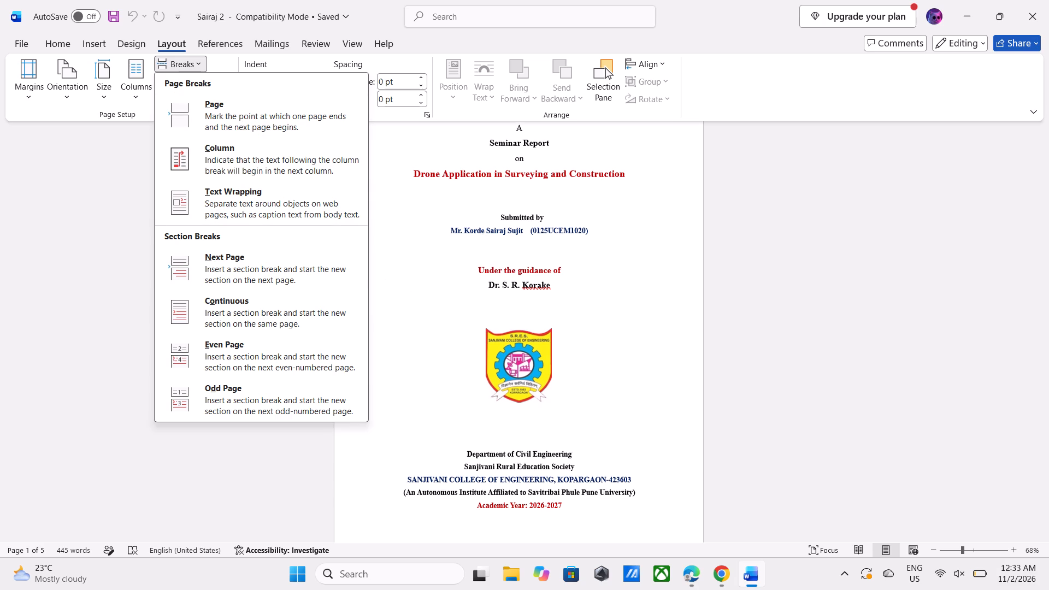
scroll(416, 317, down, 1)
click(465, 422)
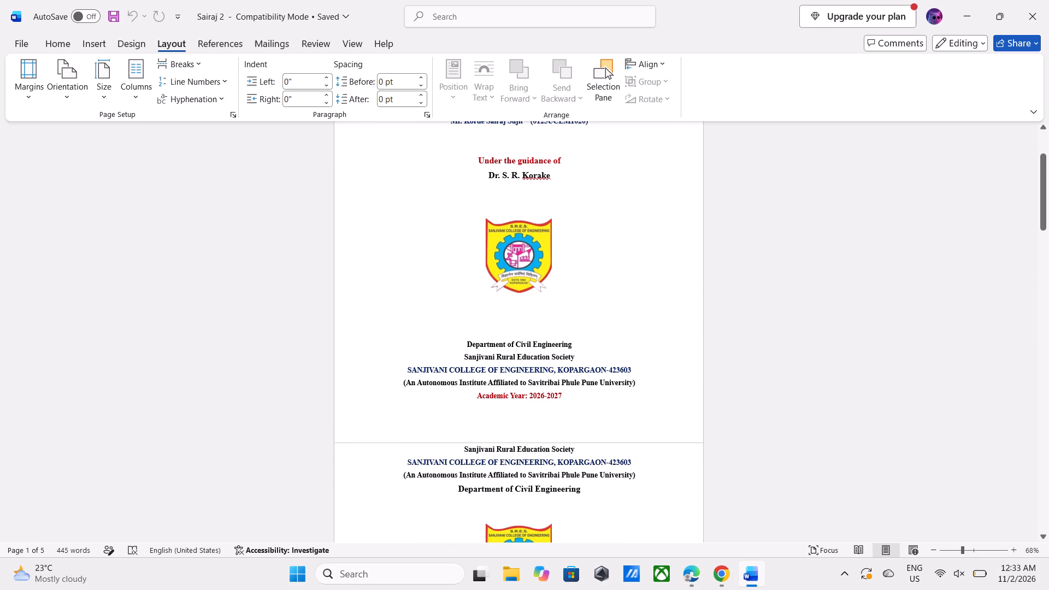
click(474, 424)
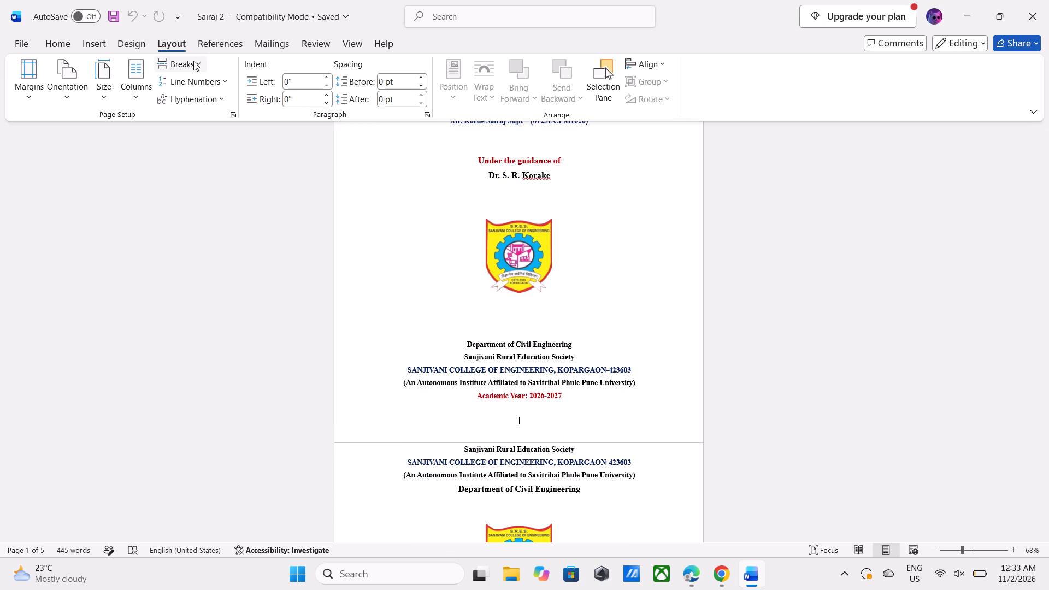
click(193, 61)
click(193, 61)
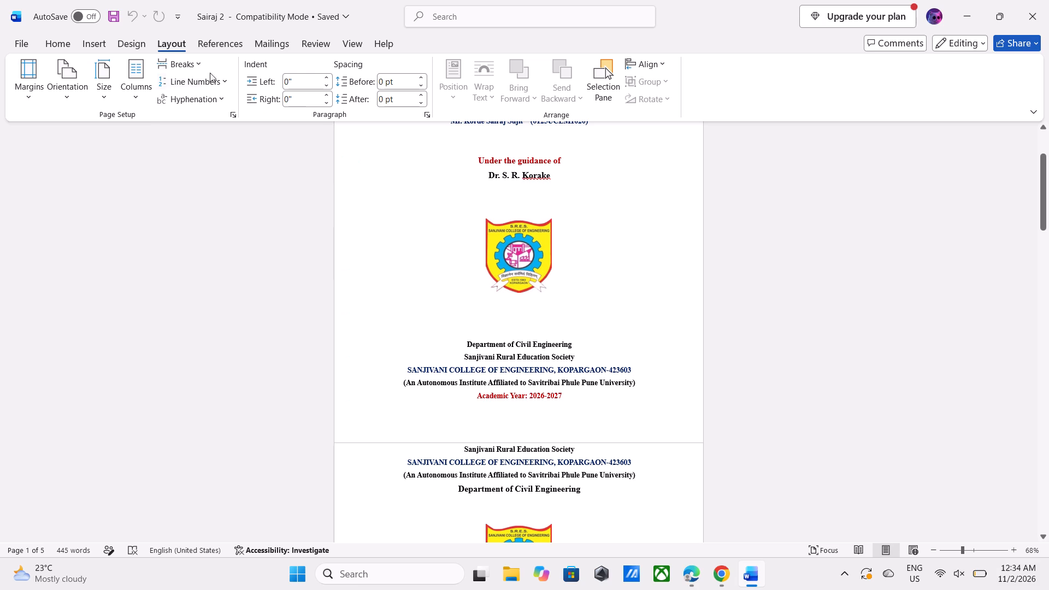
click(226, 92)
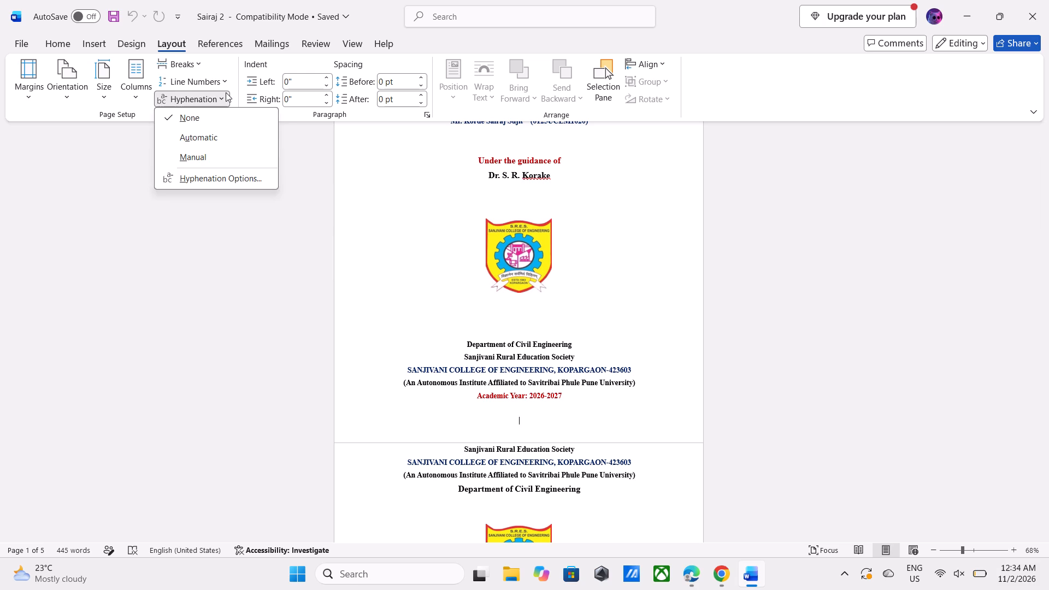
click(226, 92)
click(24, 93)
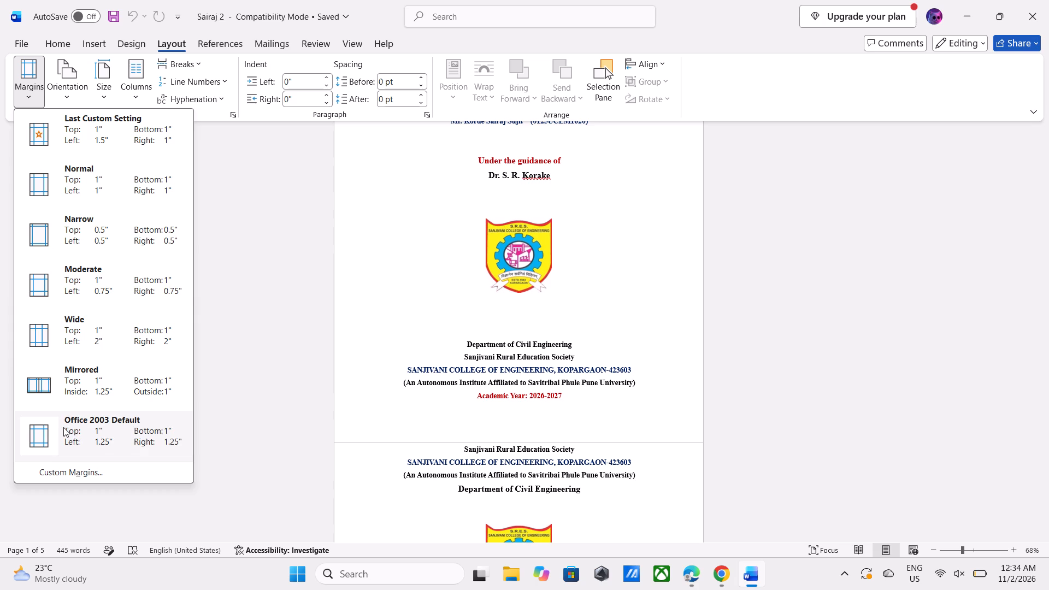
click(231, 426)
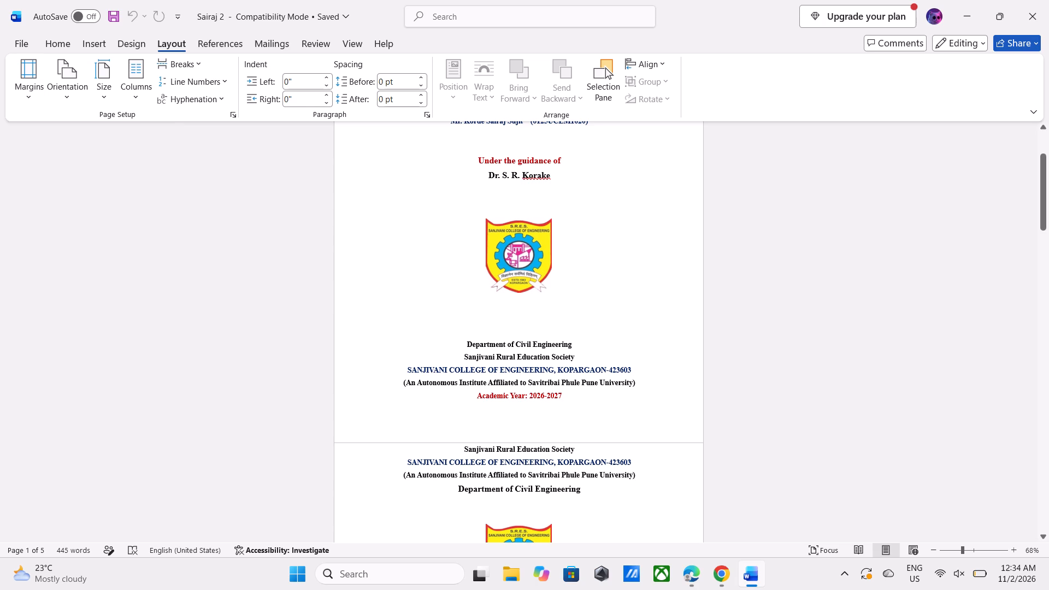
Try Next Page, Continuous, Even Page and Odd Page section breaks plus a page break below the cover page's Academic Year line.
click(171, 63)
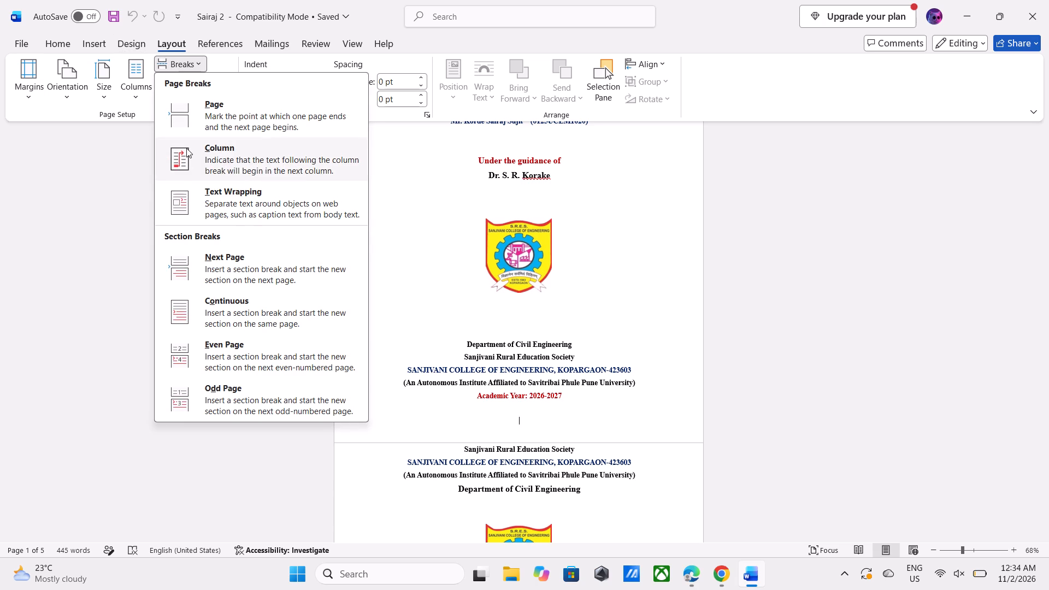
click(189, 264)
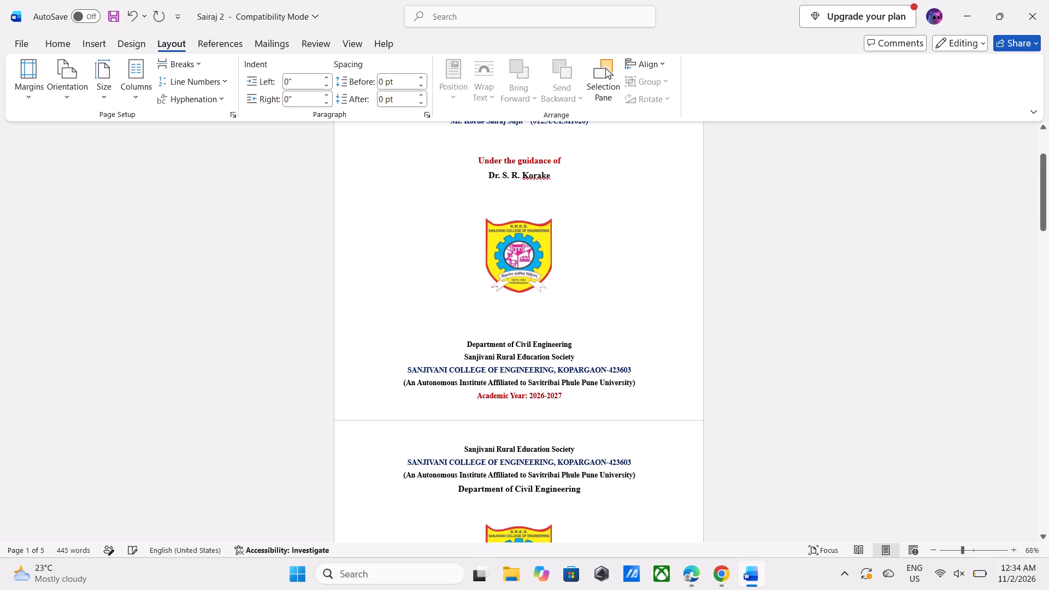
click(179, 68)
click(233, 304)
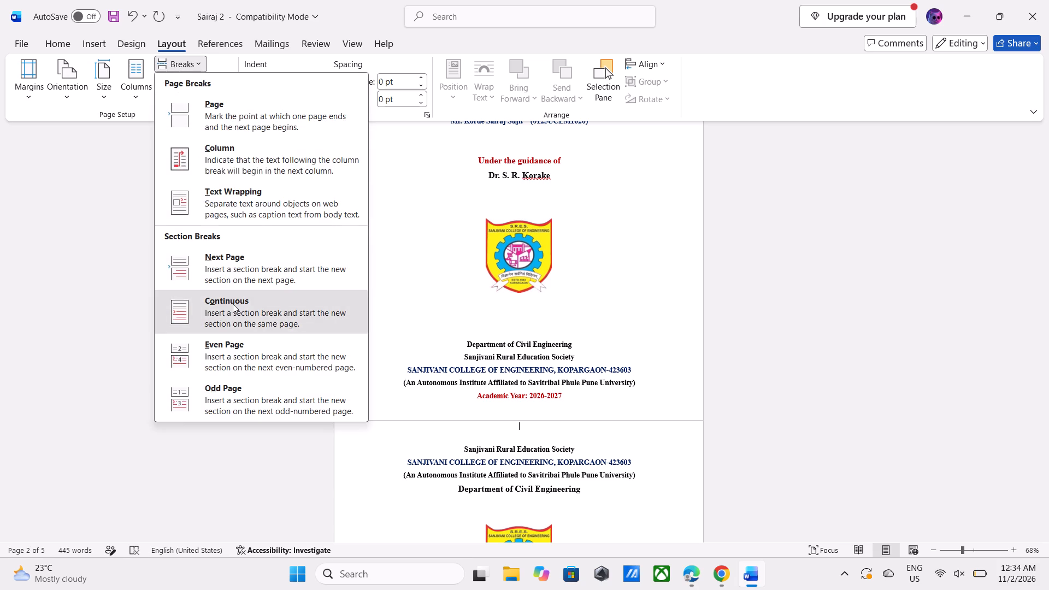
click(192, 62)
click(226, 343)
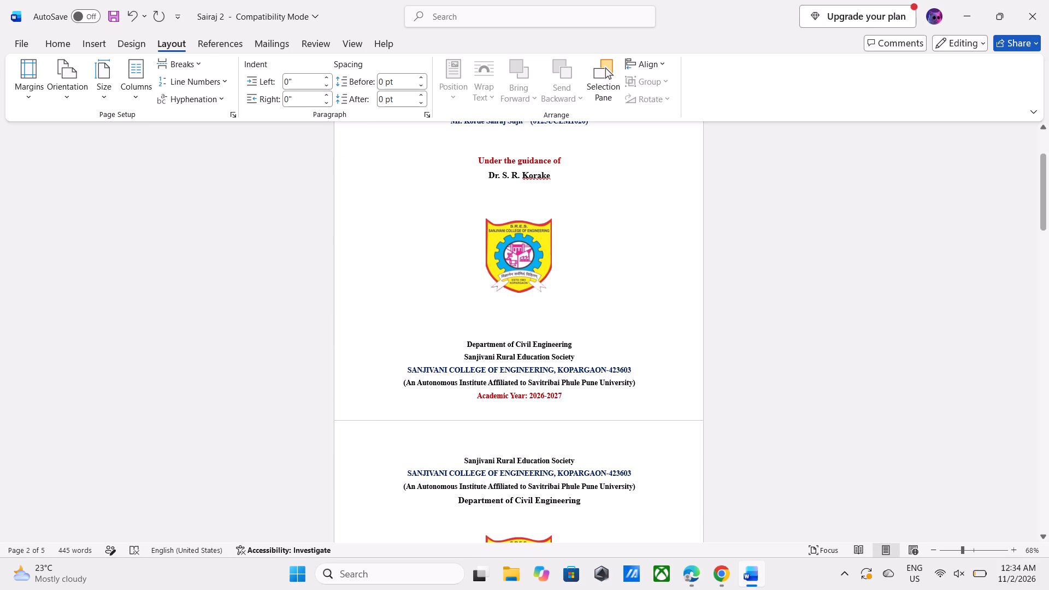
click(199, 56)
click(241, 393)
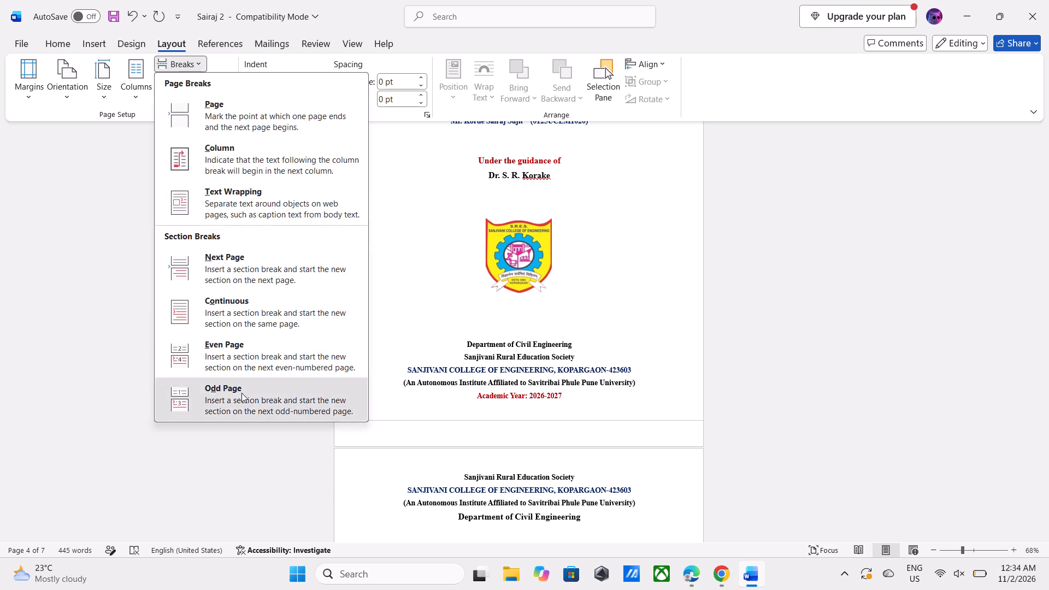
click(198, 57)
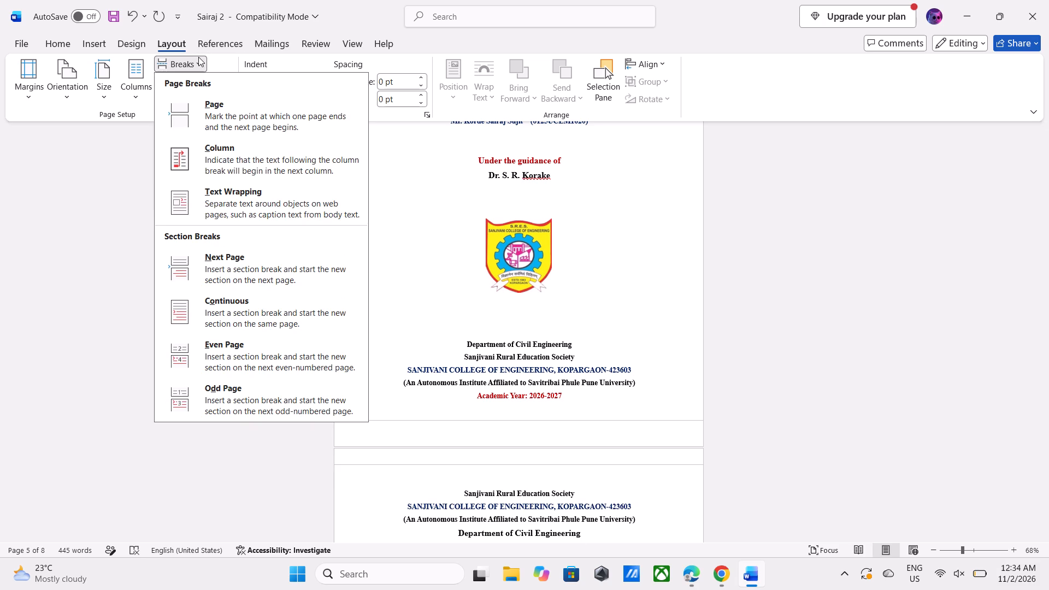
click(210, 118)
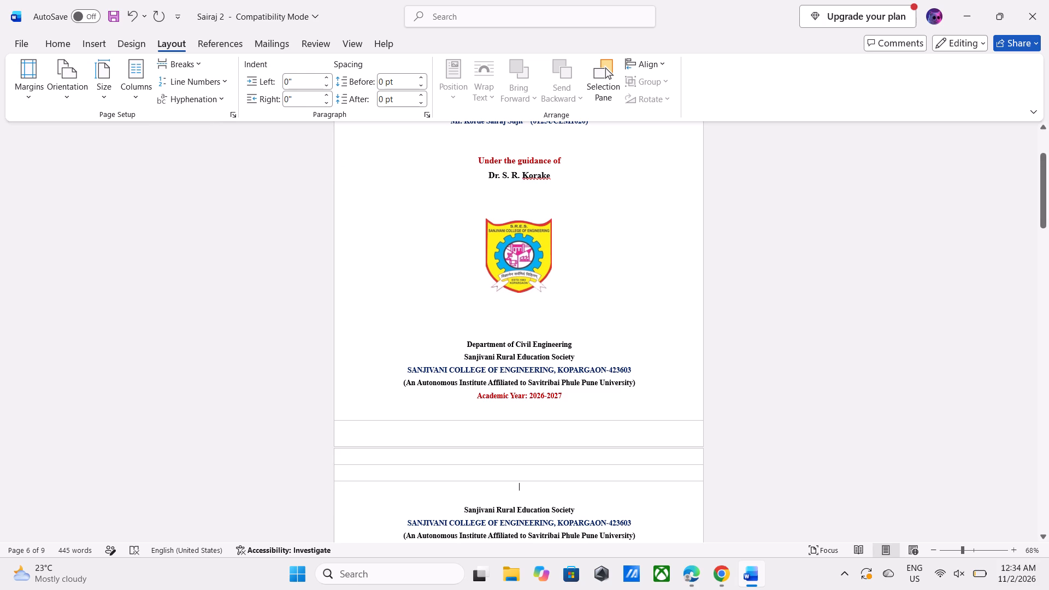
Delete the stacked breaks and blank lines below the cover page's Academic Year line, keeping the year text 2026-2027.
drag(562, 477, 555, 467)
drag(555, 467, 523, 425)
key(BackSpace)
key(BackSpace)
key(BackSpace)
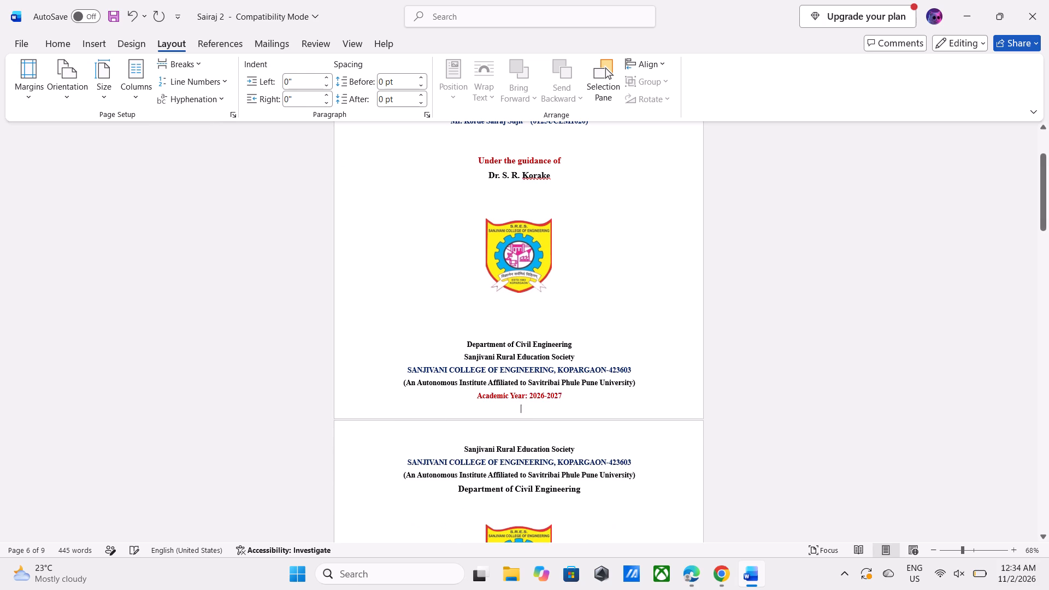
key(BackSpace)
key(BackSpace)
key(BackSpace)
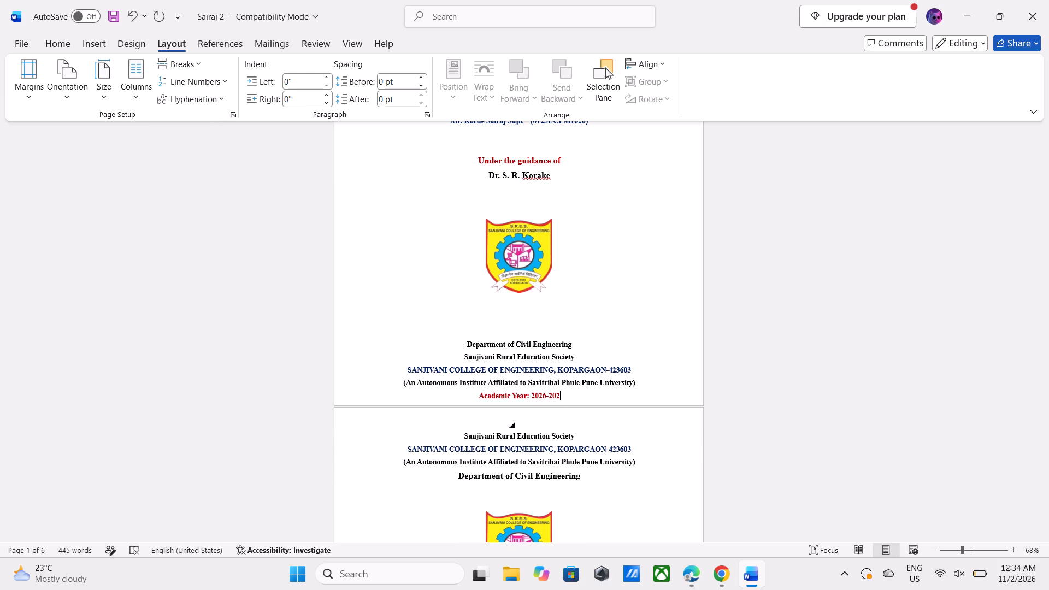
key(ctrl+z)
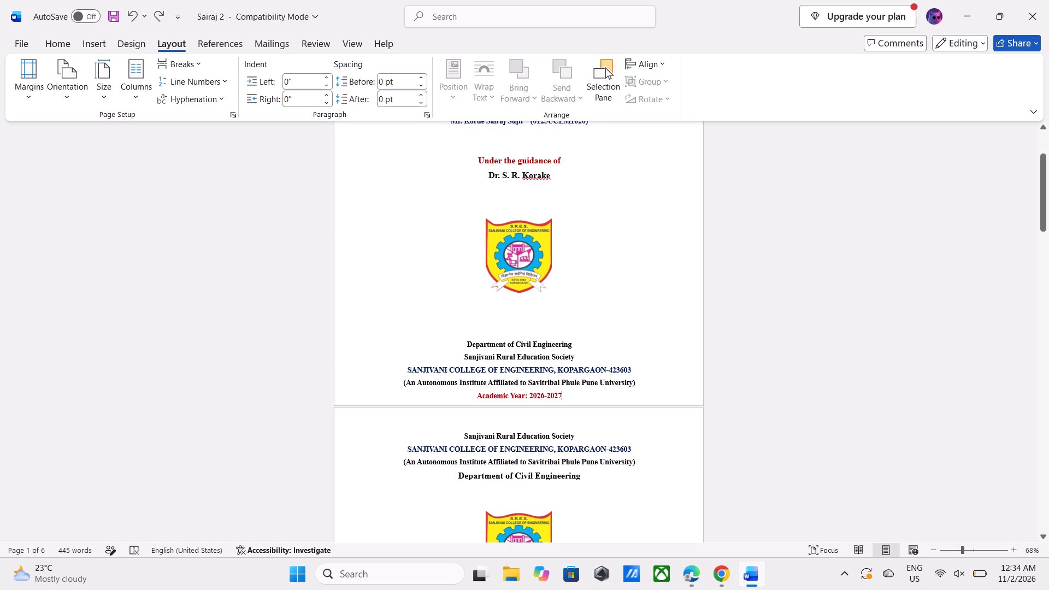
Reset all Ribbon and Quick Access Toolbar customizations in Word Options.
scroll(639, 404, up, 3)
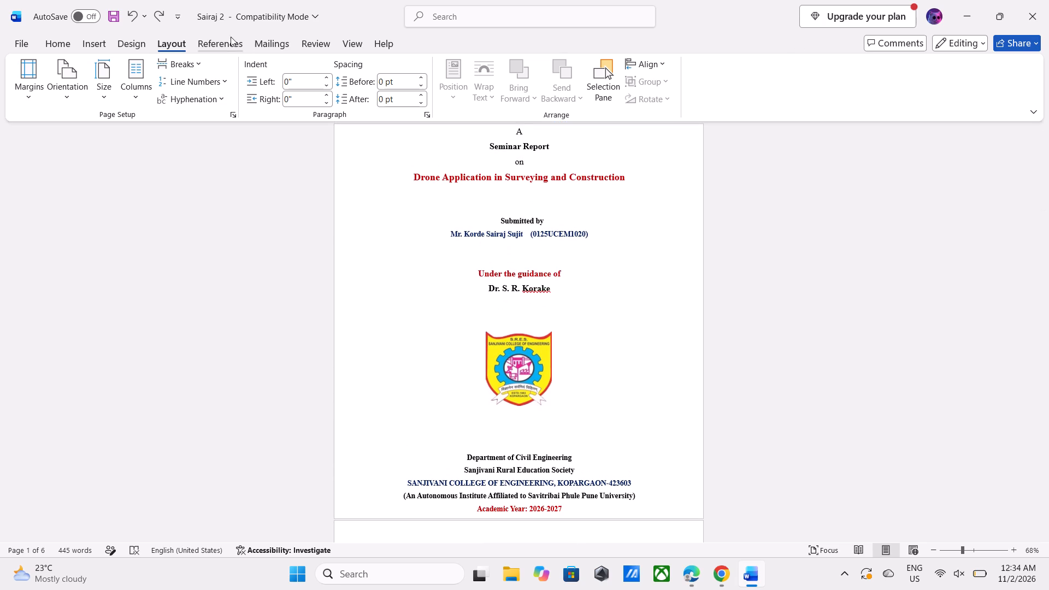
click(180, 14)
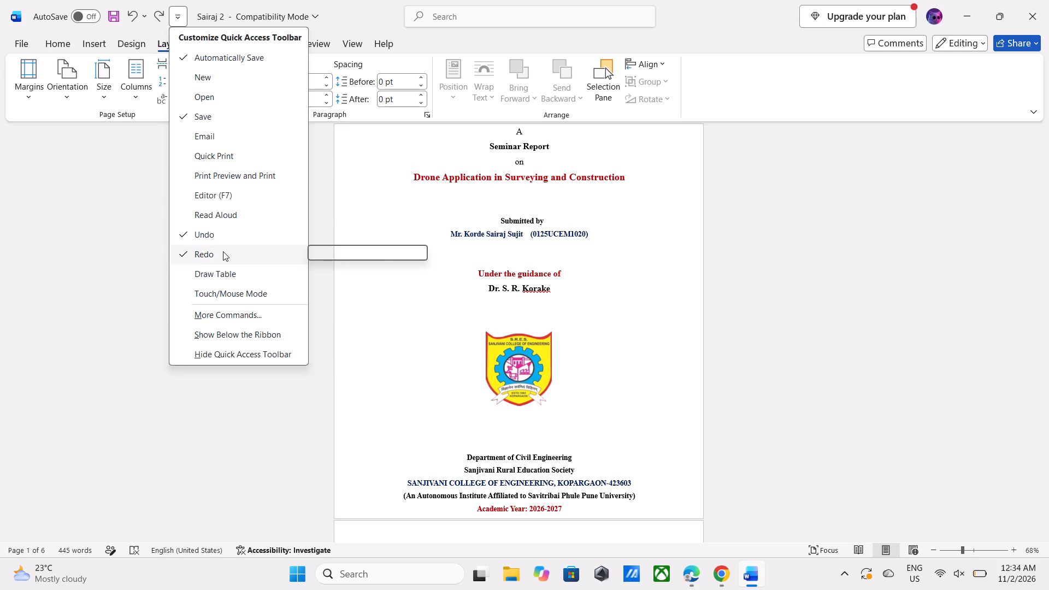
click(229, 313)
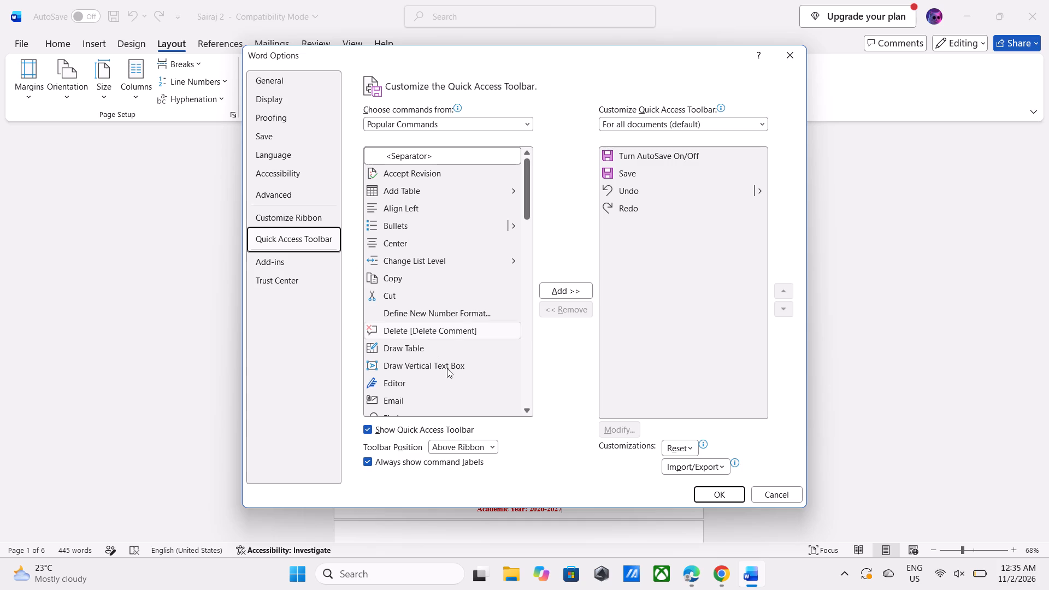
click(674, 445)
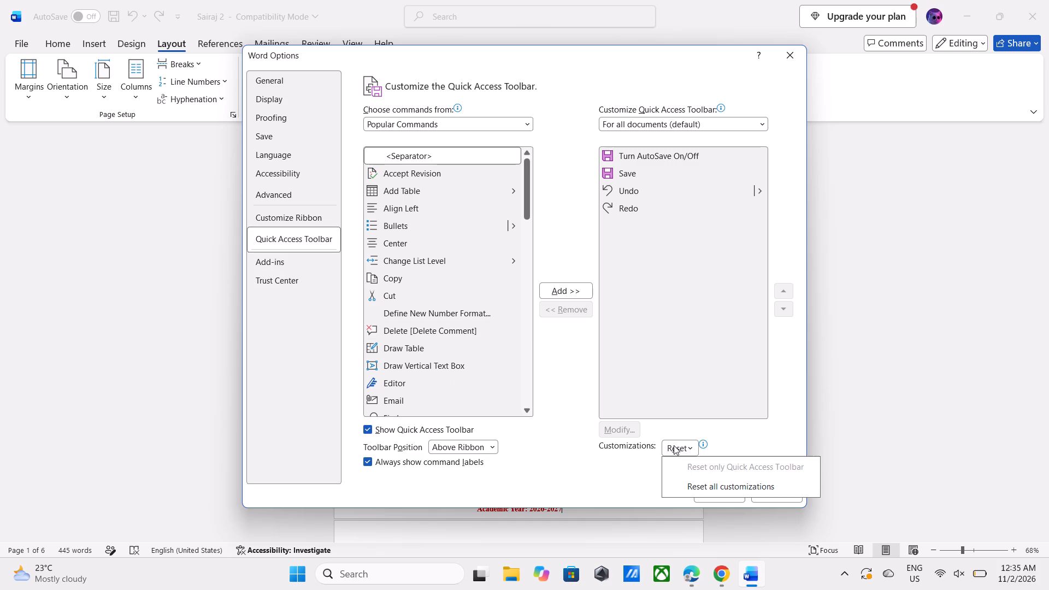
click(702, 480)
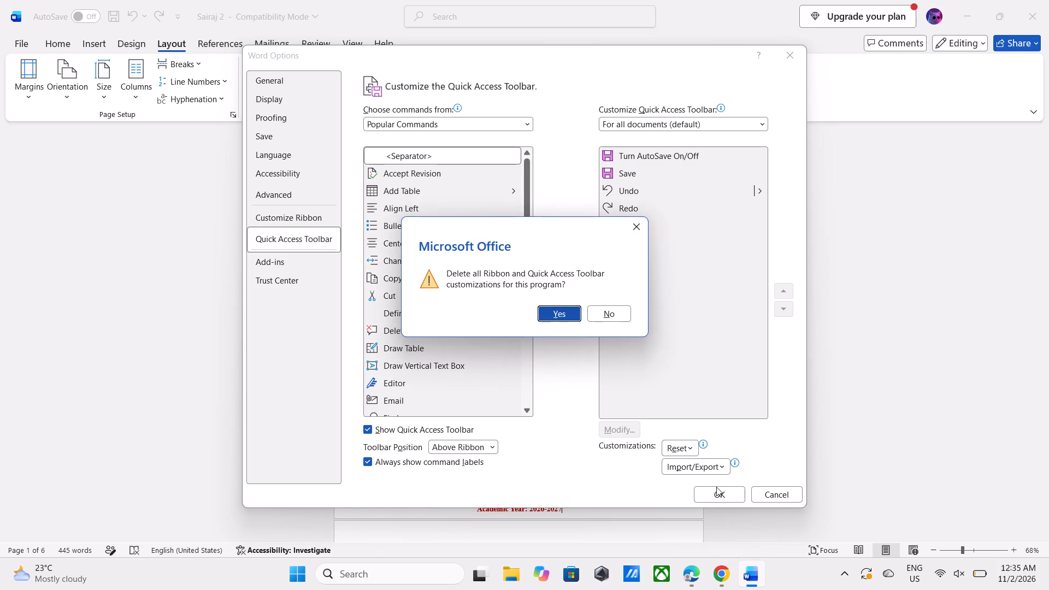
click(575, 319)
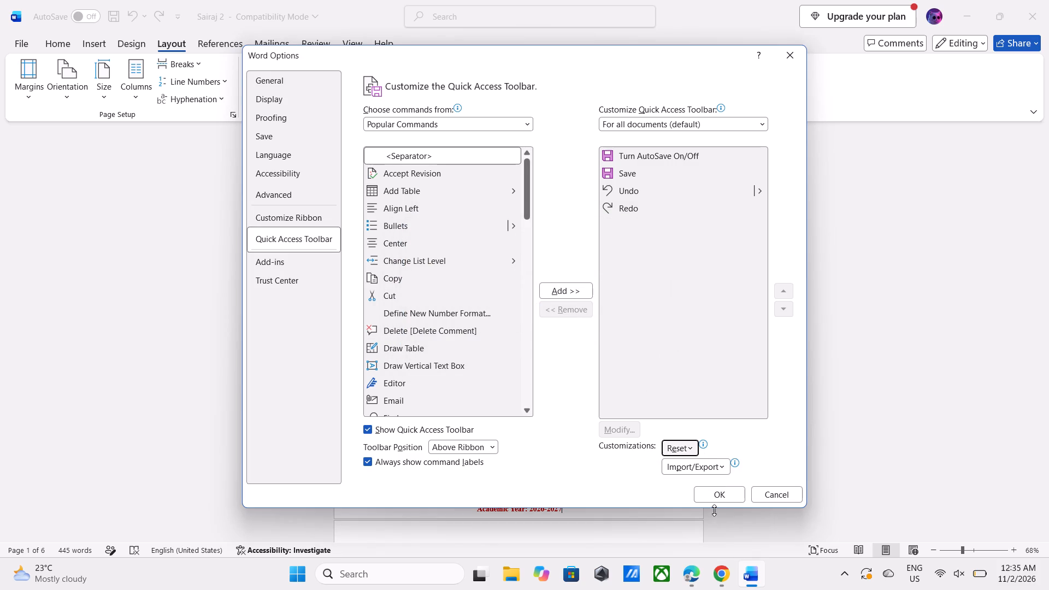
click(681, 446)
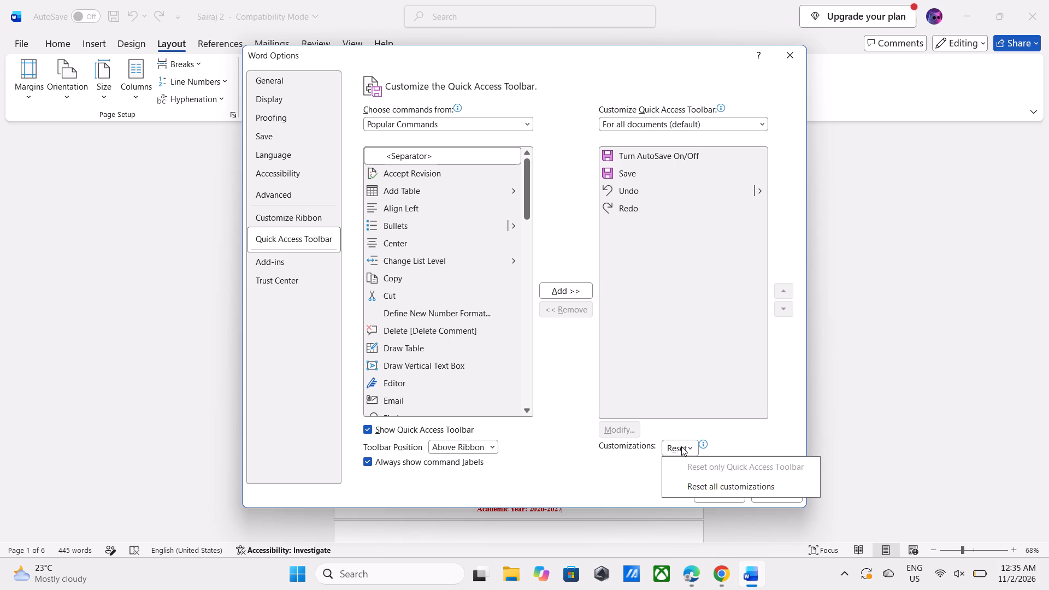
click(708, 481)
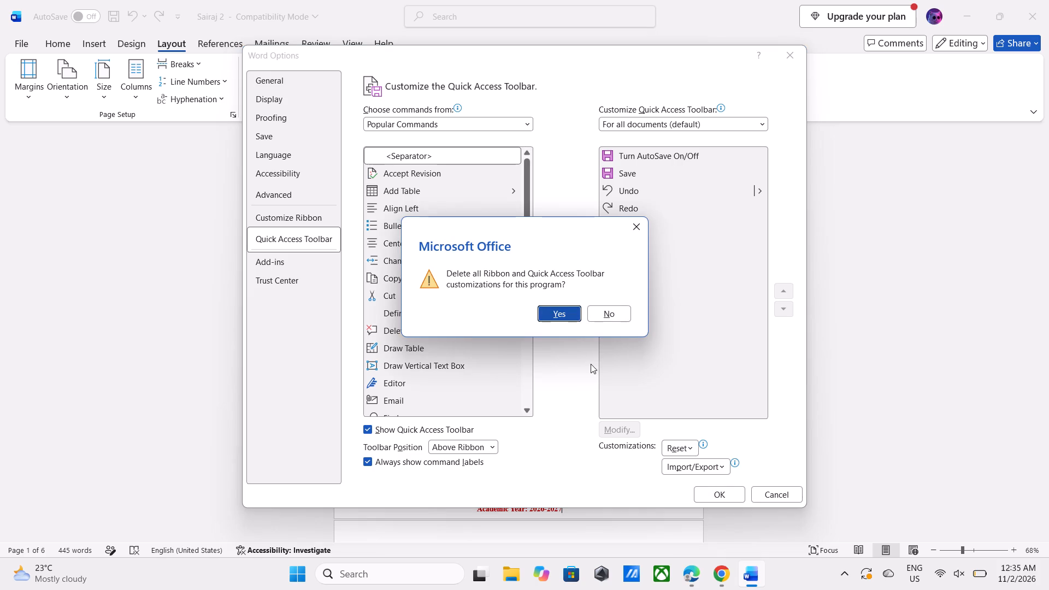
click(563, 310)
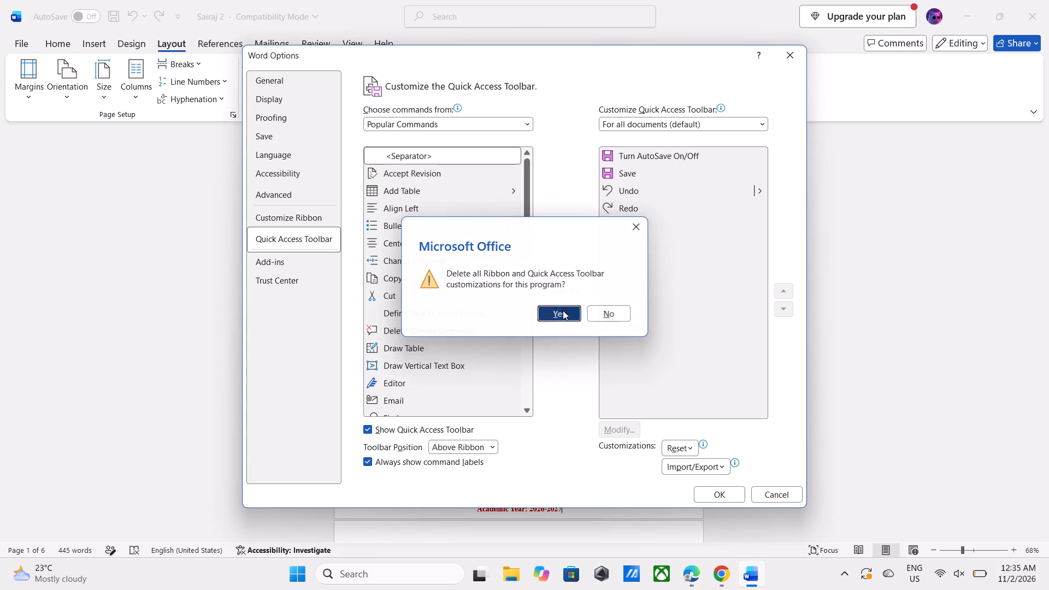
click(725, 497)
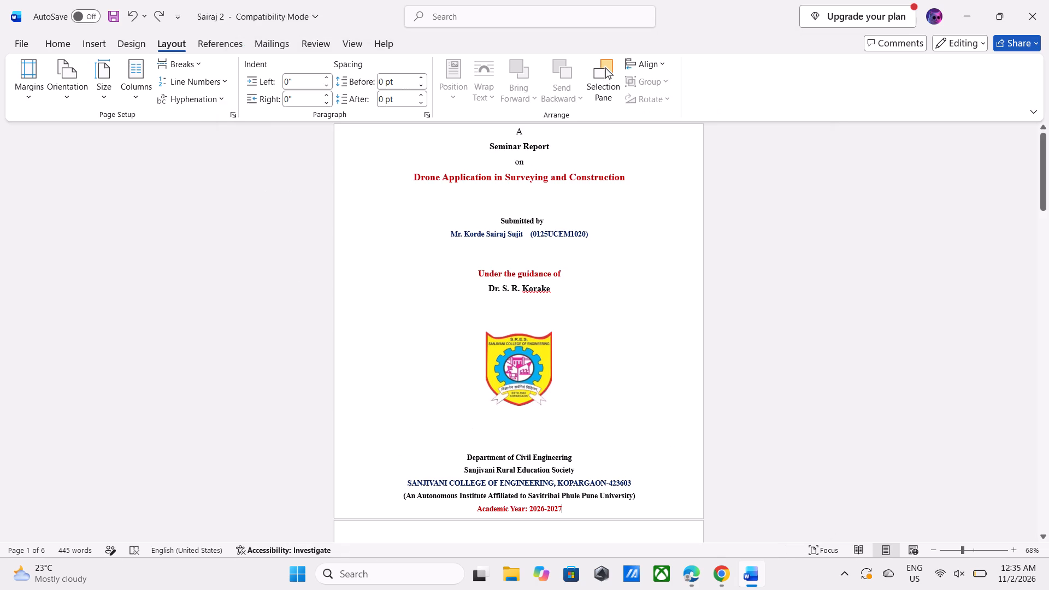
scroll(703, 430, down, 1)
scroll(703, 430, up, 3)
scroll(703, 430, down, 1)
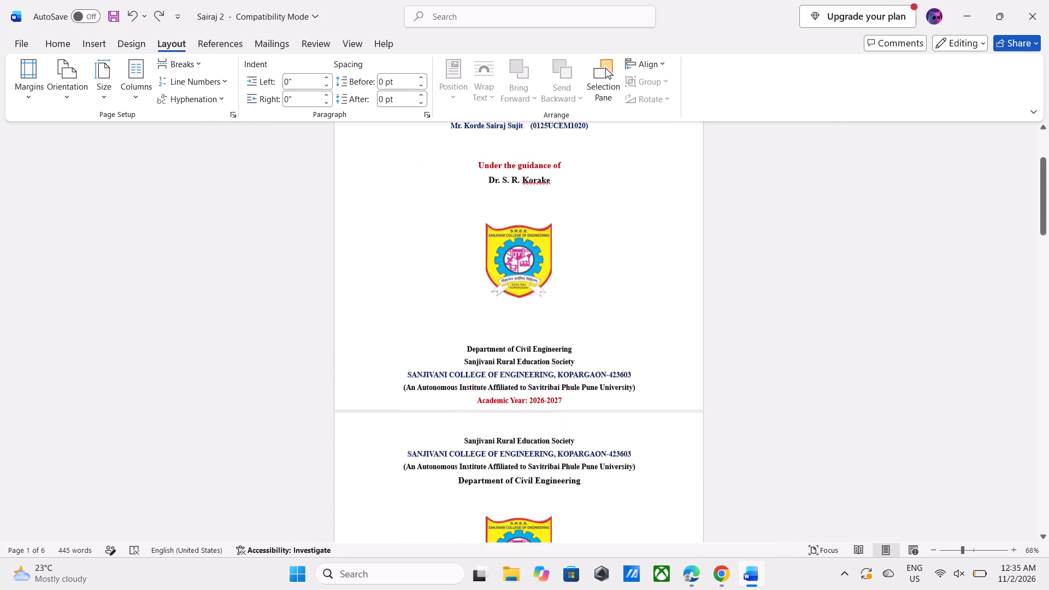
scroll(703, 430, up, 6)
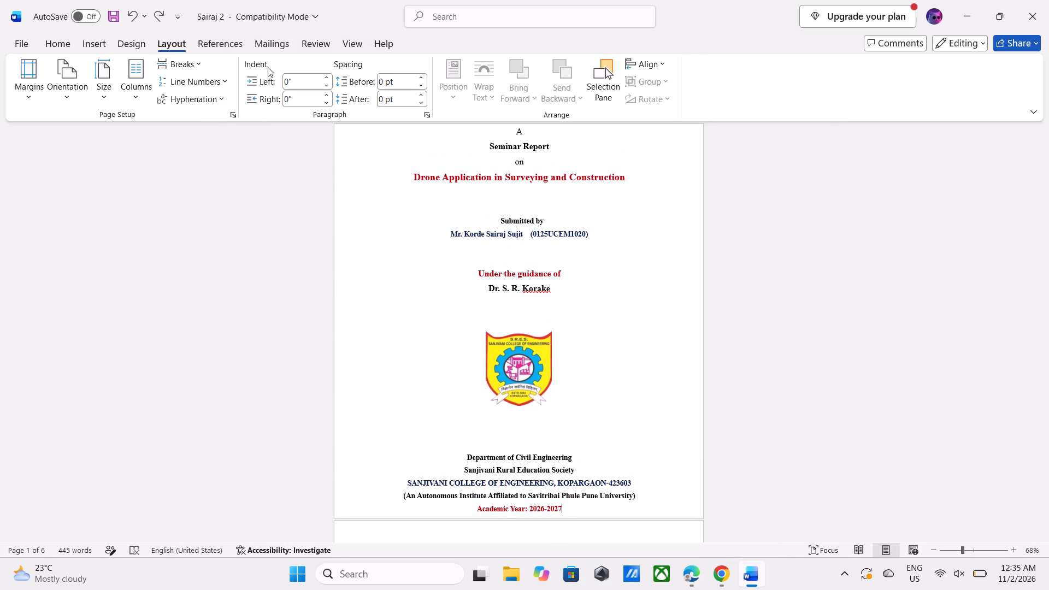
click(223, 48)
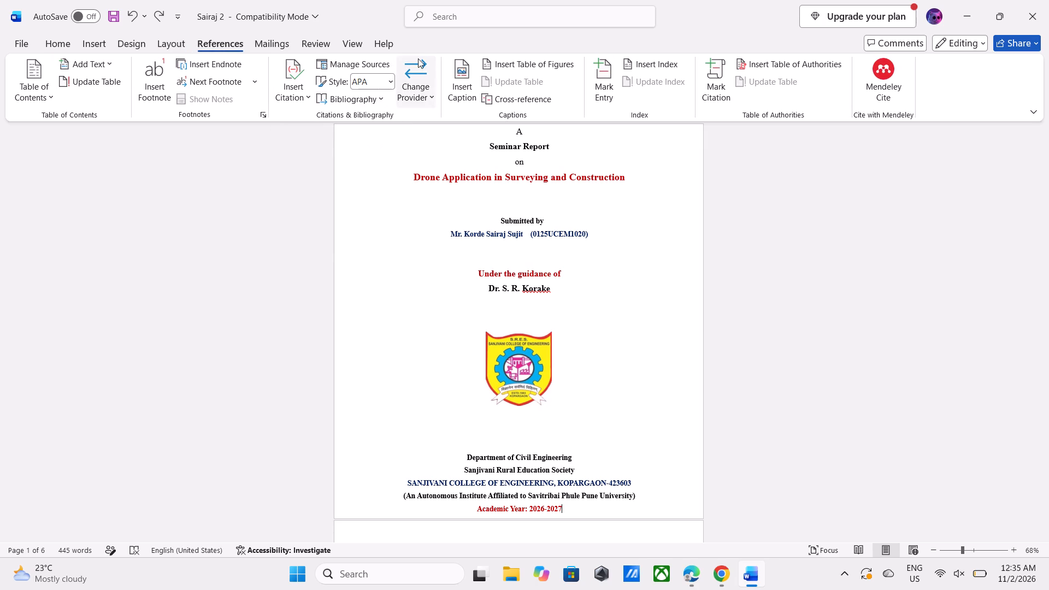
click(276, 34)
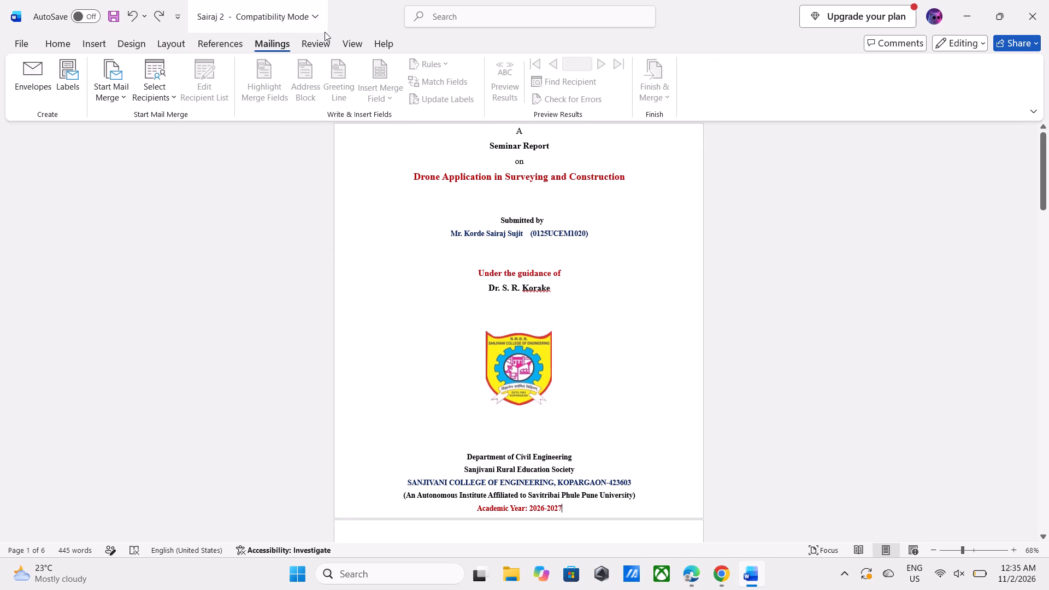
Set the document zoom to One Page.
click(325, 32)
click(357, 26)
click(348, 37)
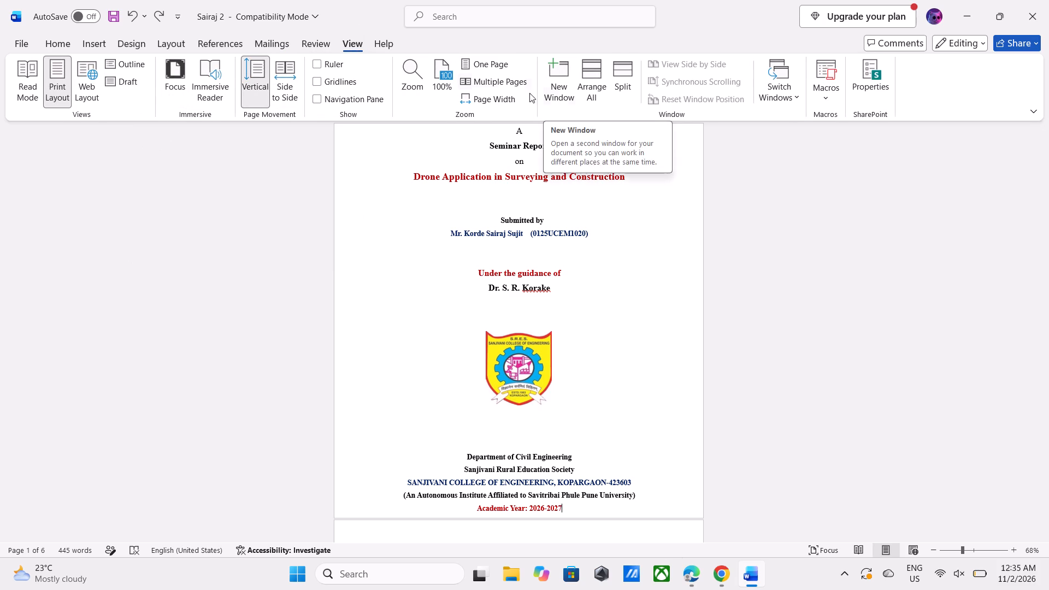
click(492, 68)
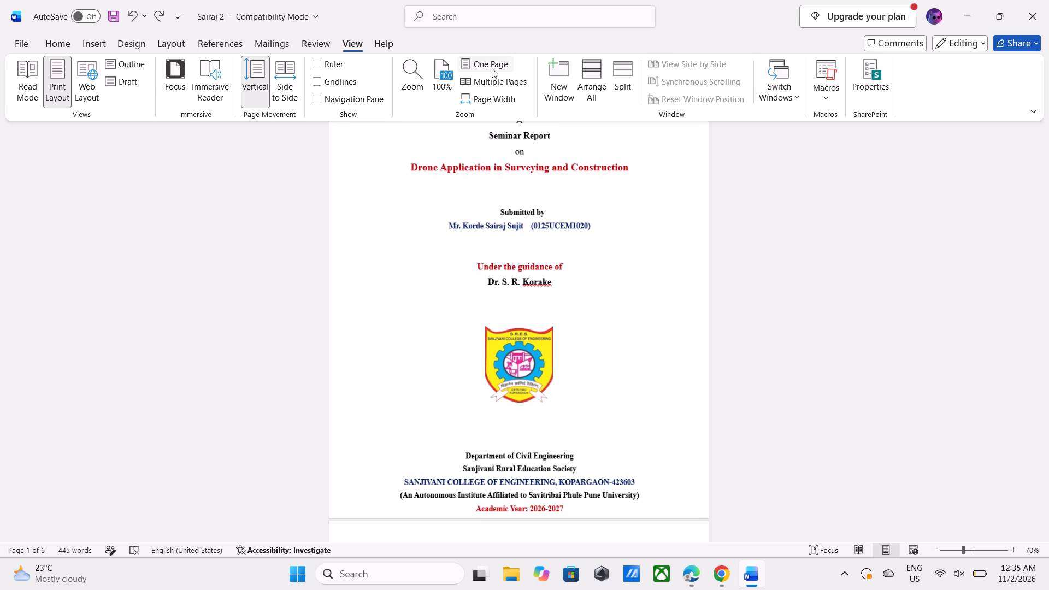
scroll(492, 68, down, 1)
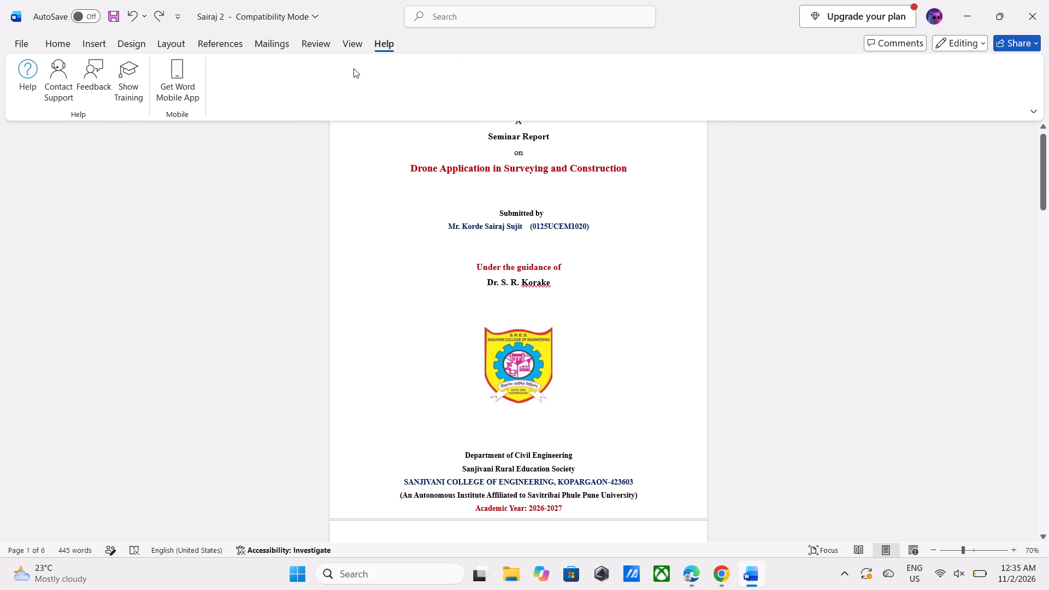
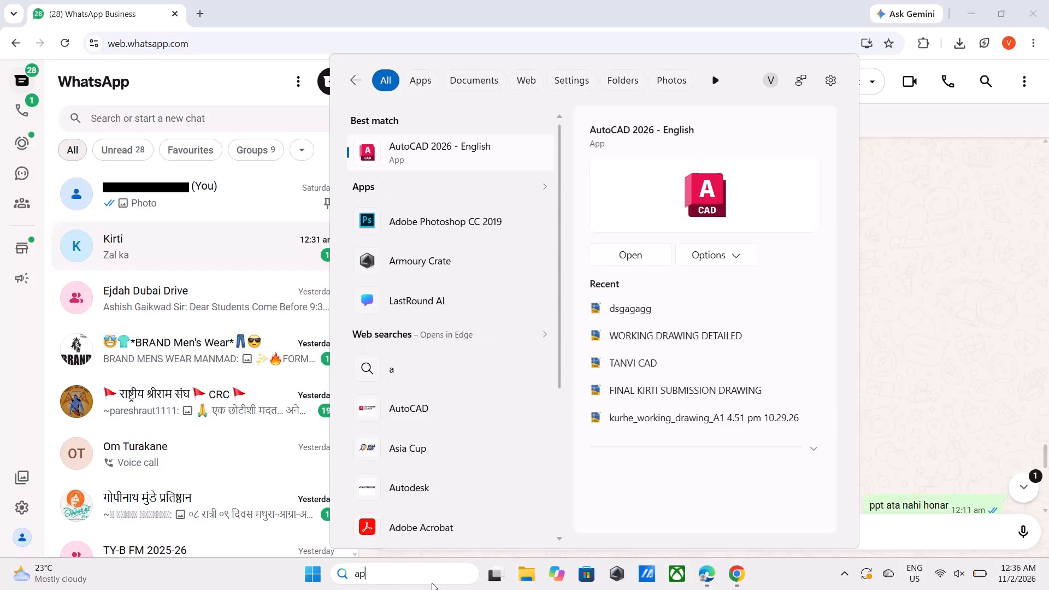
Switch to Windows Settings through a system search for app, and open its Apps page.
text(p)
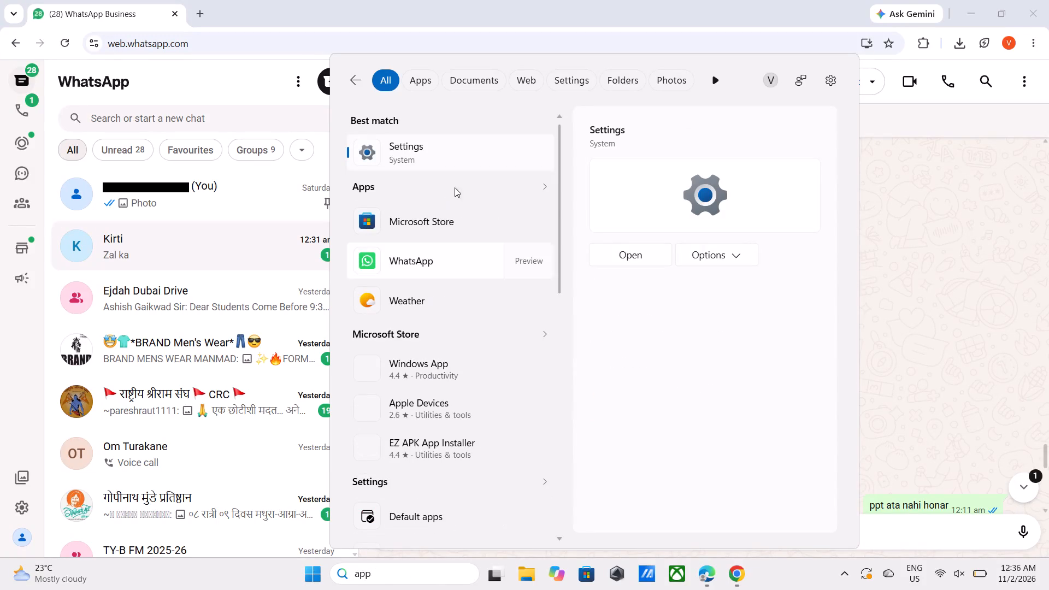
double_click(455, 169)
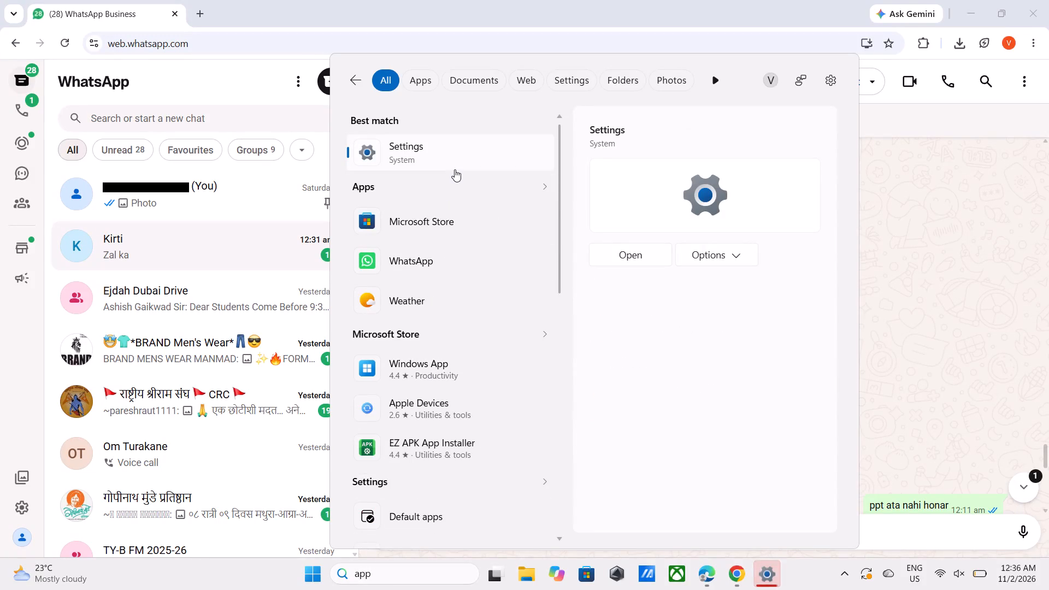
double_click(455, 157)
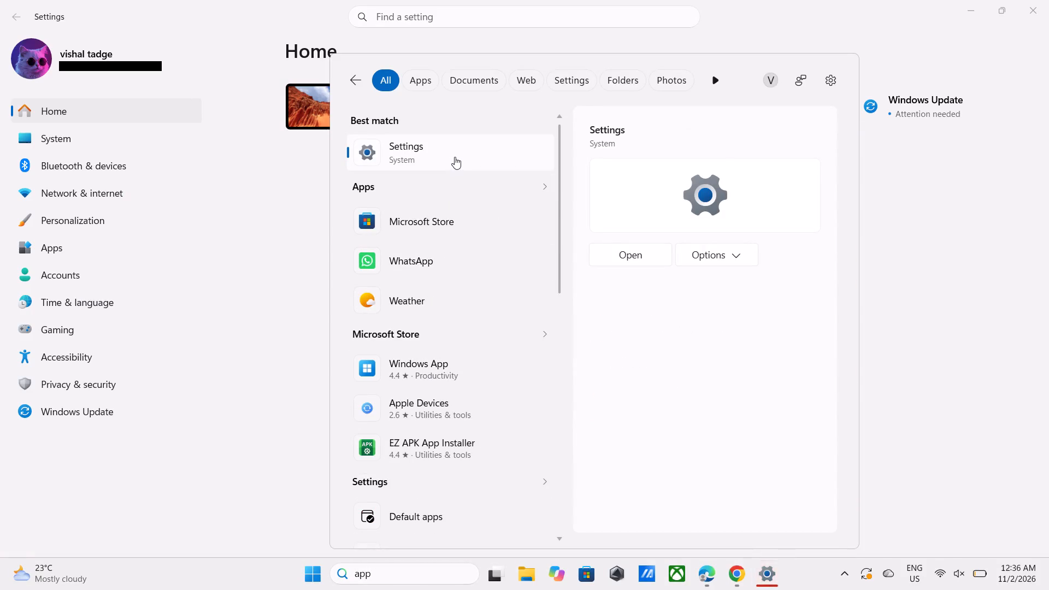
click(641, 259)
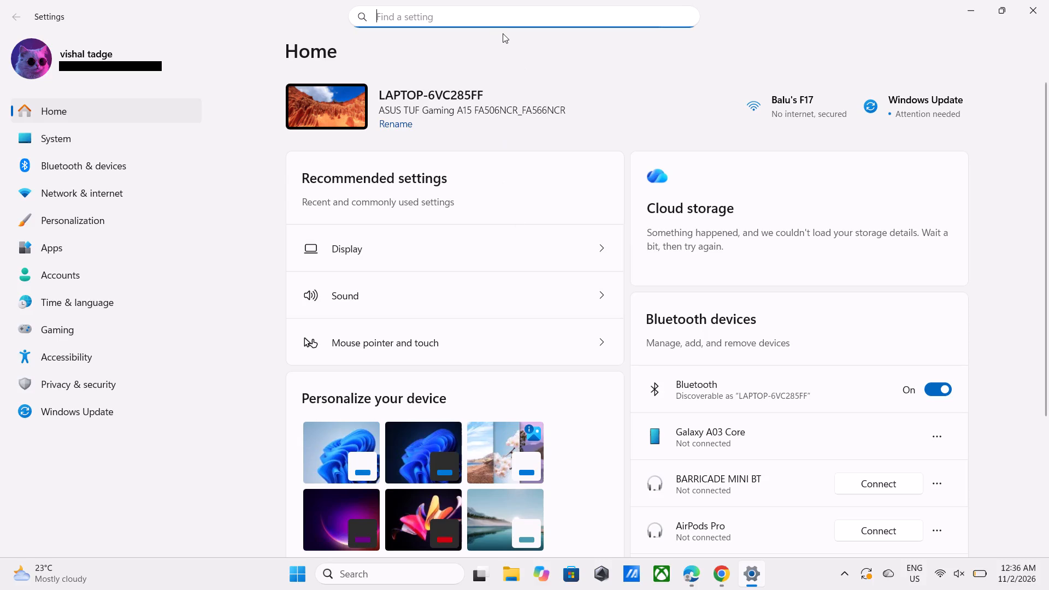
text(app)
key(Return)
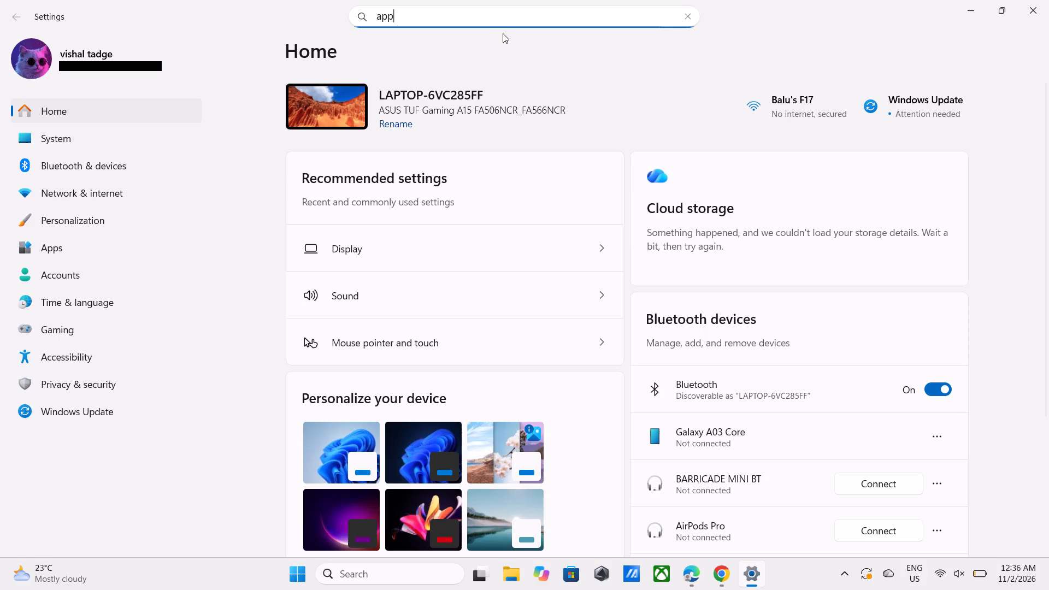
click(146, 241)
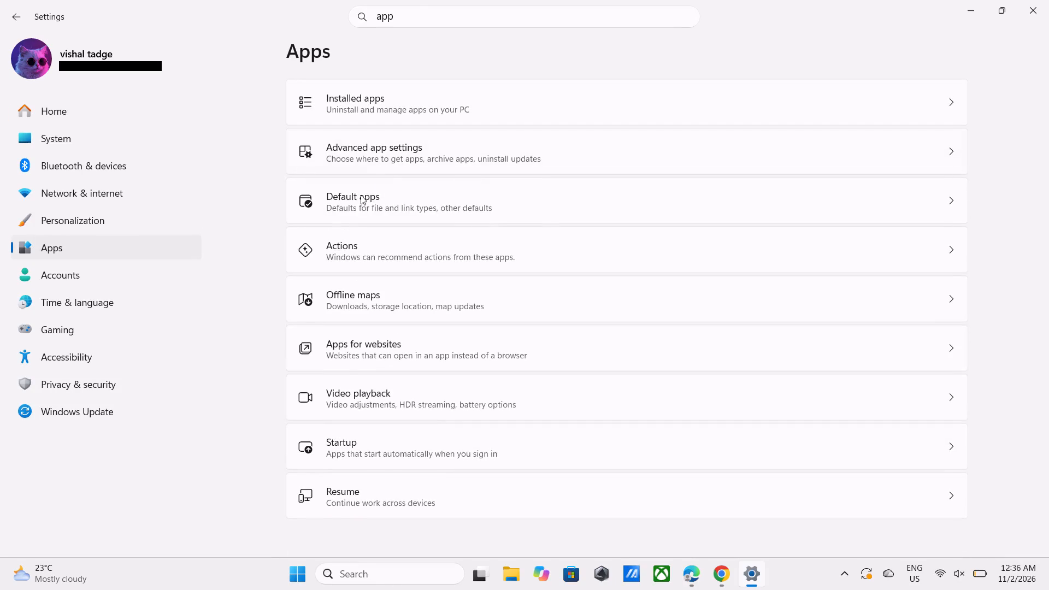
Open the list of installed apps in Windows Settings.
double_click(429, 98)
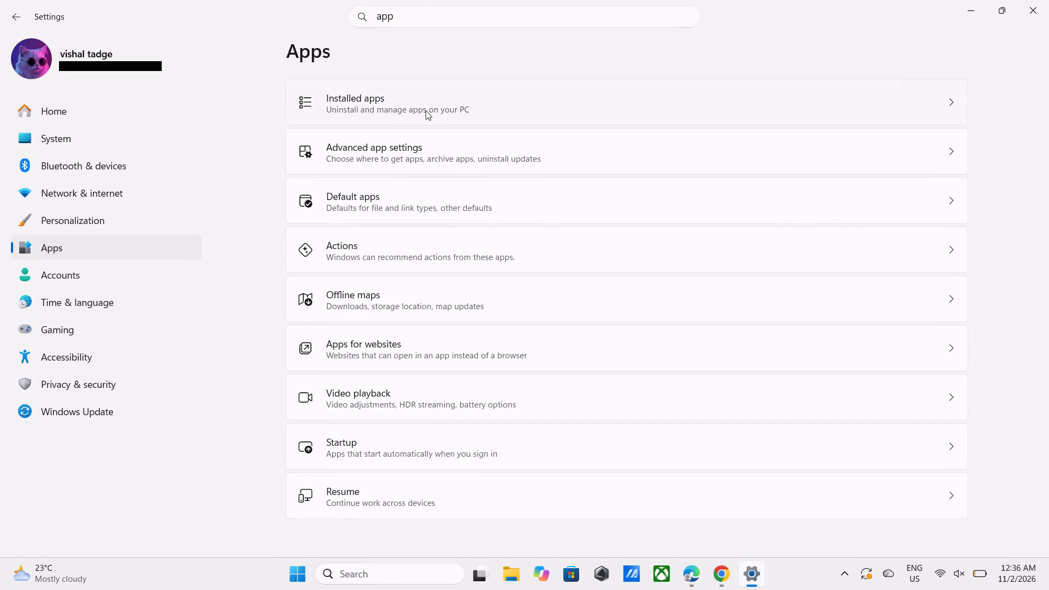
double_click(426, 110)
double_click(426, 110)
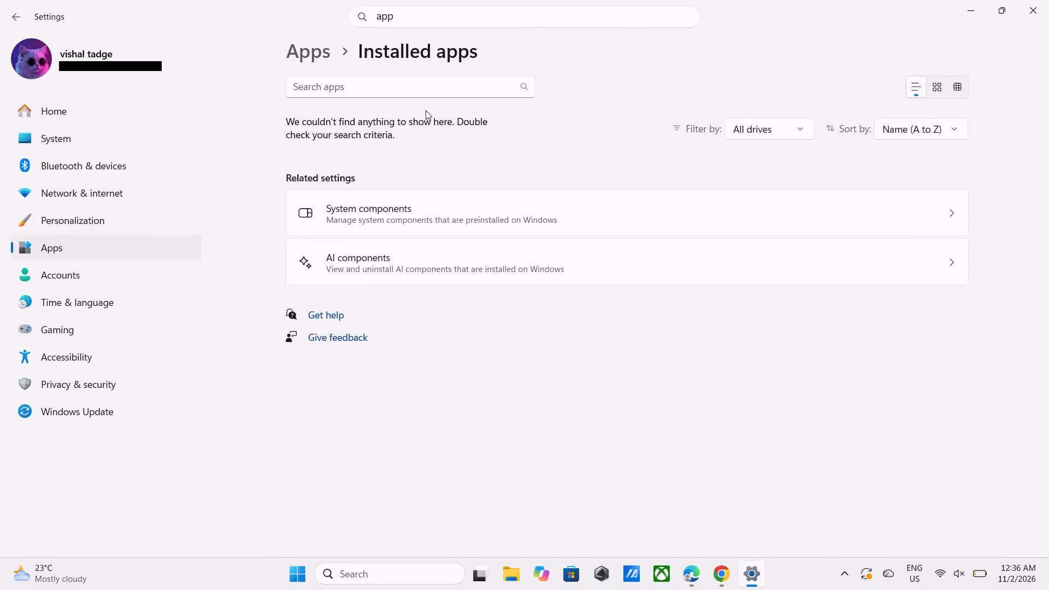
Search the installed apps for "word".
click(377, 83)
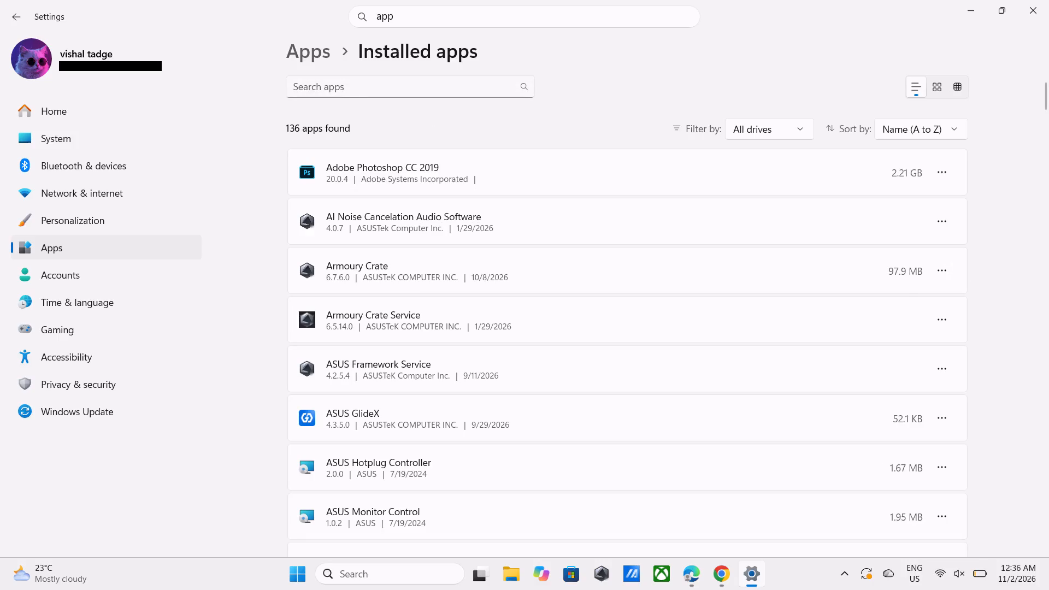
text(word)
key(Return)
Look through the full installed apps list for the Microsoft Word or Office entry, checking the Microsoft and W sections.
scroll(382, 266, down, 4)
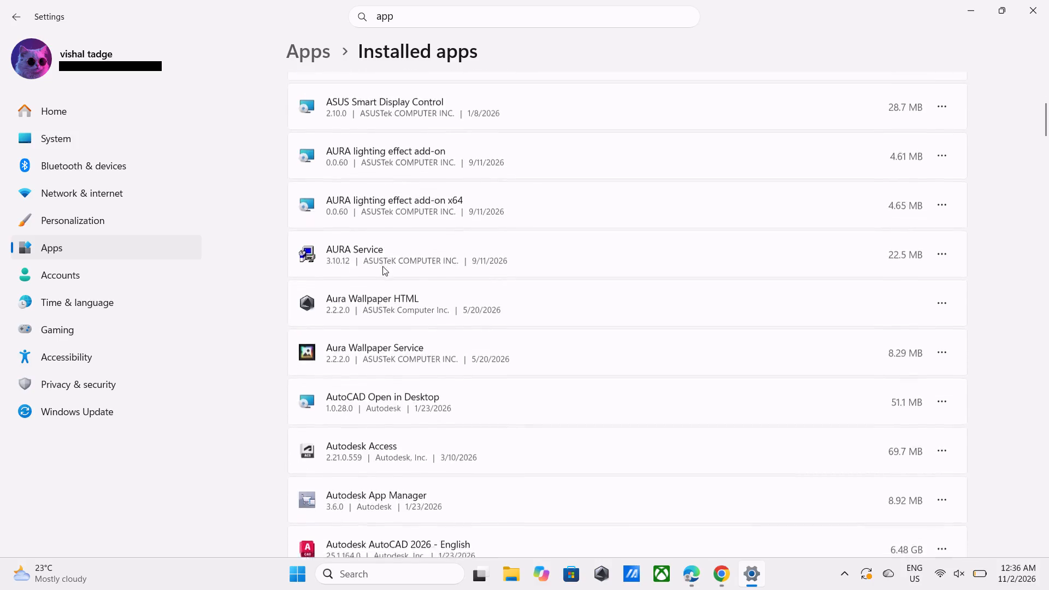
scroll(382, 266, down, 8)
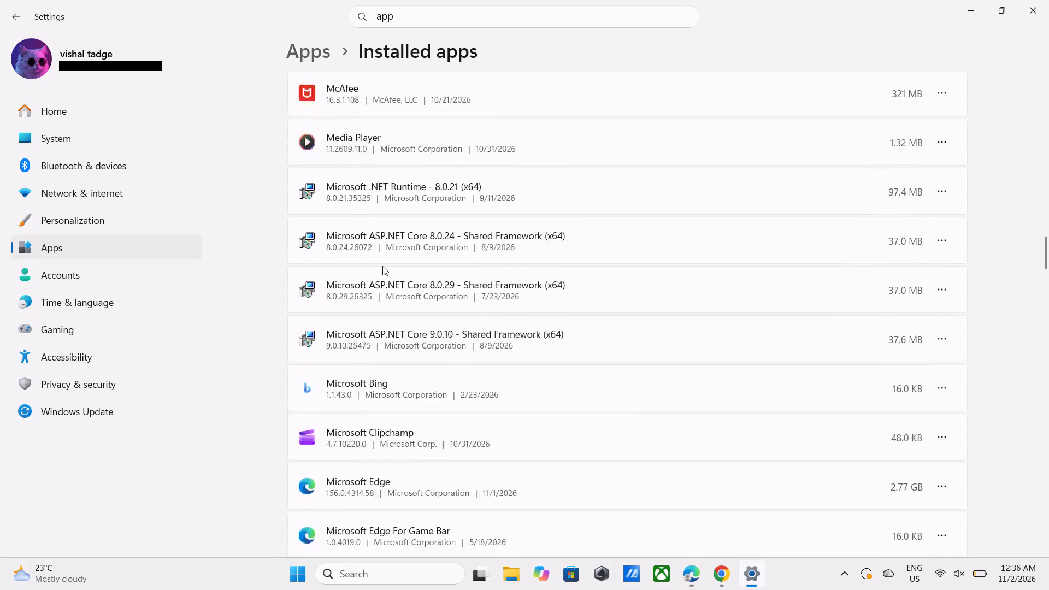
scroll(382, 266, down, 2)
scroll(382, 266, up, 2)
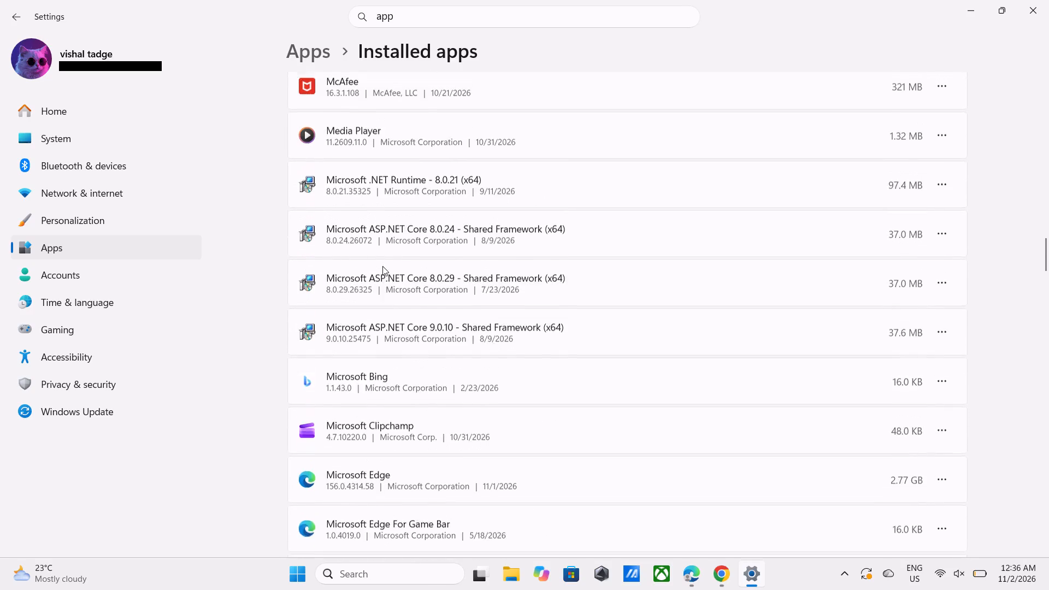
scroll(382, 266, down, 3)
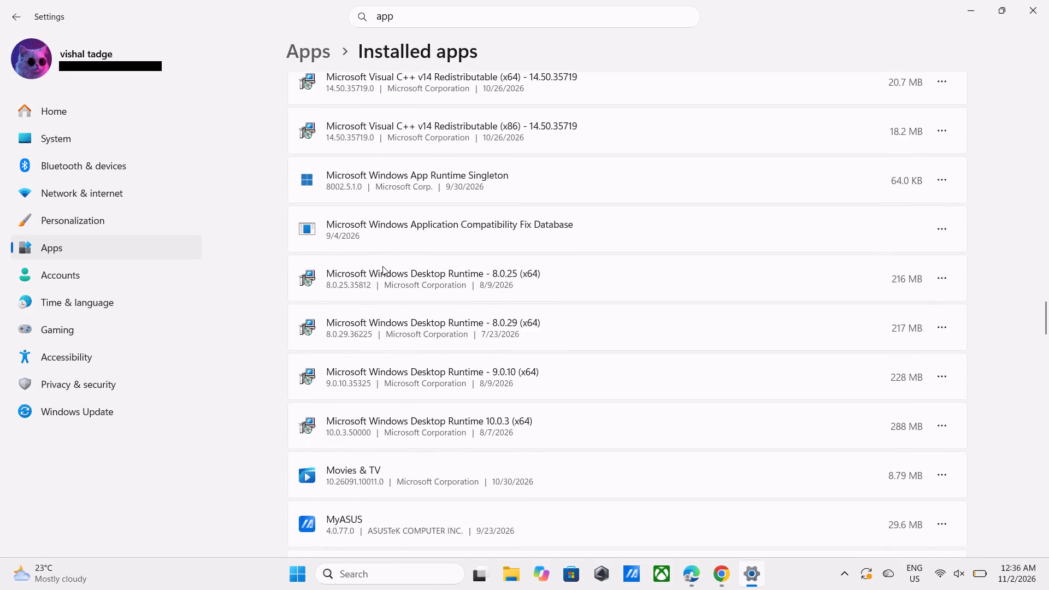
scroll(382, 266, down, 5)
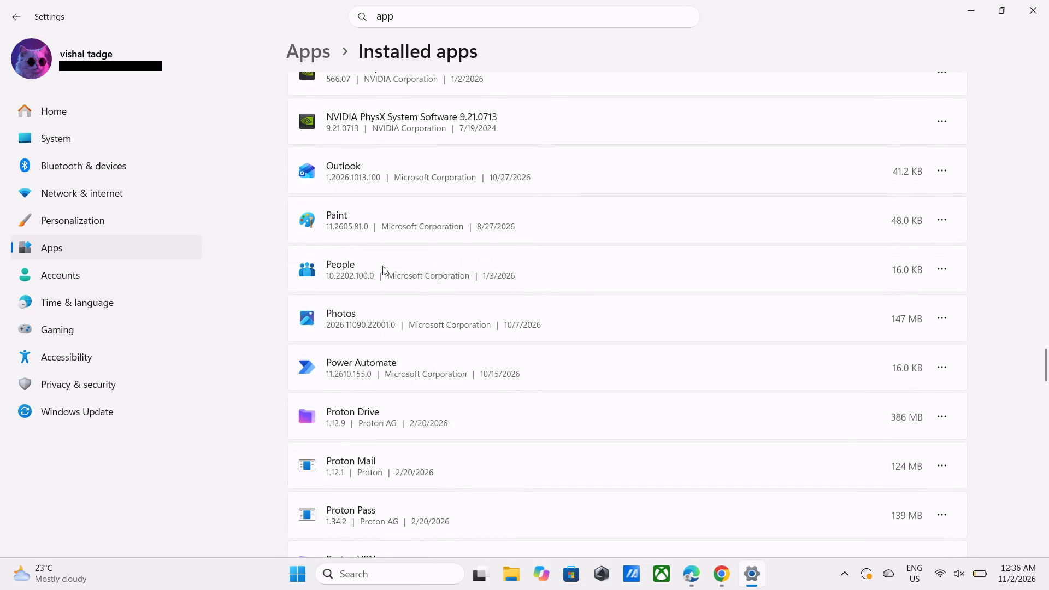
scroll(382, 266, down, 10)
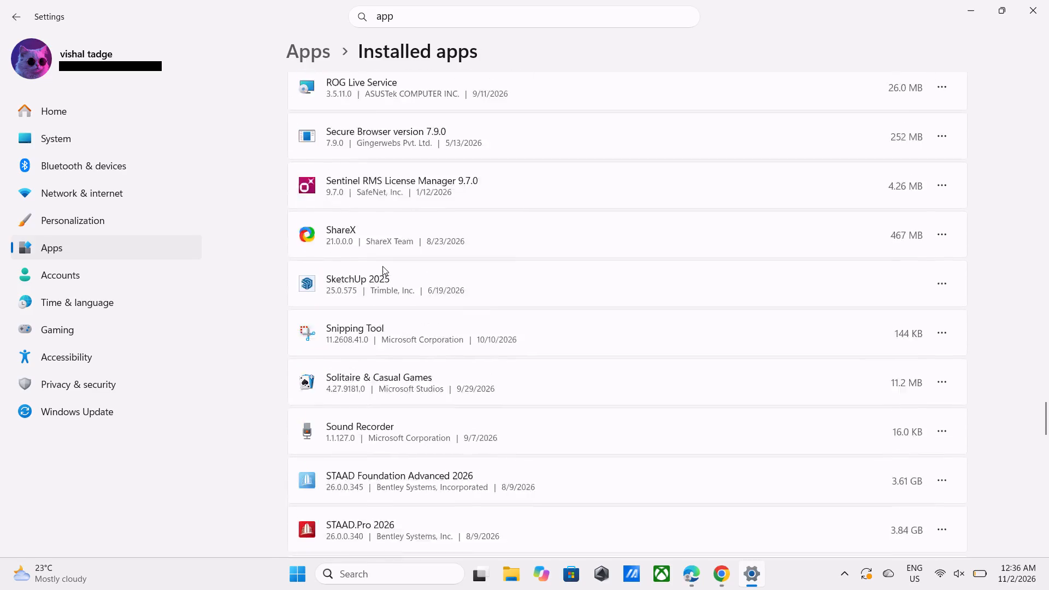
scroll(382, 266, down, 5)
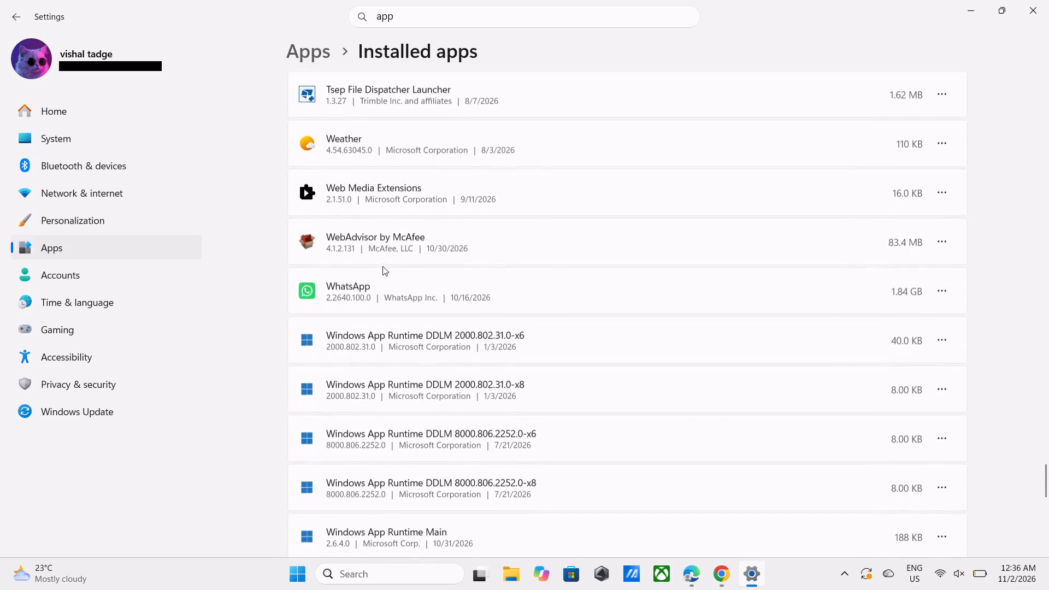
scroll(382, 266, down, 5)
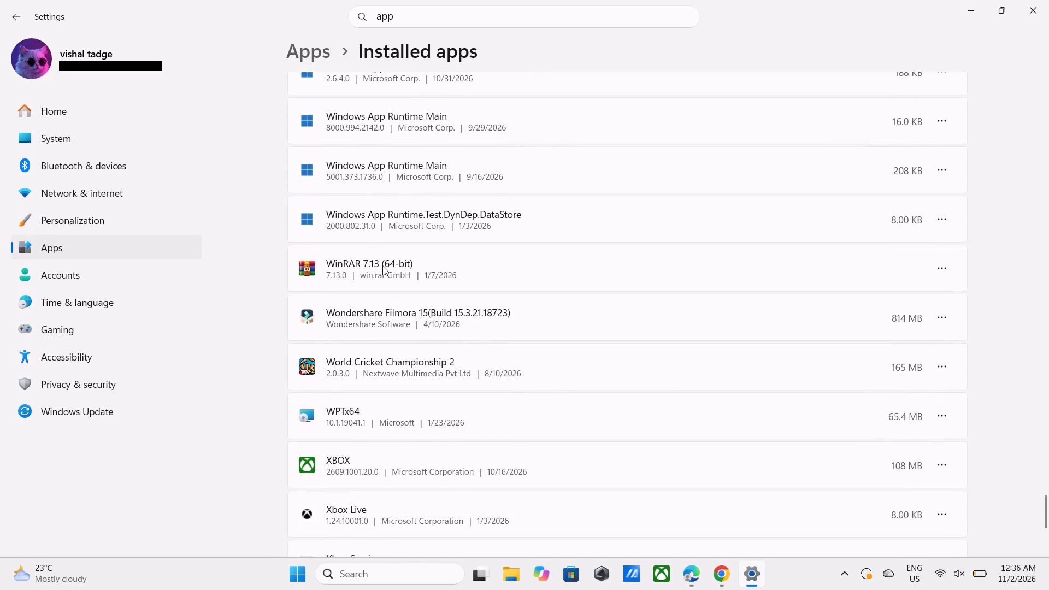
scroll(382, 266, down, 2)
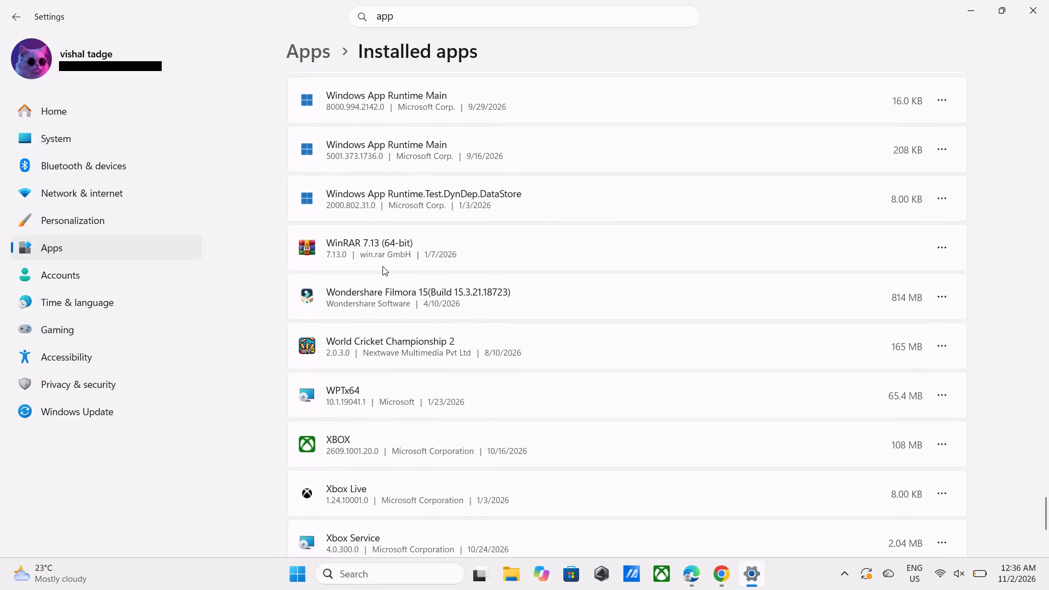
scroll(382, 266, down, 2)
scroll(382, 266, up, 10)
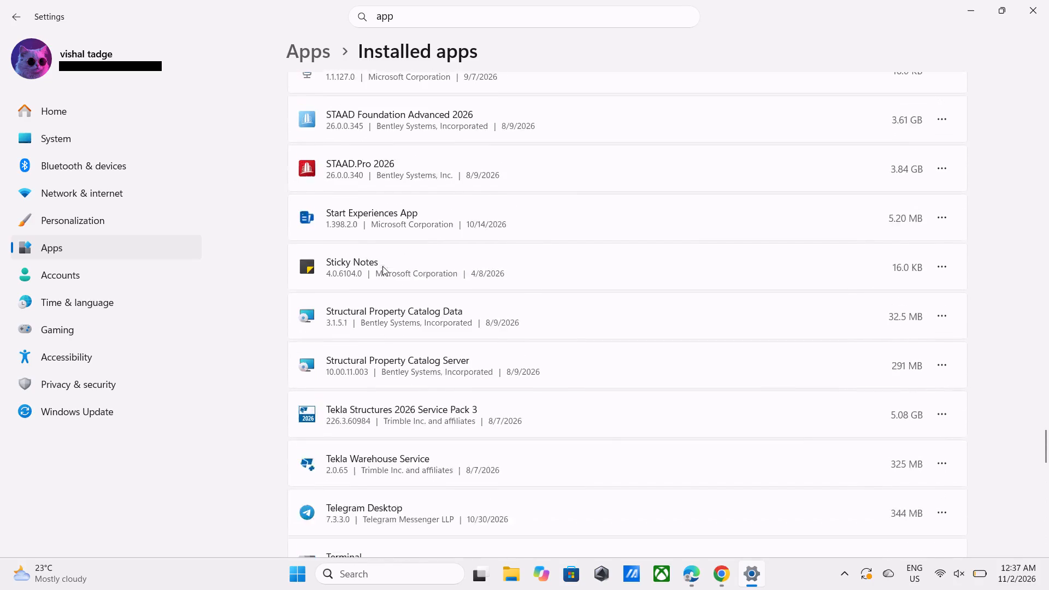
scroll(382, 266, up, 6)
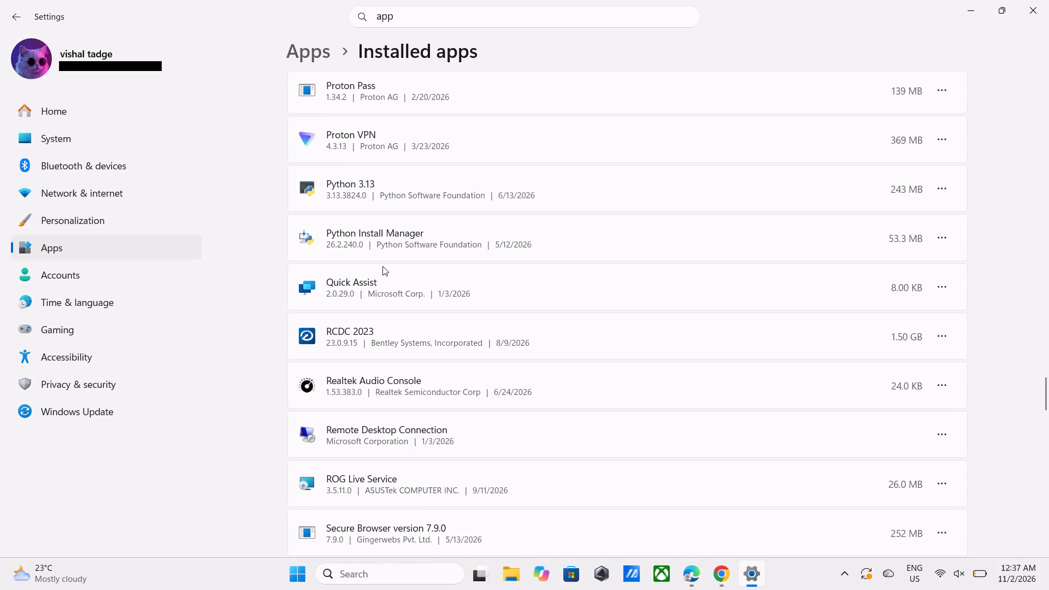
scroll(382, 266, up, 8)
scroll(382, 266, down, 1)
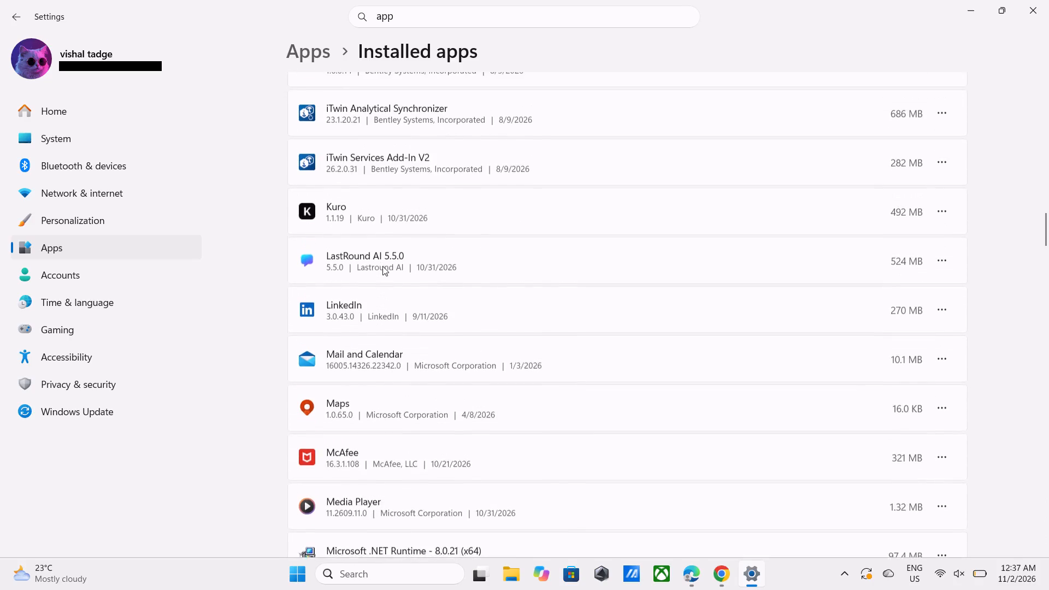
scroll(382, 266, down, 5)
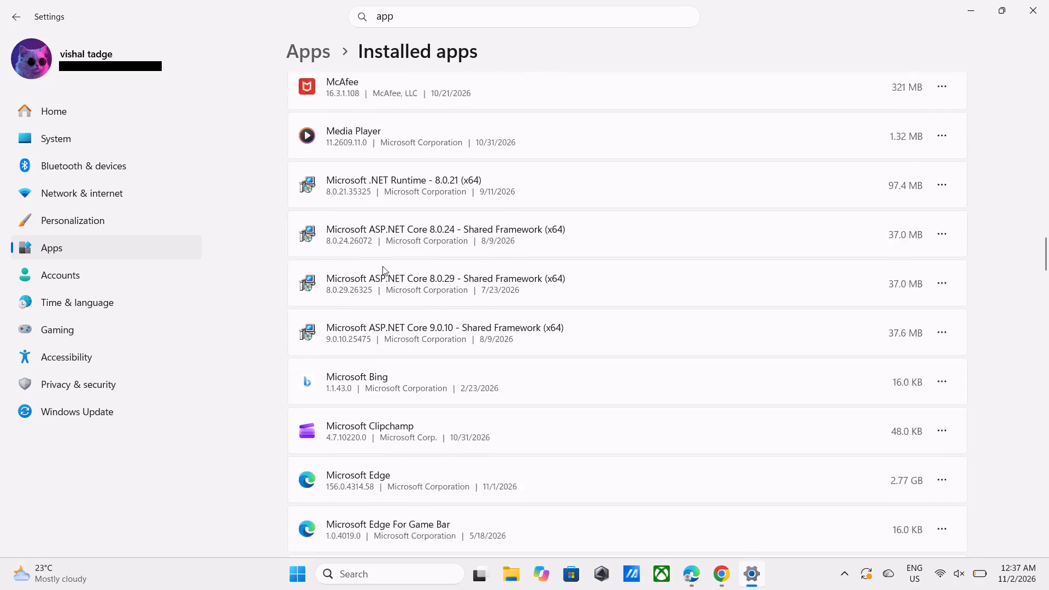
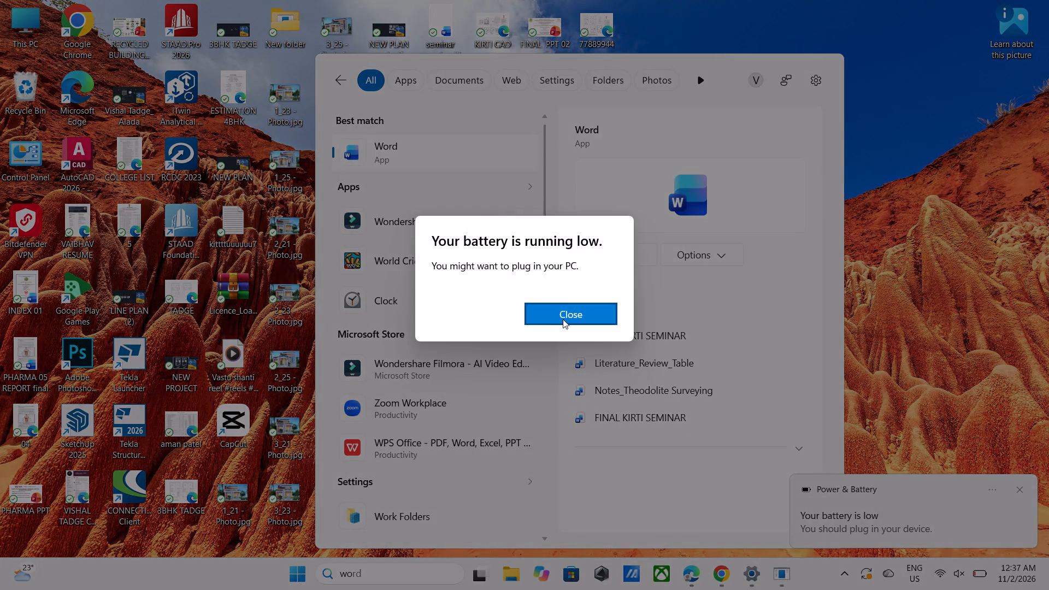
Dismiss the low-battery warning and view the file location of the Word app found in Windows search.
click(563, 319)
right_click(430, 148)
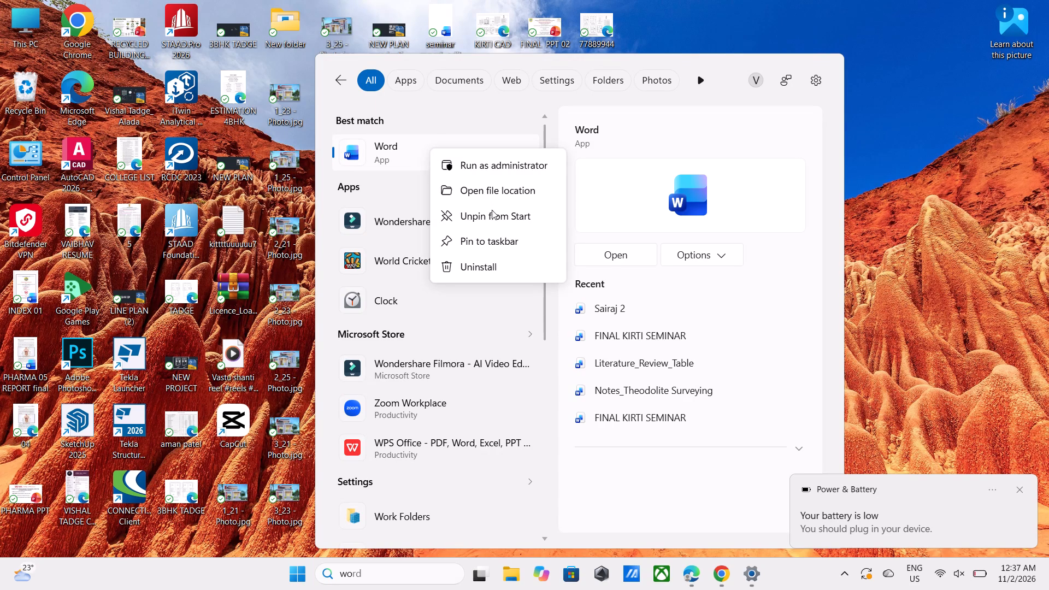
double_click(497, 188)
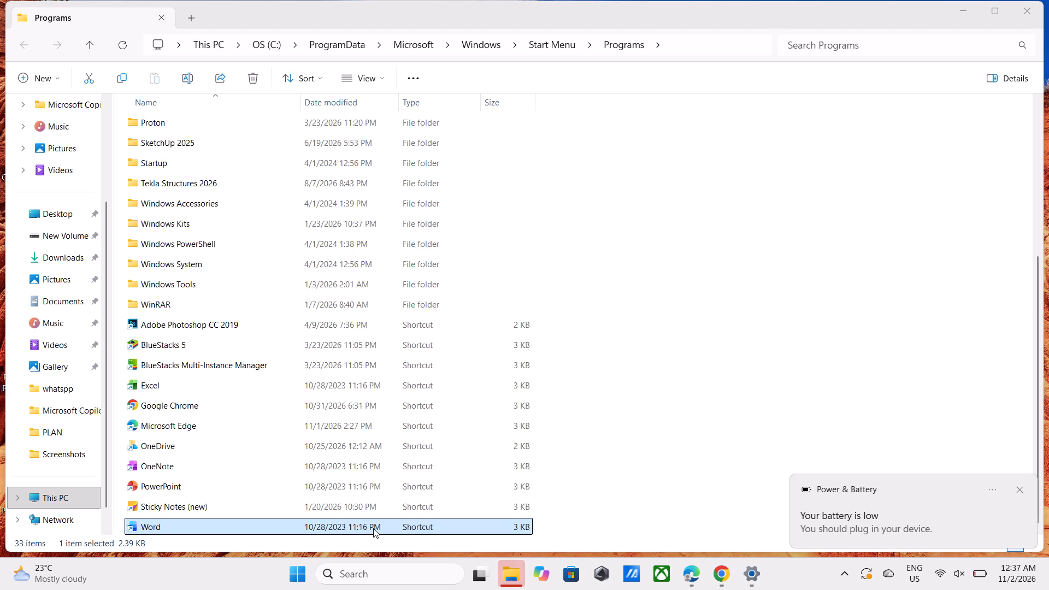
click(675, 274)
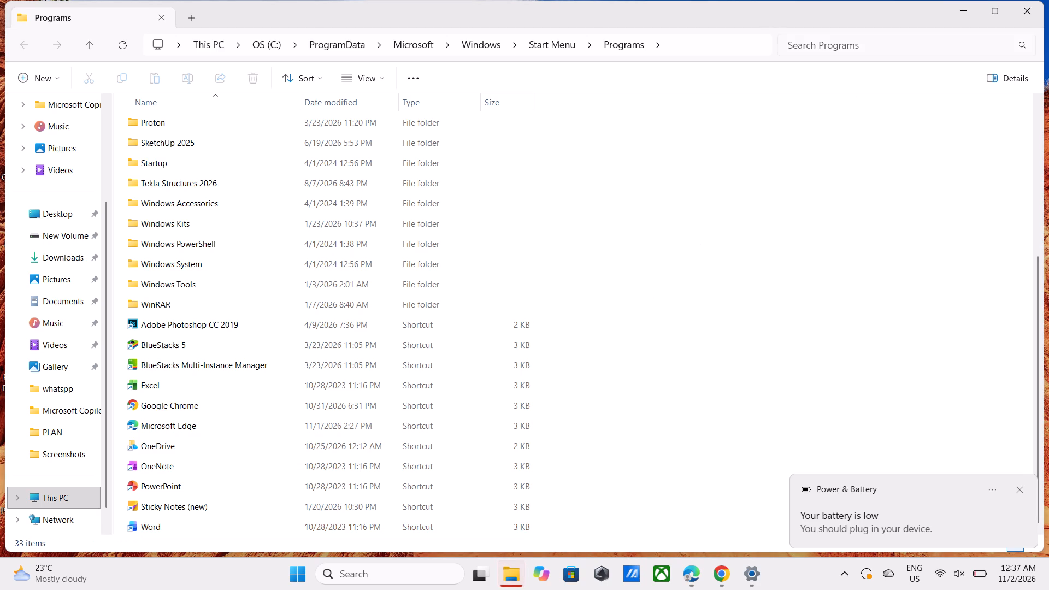
click(969, 6)
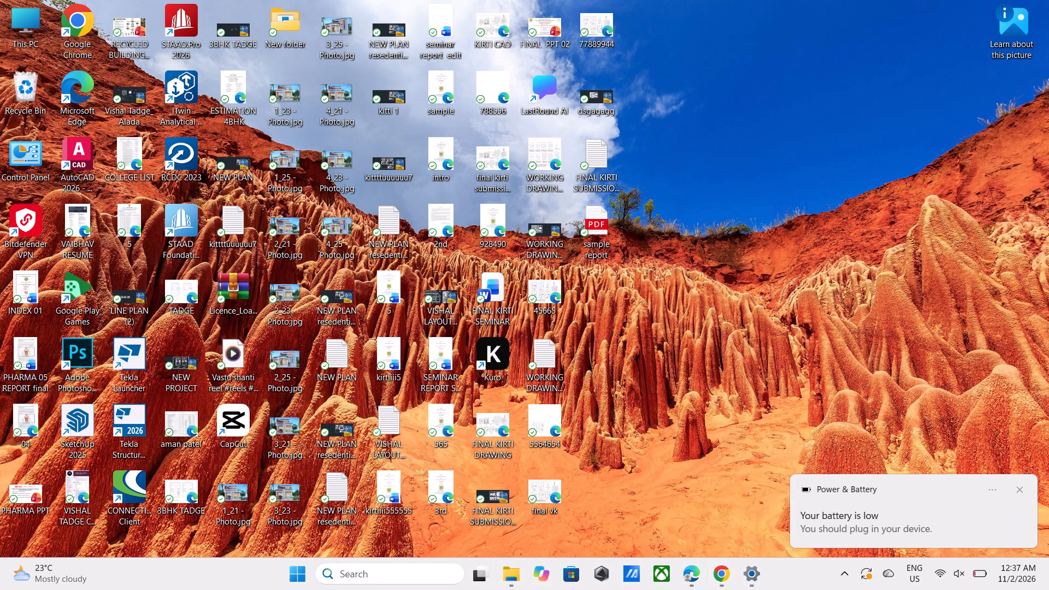
double_click(391, 481)
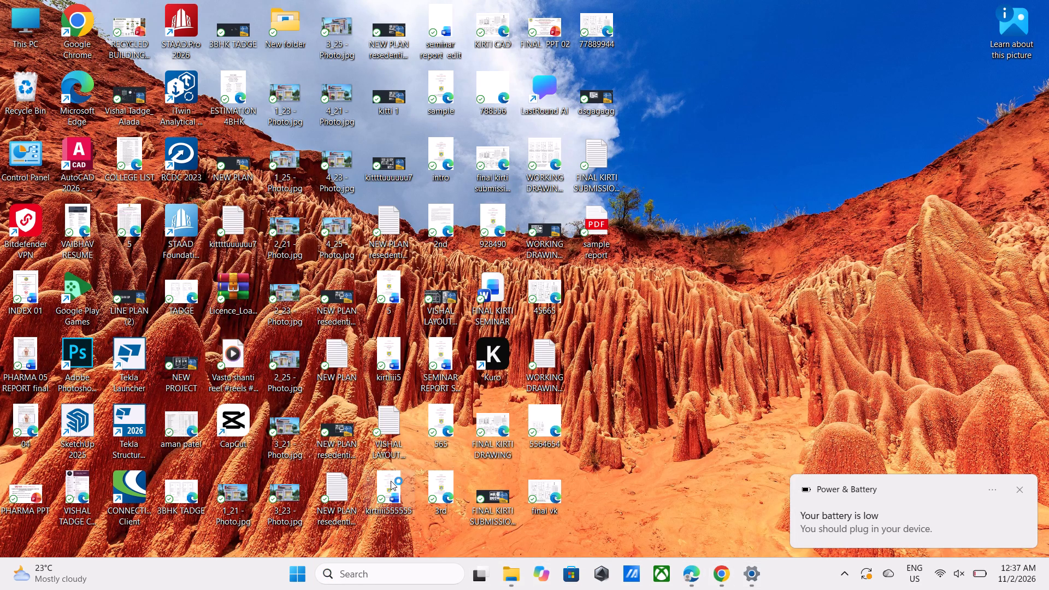
scroll(391, 481, down, 2)
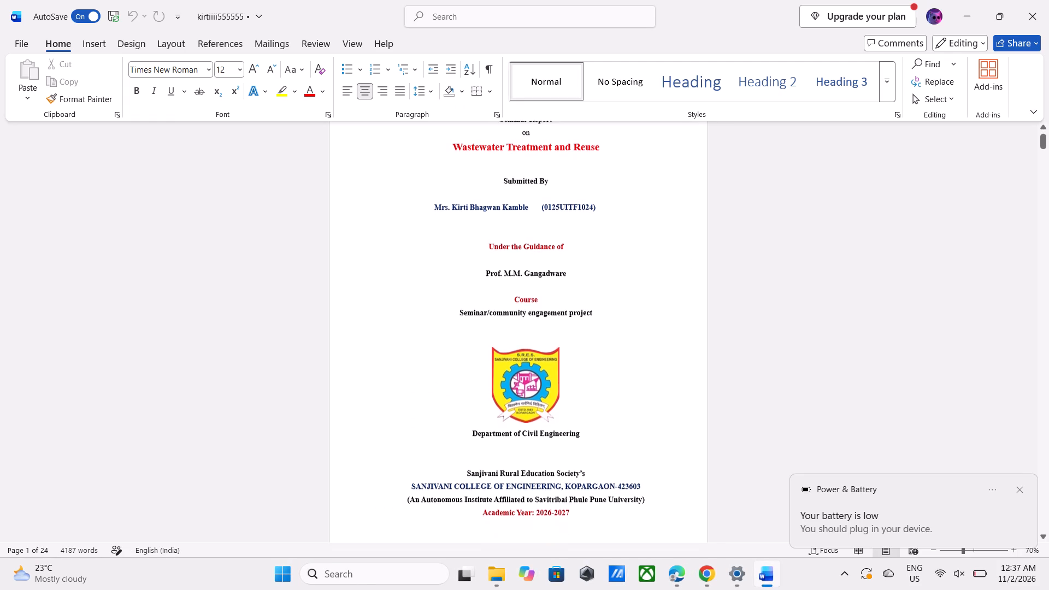
scroll(391, 481, down, 2)
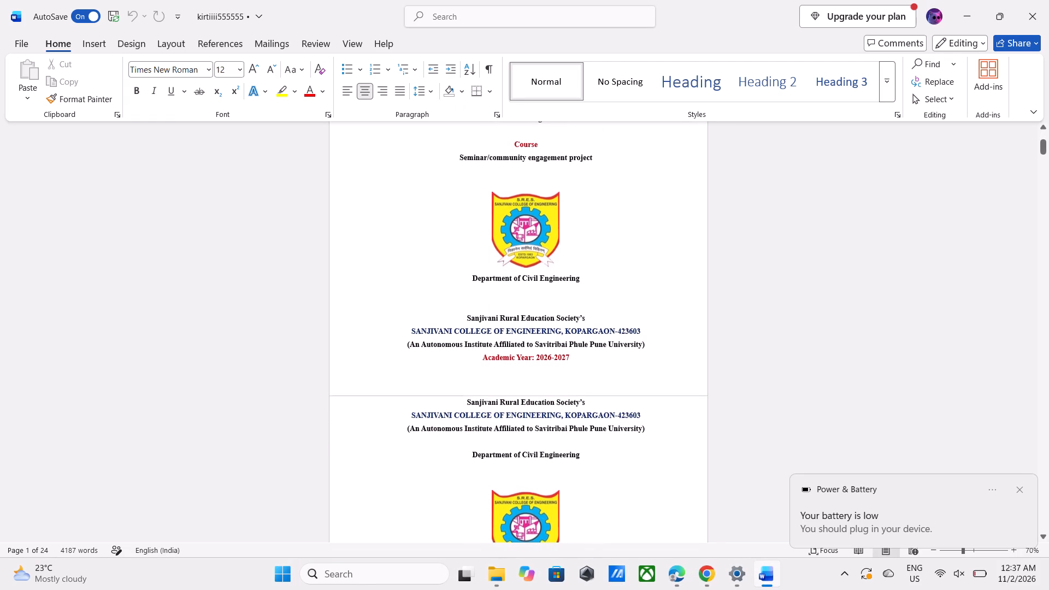
Capture a rectangular screenshot spanning the lower part of the cover page and the start of the second page.
key(Print)
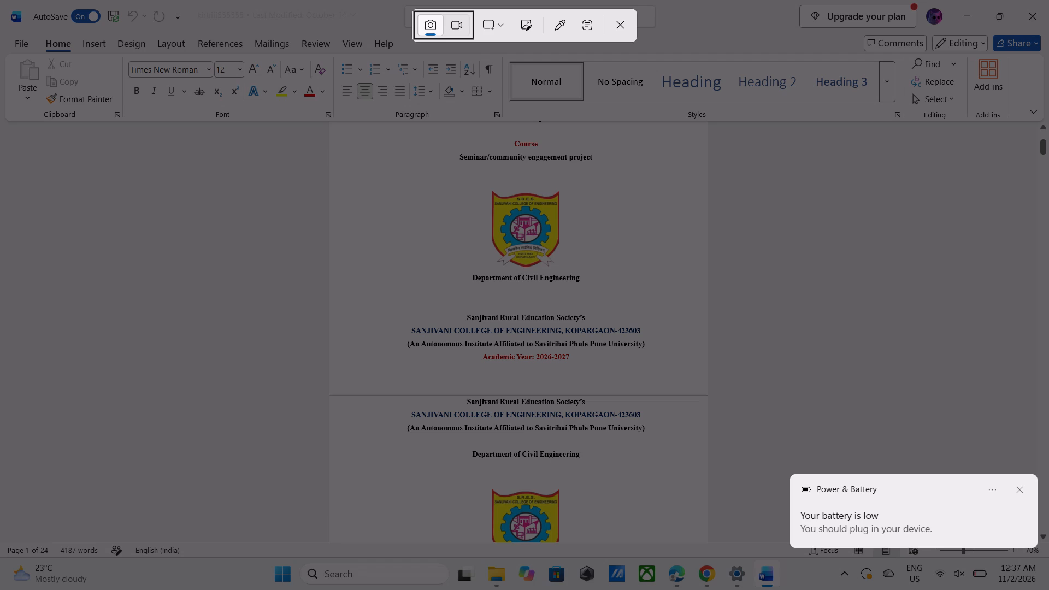
drag(349, 253, 727, 552)
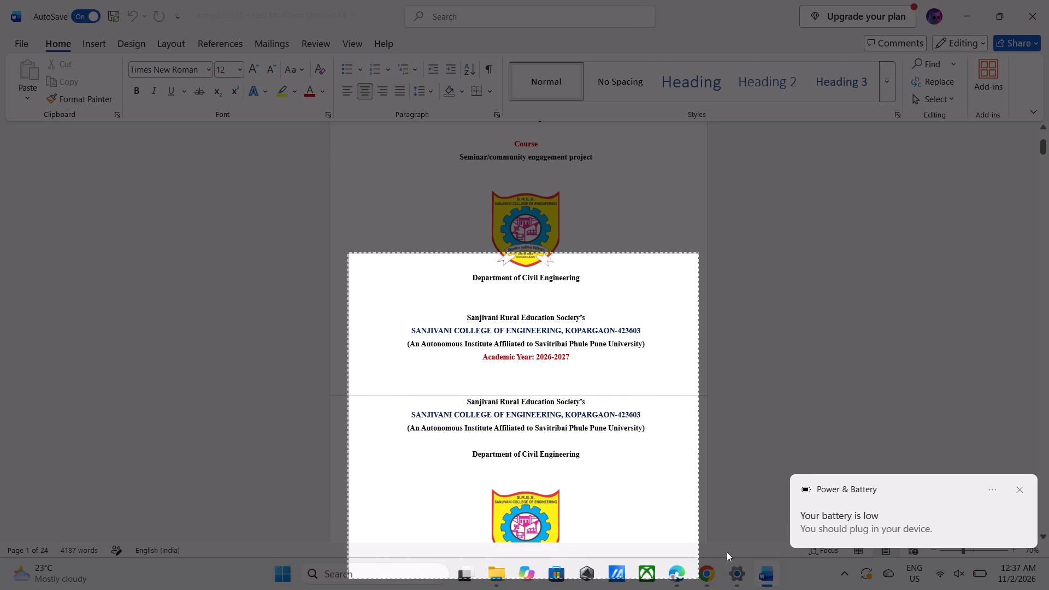
drag(727, 552, 741, 547)
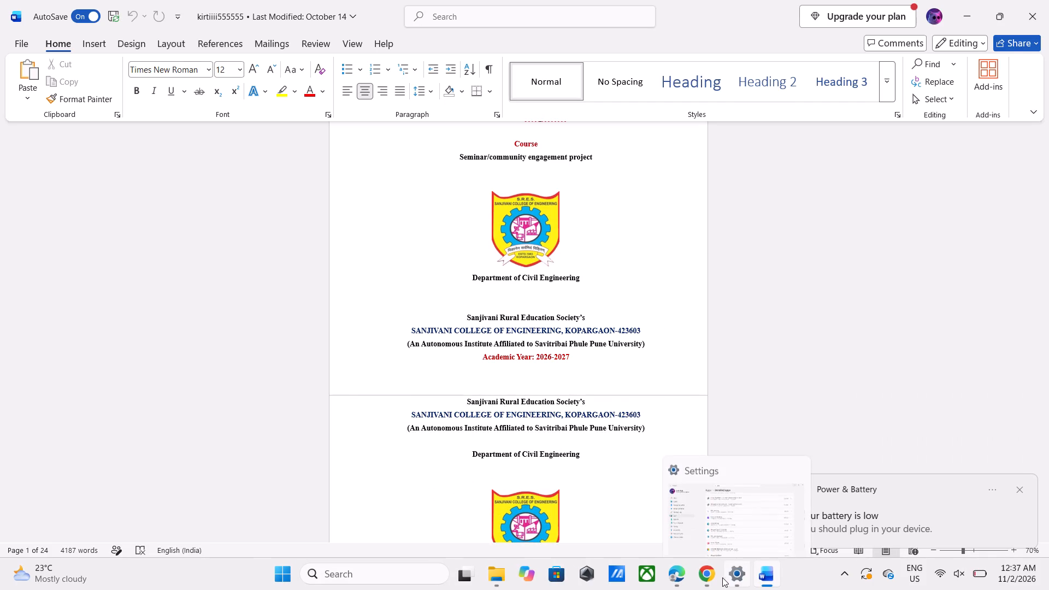